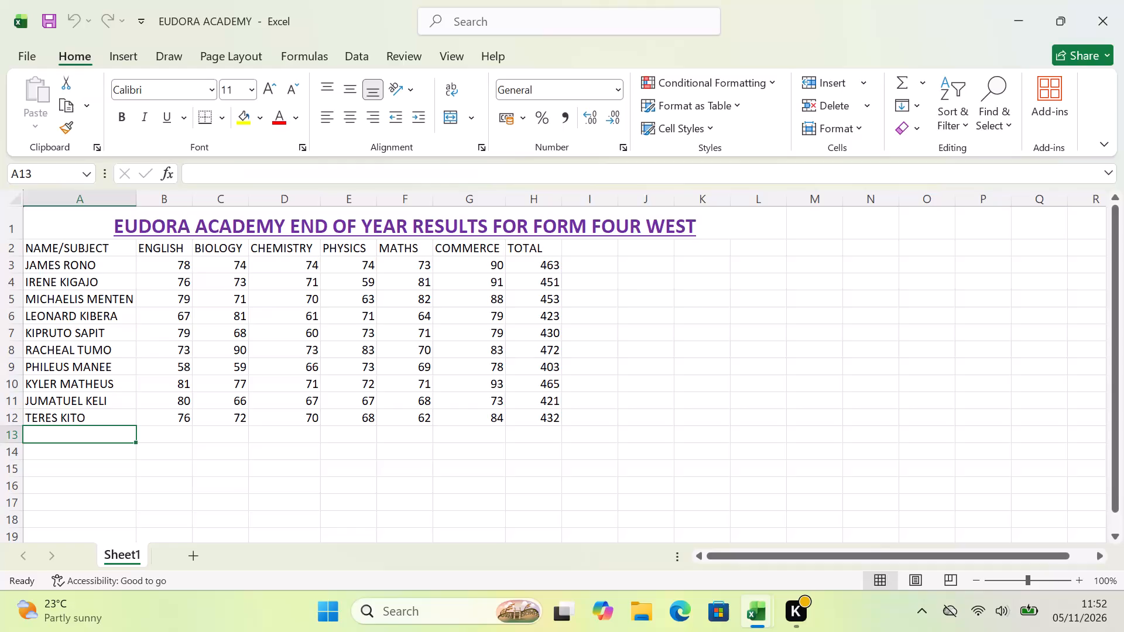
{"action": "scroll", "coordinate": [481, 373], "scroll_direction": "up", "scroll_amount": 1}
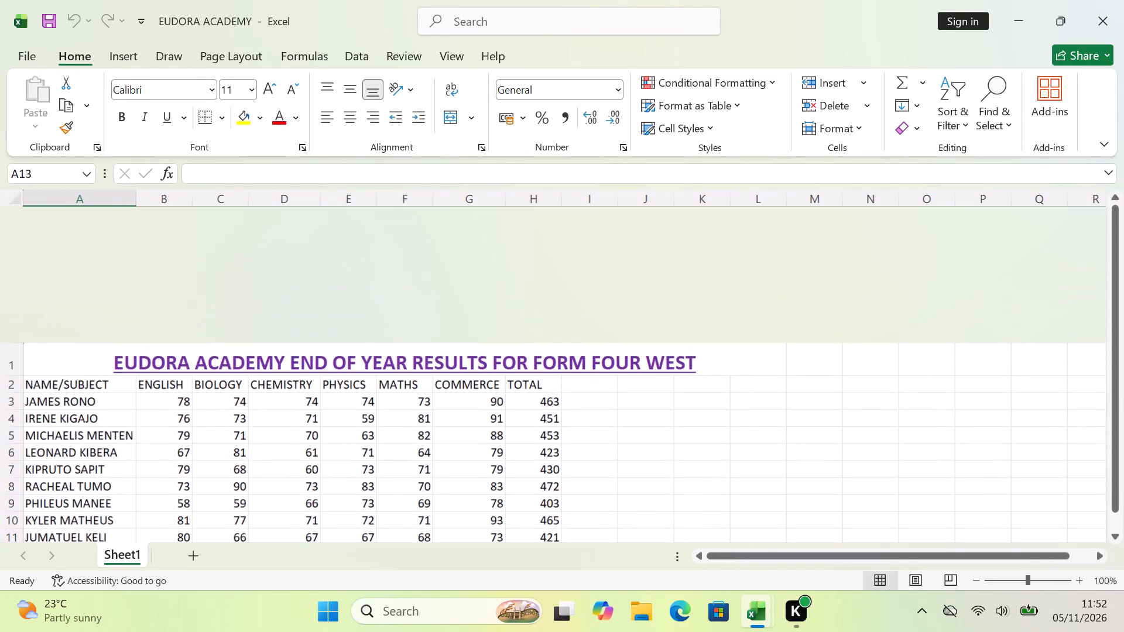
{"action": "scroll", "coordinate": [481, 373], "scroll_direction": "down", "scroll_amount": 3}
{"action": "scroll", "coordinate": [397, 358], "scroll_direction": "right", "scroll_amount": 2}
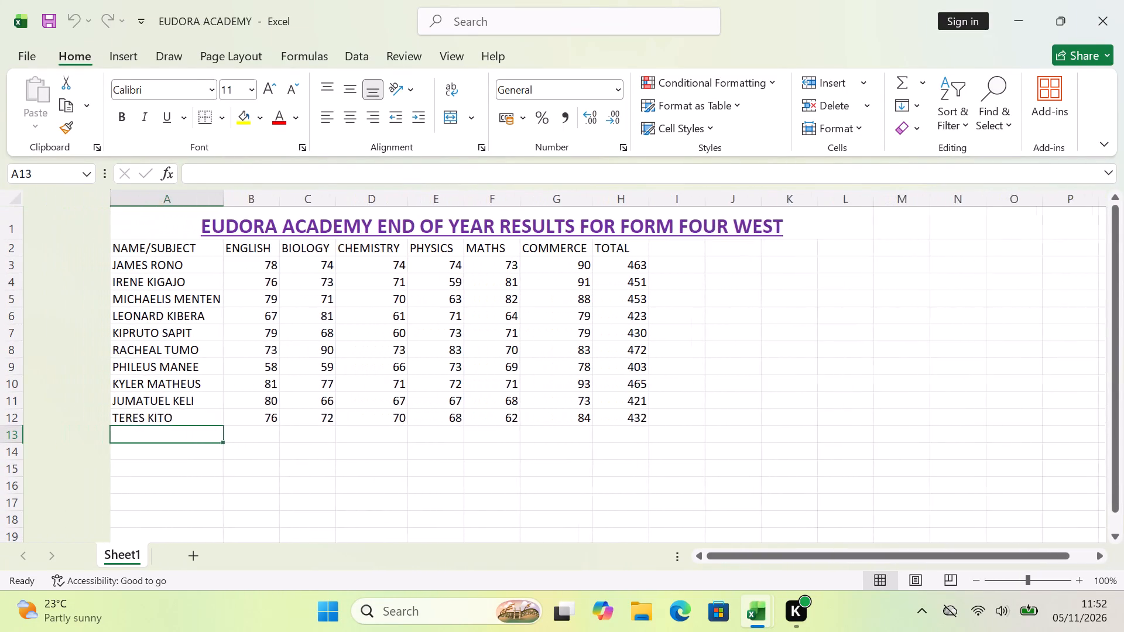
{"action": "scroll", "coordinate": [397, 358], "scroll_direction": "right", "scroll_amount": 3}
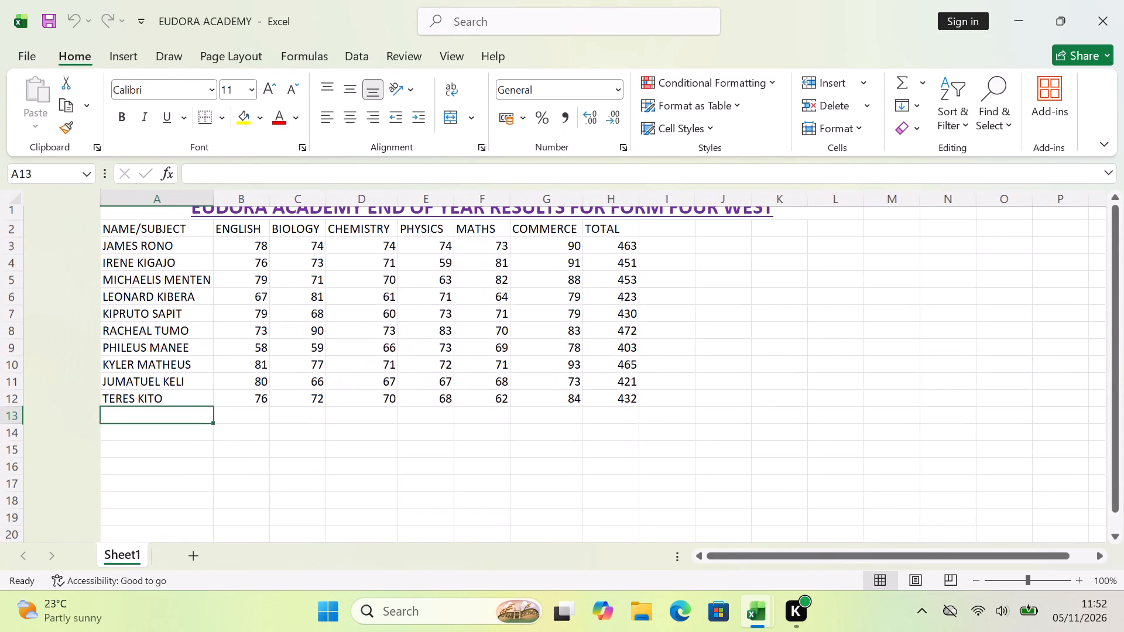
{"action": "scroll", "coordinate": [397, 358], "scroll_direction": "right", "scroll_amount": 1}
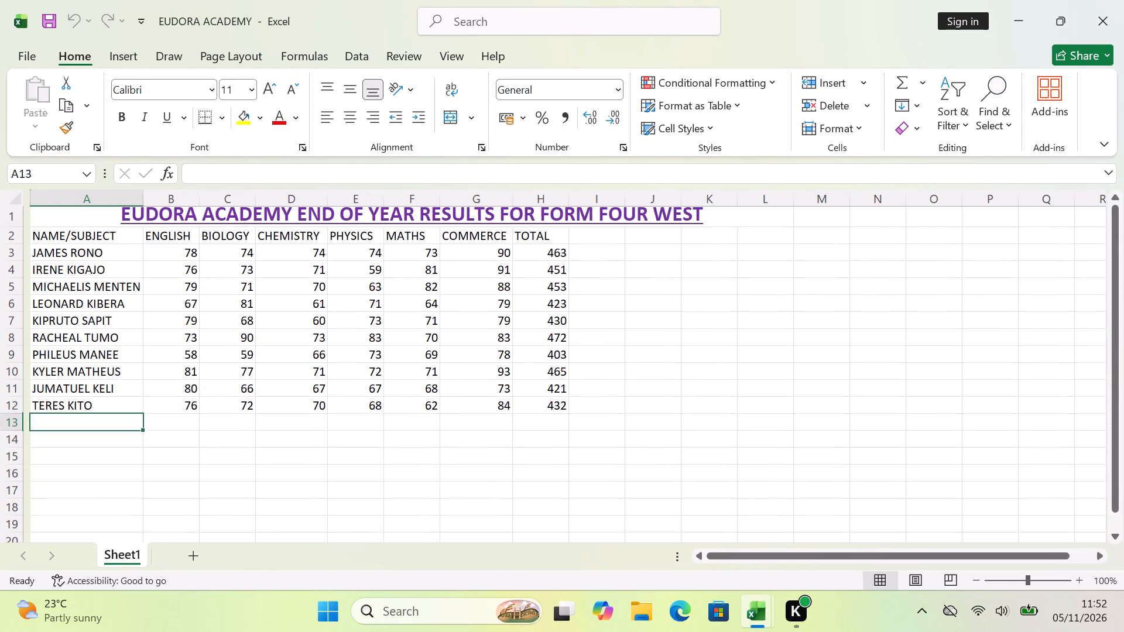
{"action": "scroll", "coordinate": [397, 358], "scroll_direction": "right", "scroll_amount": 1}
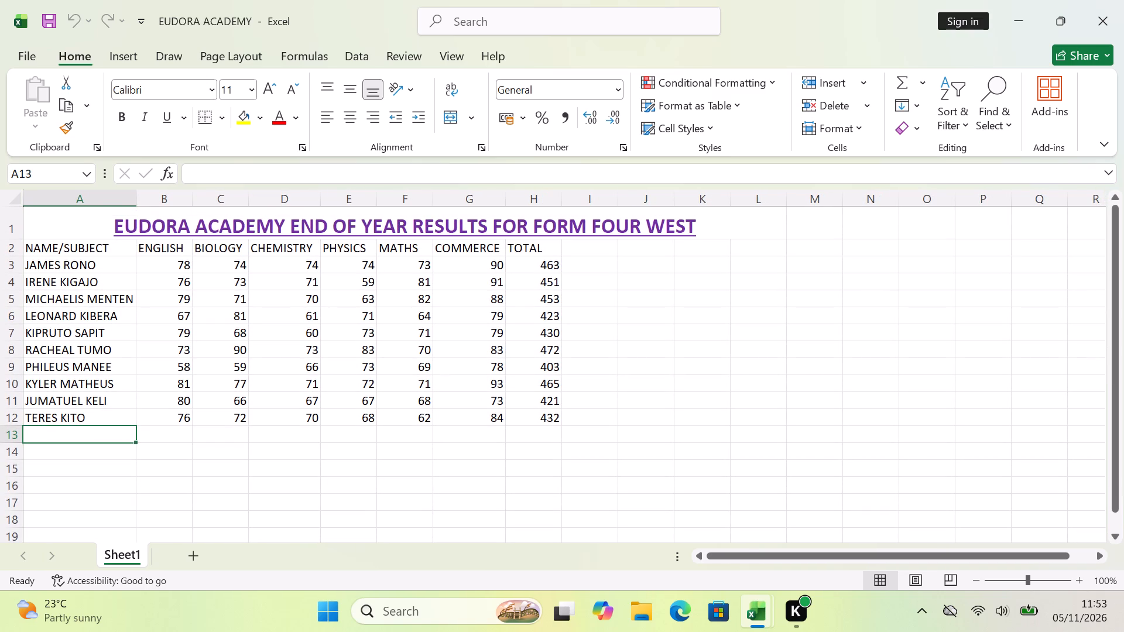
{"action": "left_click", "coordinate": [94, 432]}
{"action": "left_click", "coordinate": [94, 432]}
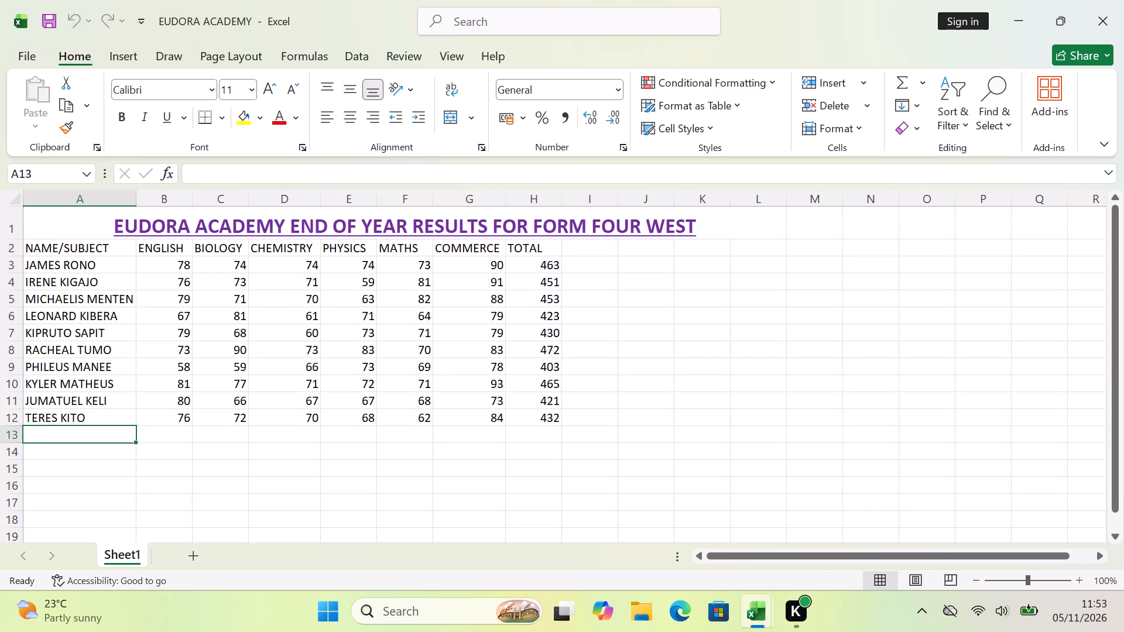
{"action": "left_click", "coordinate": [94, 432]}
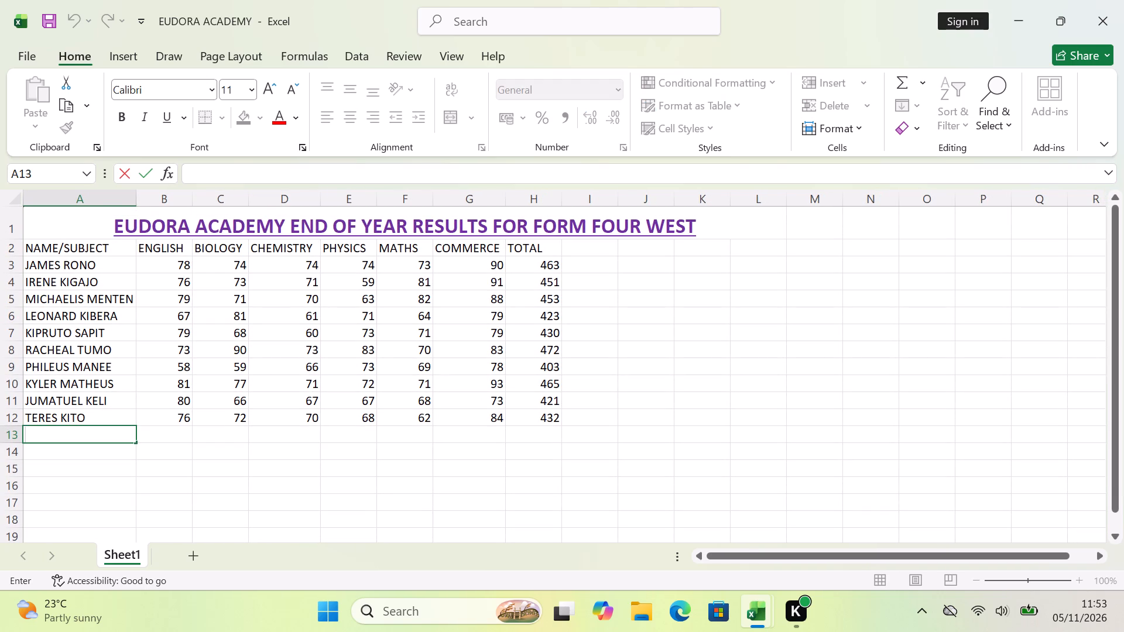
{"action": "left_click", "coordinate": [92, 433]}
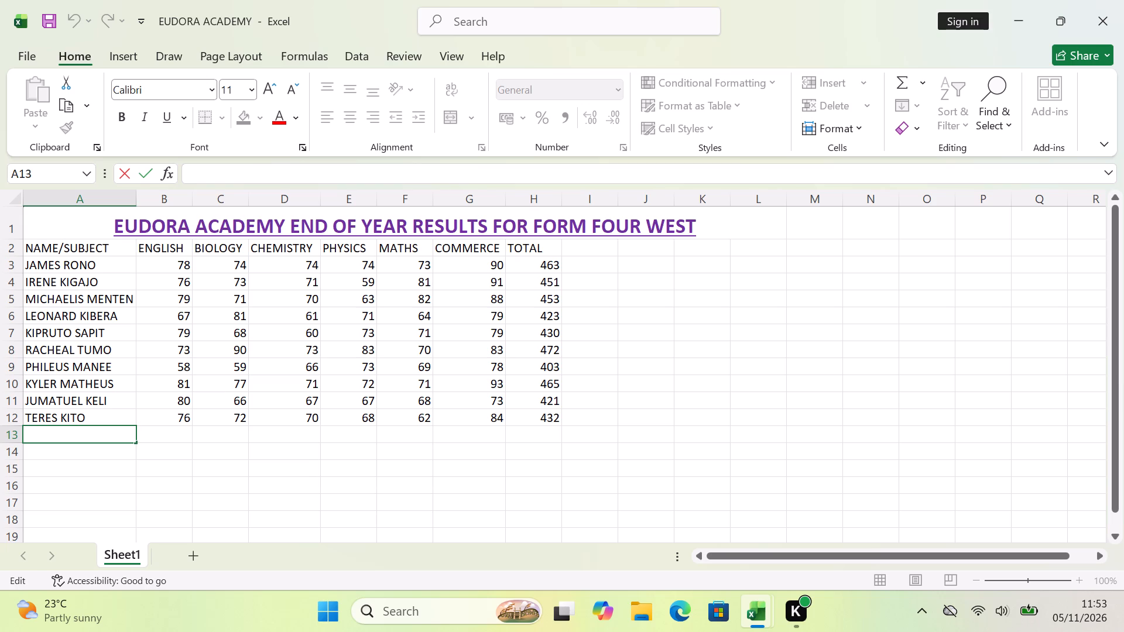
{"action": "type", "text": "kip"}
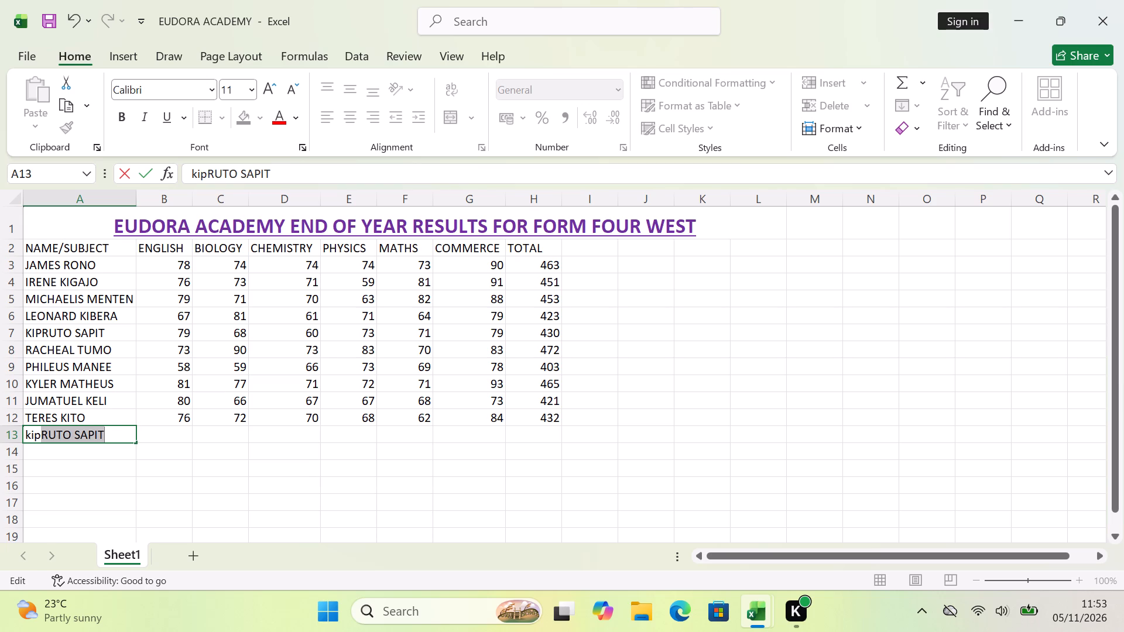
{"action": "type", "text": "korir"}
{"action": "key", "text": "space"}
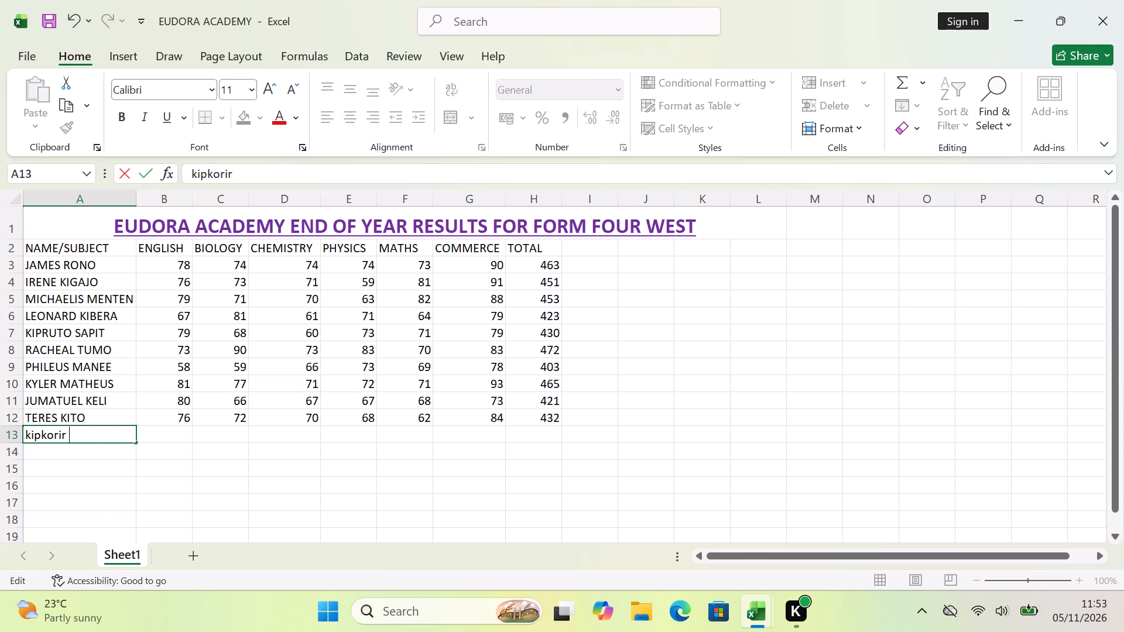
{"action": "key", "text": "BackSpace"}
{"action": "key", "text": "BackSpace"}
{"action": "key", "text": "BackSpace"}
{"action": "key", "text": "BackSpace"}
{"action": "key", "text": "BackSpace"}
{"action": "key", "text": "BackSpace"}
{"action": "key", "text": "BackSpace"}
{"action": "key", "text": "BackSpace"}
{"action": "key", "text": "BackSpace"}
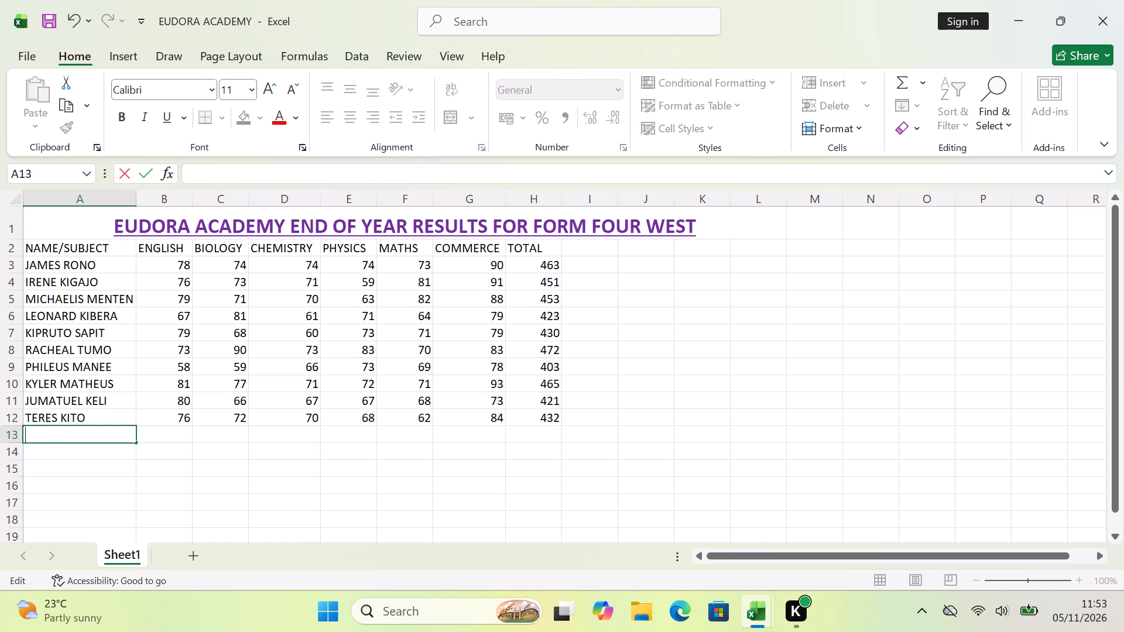
Enter a new student's full name in capitals in cell A13, with the first name KIPKORIRN.
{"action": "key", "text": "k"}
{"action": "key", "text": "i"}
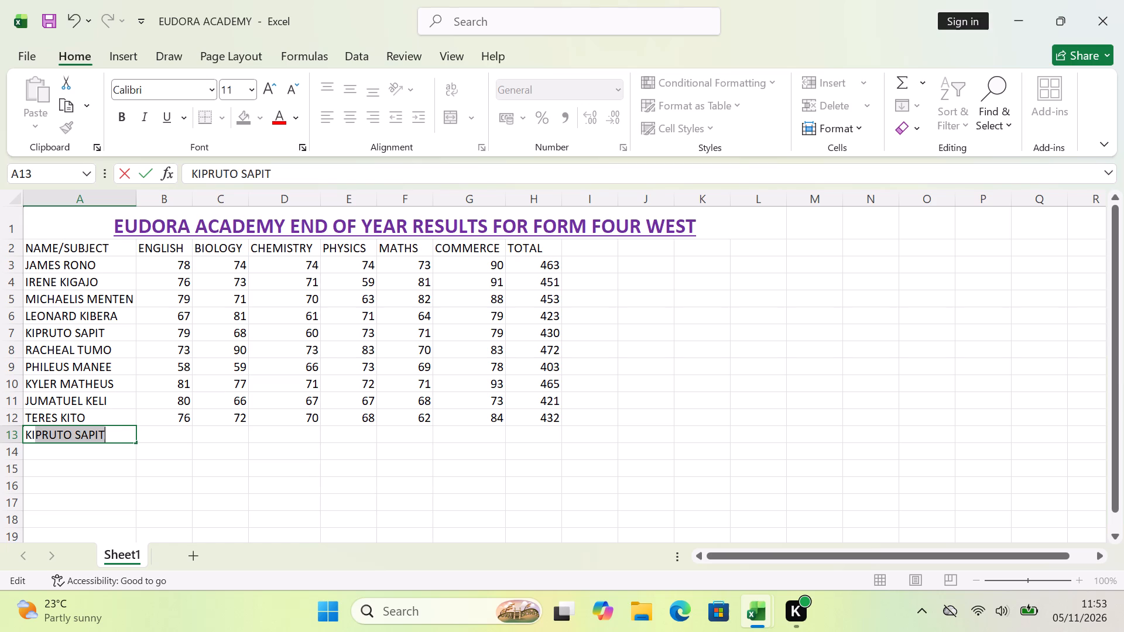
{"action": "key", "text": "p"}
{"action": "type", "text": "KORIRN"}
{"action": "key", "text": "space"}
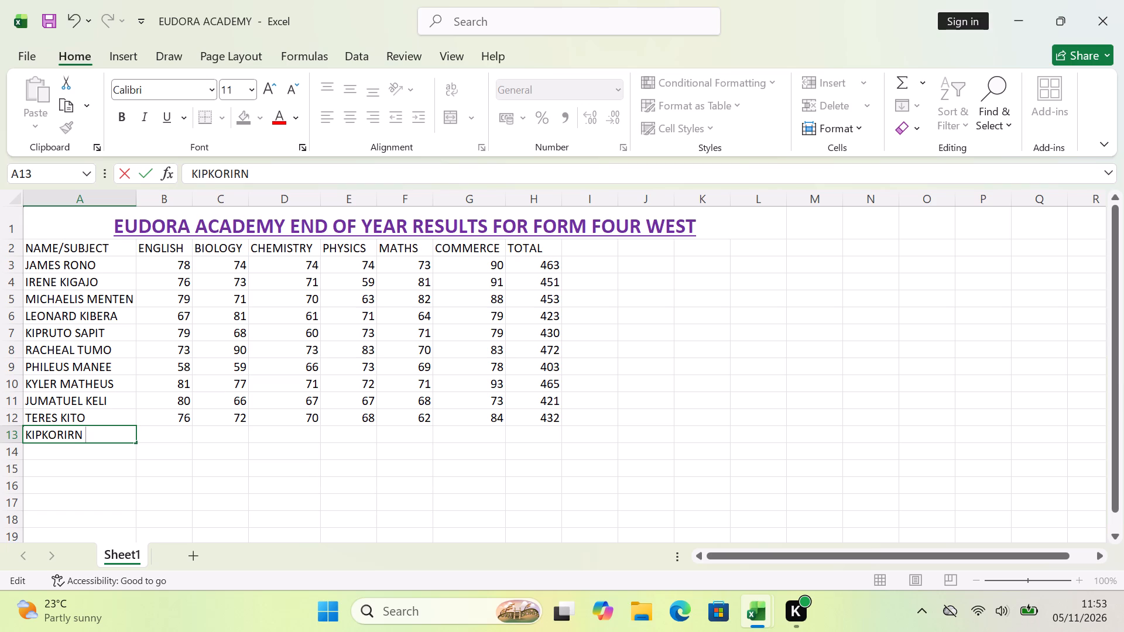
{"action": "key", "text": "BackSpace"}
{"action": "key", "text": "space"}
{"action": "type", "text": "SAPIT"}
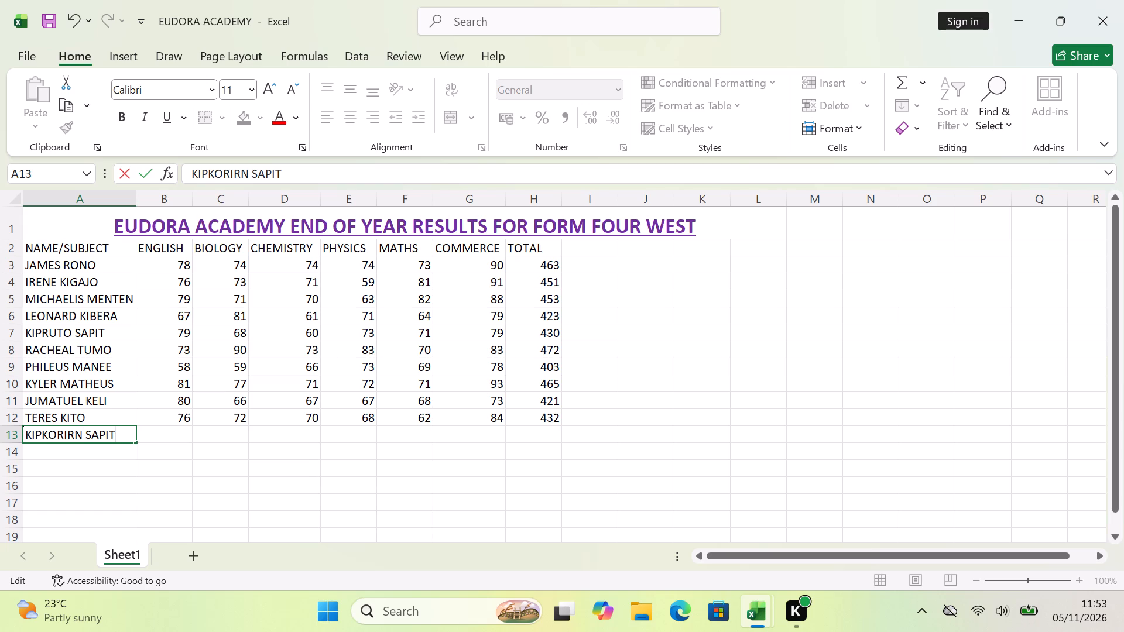
Enter the full names of two more students in capitals, first names DERRICK in A14 and DAPHRINES in A15.
{"action": "left_click", "coordinate": [99, 451]}
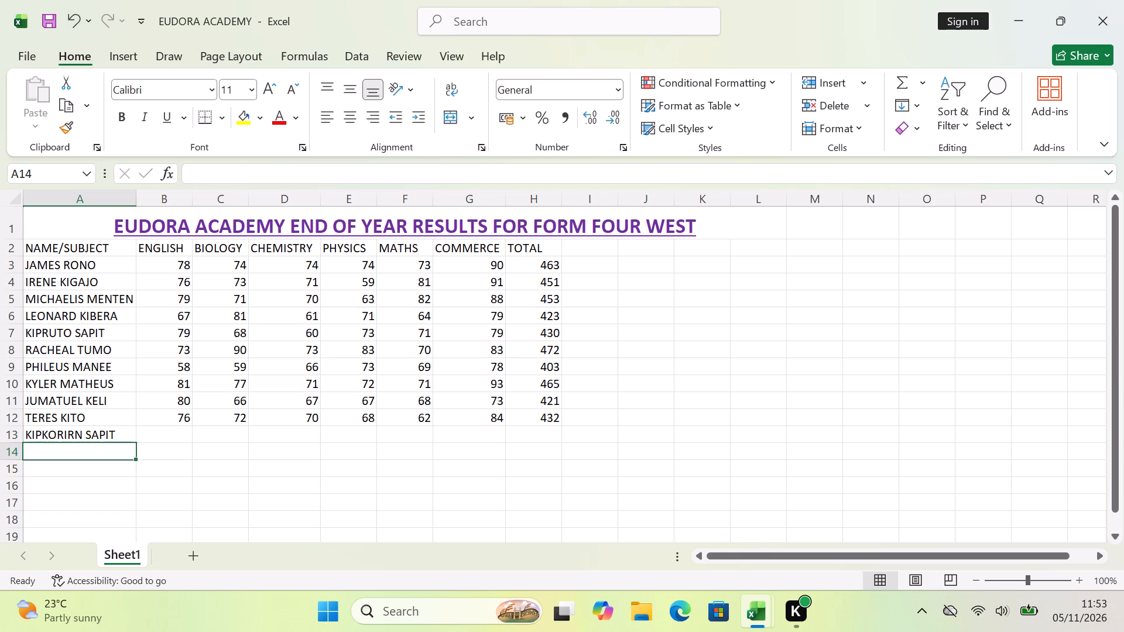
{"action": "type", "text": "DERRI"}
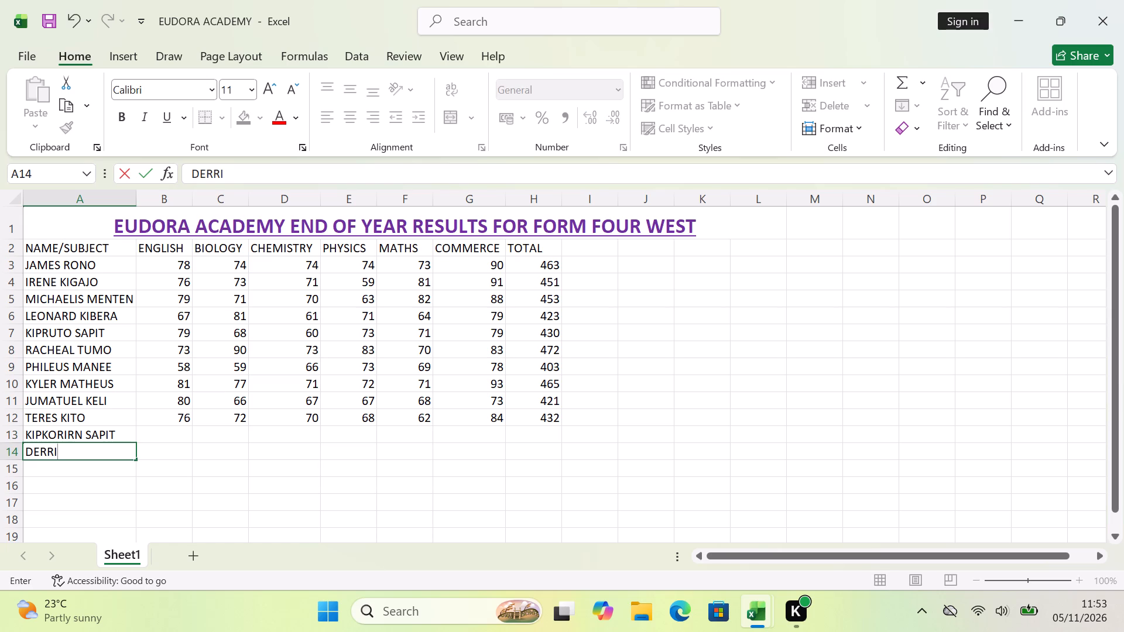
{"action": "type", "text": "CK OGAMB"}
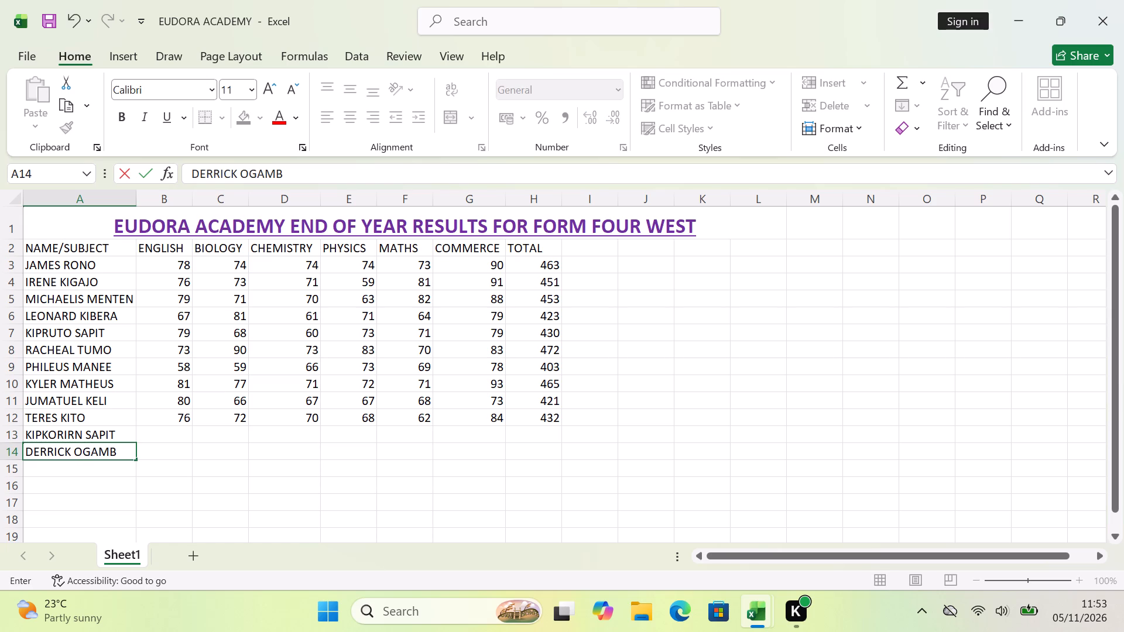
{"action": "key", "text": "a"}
{"action": "left_click", "coordinate": [97, 473]}
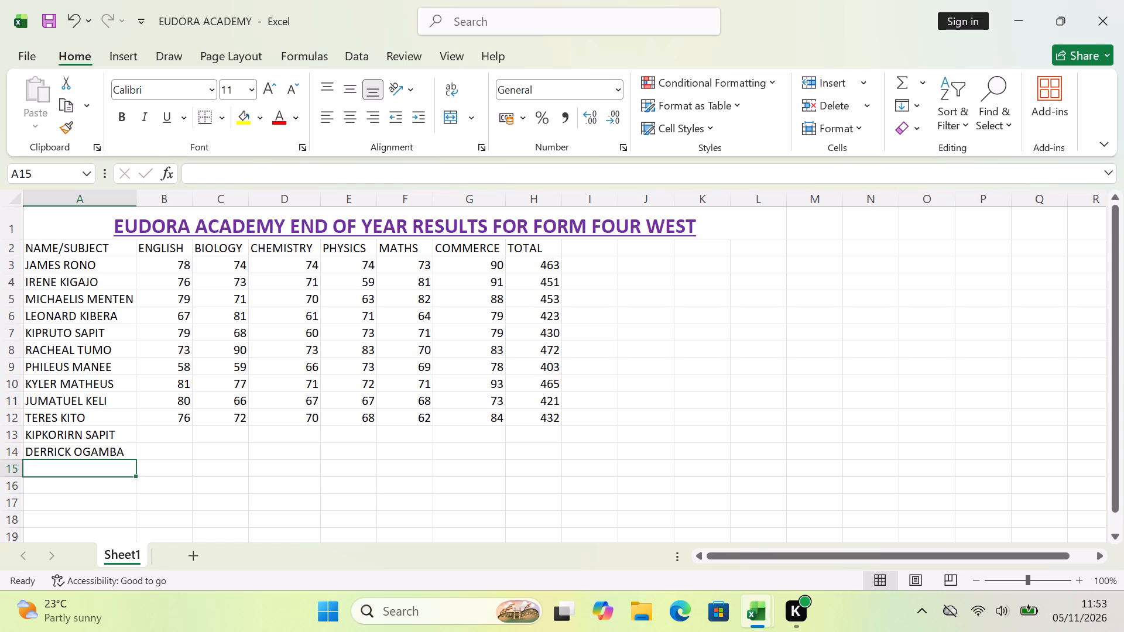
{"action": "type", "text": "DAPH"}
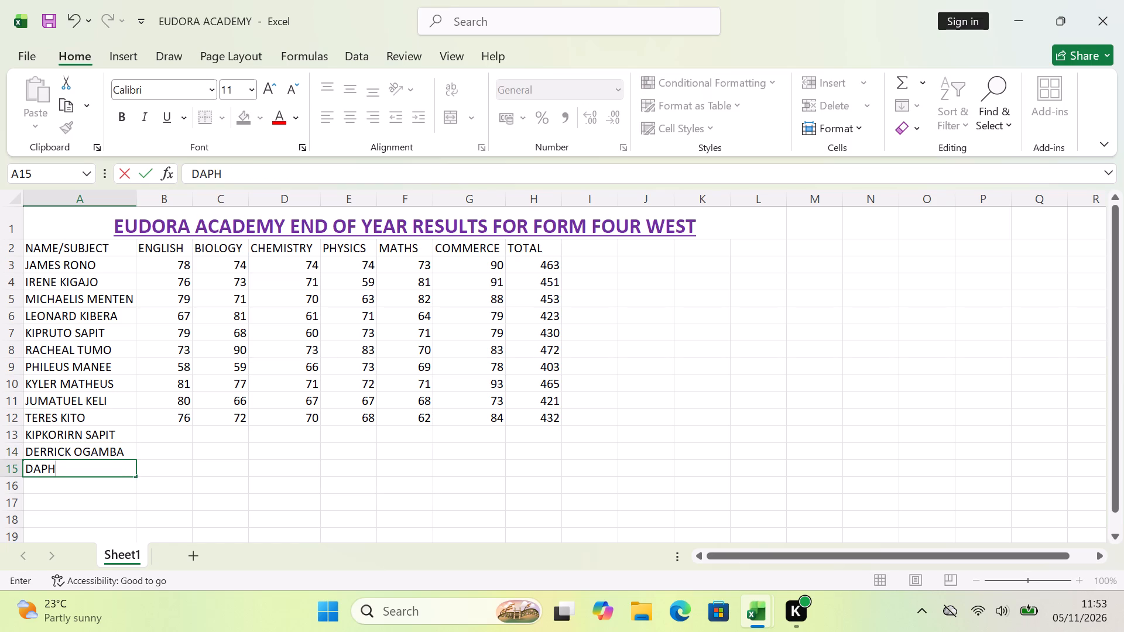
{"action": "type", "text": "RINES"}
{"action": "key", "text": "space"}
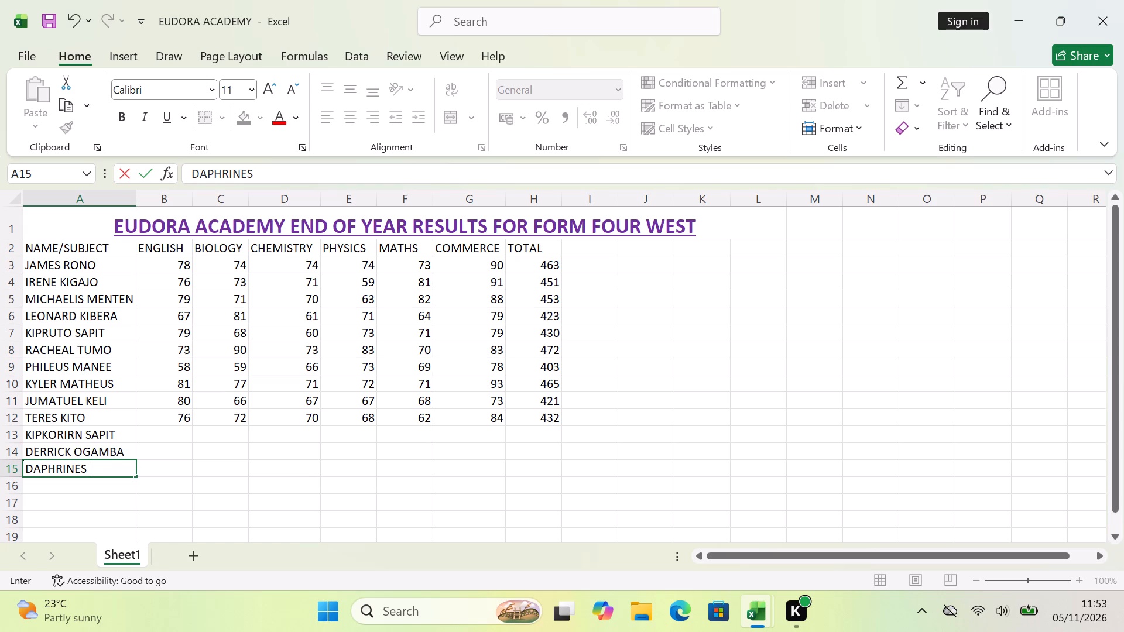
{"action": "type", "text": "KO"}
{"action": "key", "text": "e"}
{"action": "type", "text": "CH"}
Enter the full names of another two students in capitals, first names DENNISA in A16 and LEBANON in A17.
{"action": "left_click", "coordinate": [90, 489]}
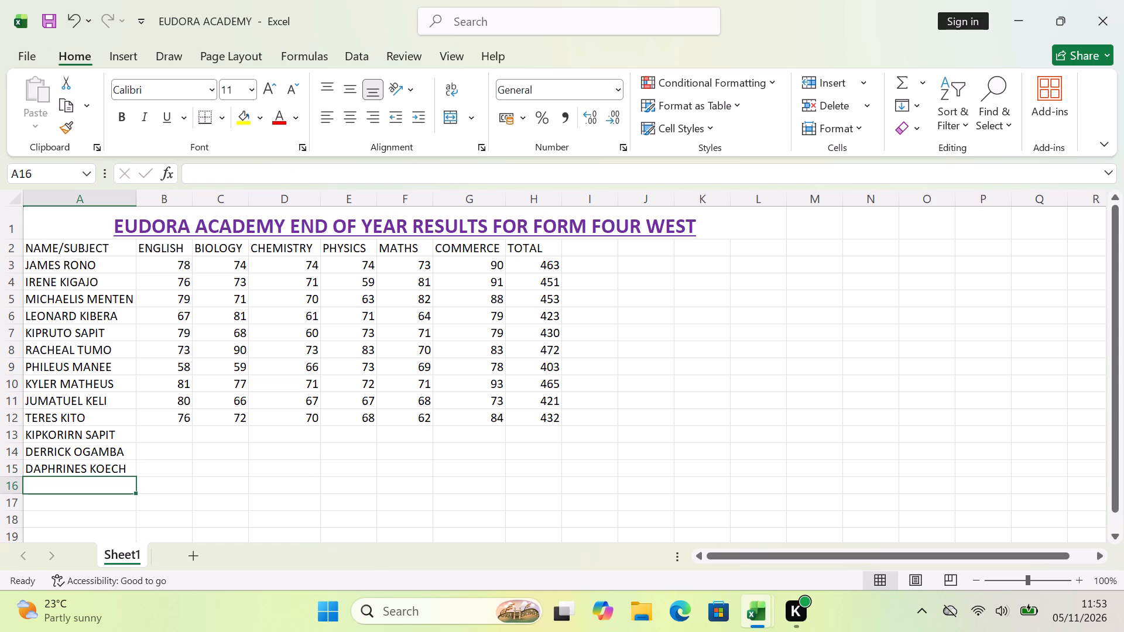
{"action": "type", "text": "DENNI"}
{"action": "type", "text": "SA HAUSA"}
{"action": "left_click", "coordinate": [85, 506]}
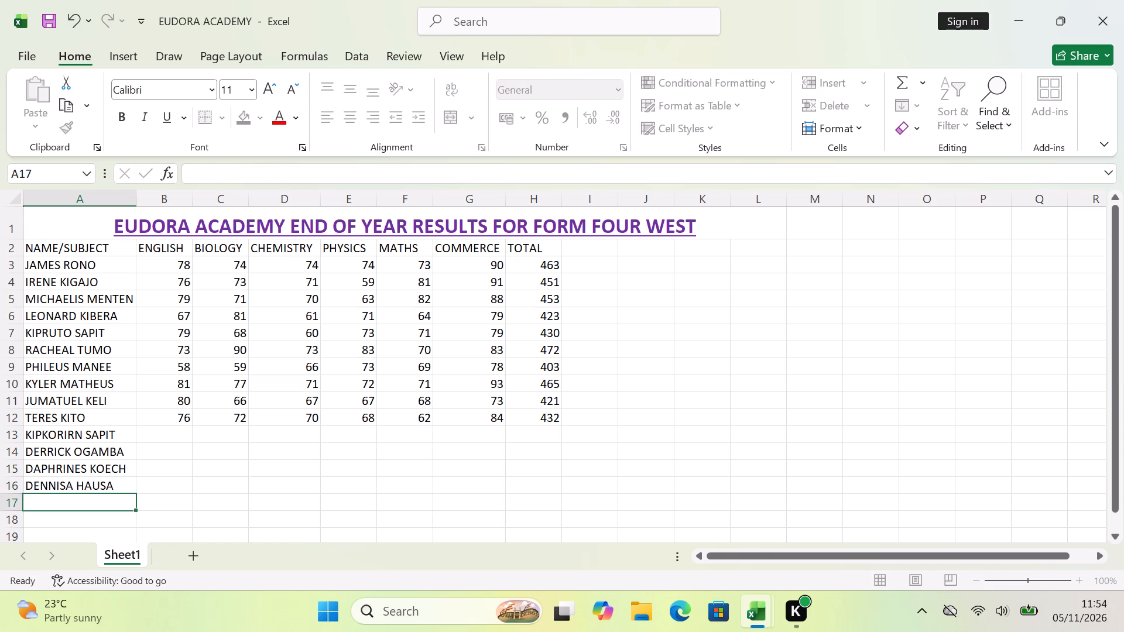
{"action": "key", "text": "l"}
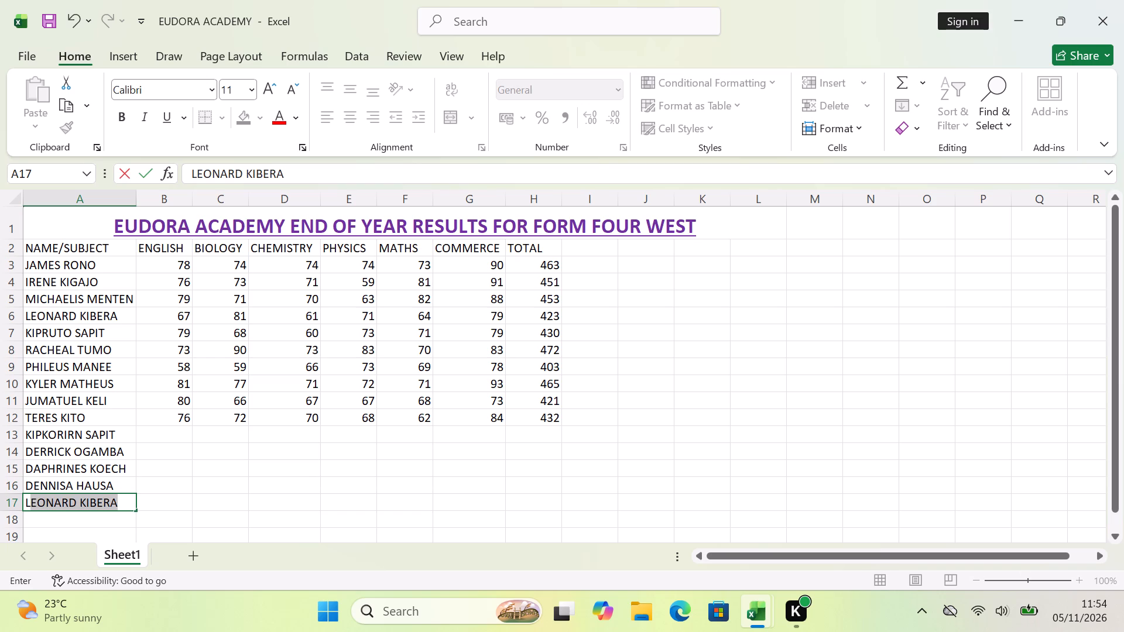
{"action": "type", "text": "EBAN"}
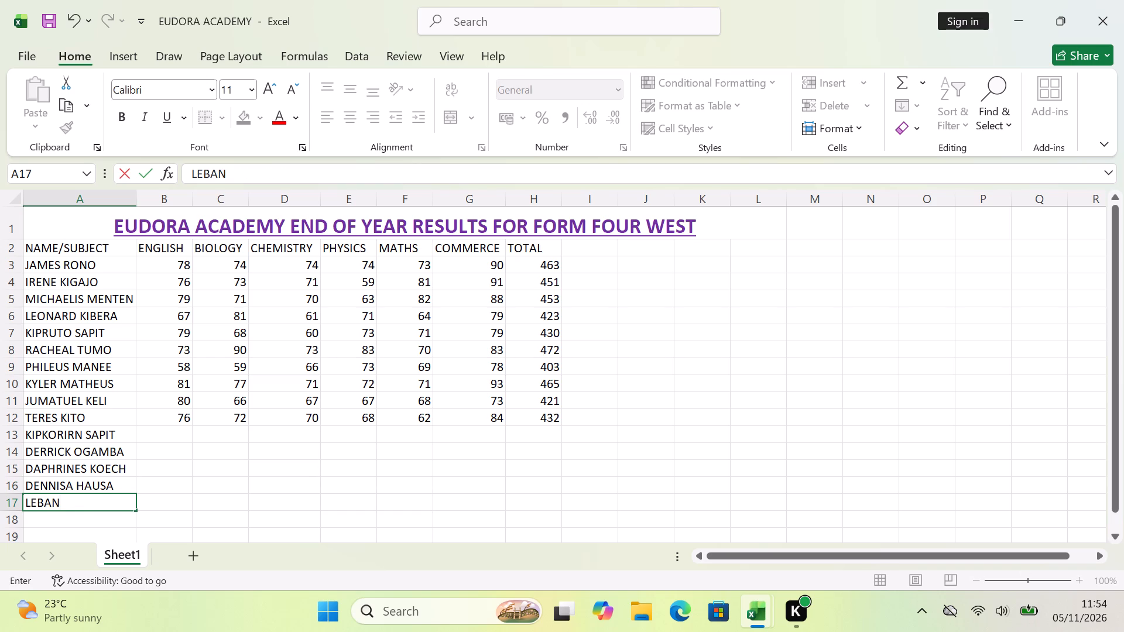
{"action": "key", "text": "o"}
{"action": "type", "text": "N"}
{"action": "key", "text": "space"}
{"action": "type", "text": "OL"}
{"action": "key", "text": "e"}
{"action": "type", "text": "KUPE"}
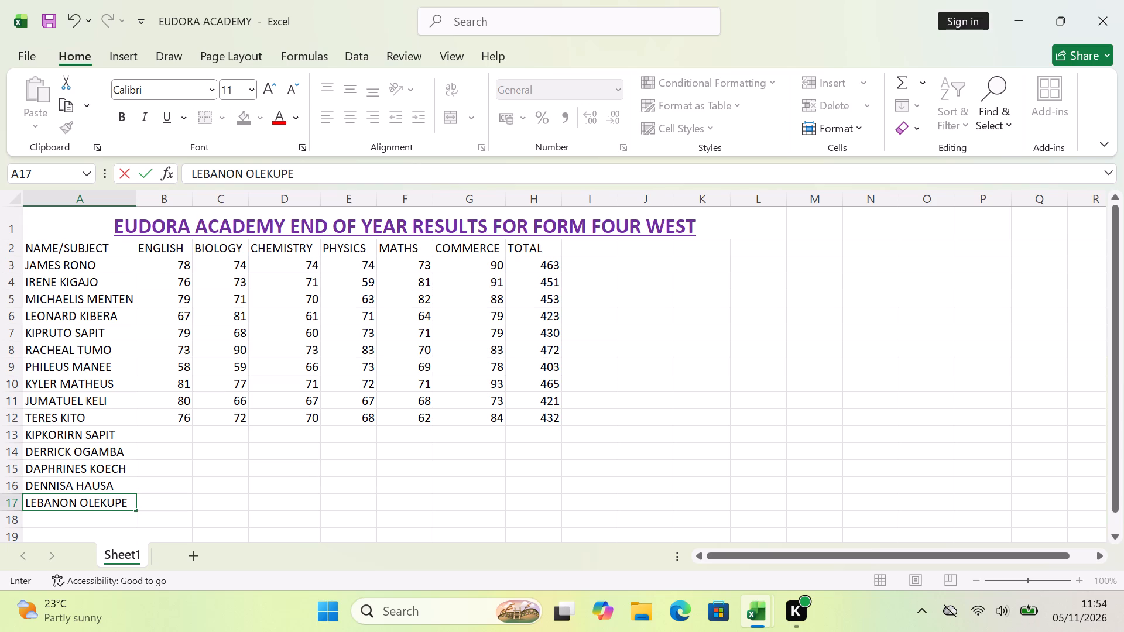
Enter the five new students' English marks in B13 to B17: 73, 56, 65, 81 and 71.
{"action": "left_click", "coordinate": [182, 436]}
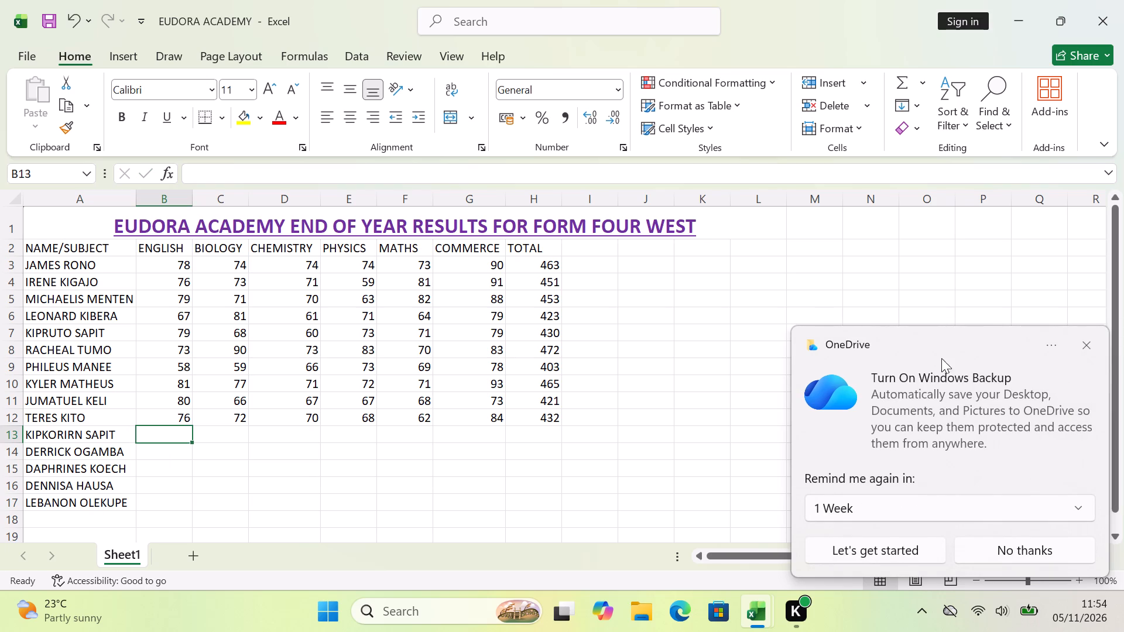
{"action": "left_click", "coordinate": [1092, 346]}
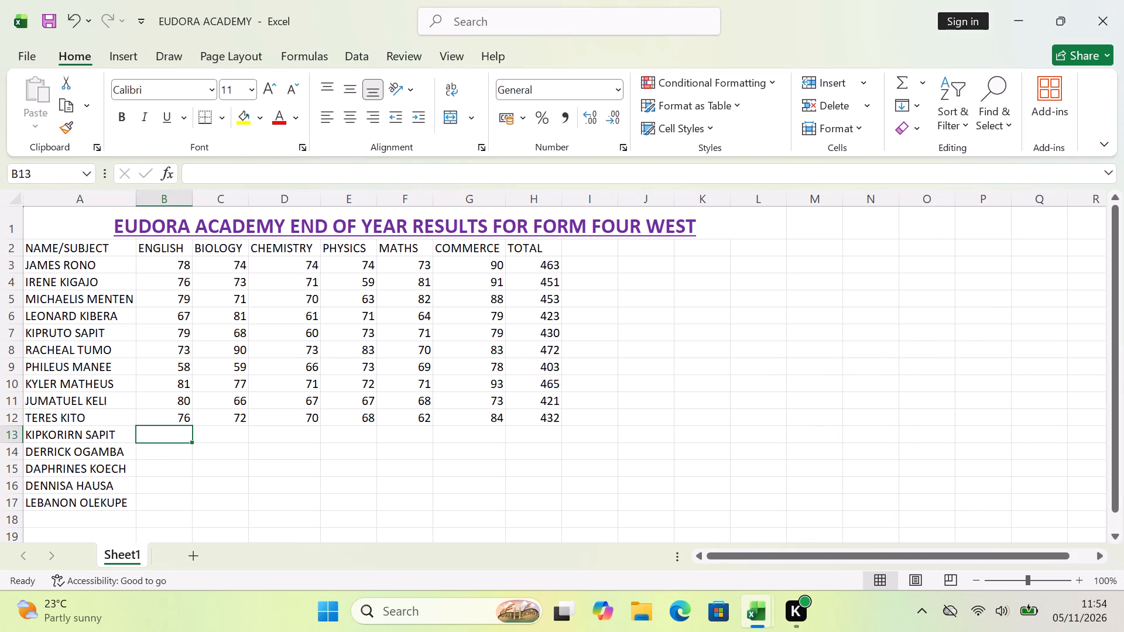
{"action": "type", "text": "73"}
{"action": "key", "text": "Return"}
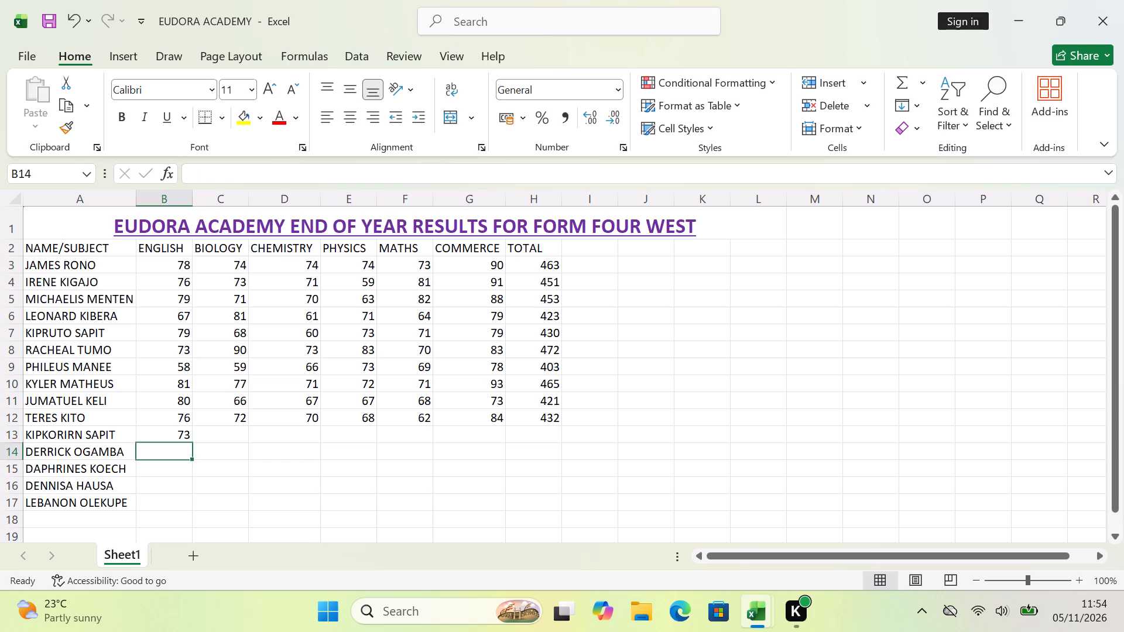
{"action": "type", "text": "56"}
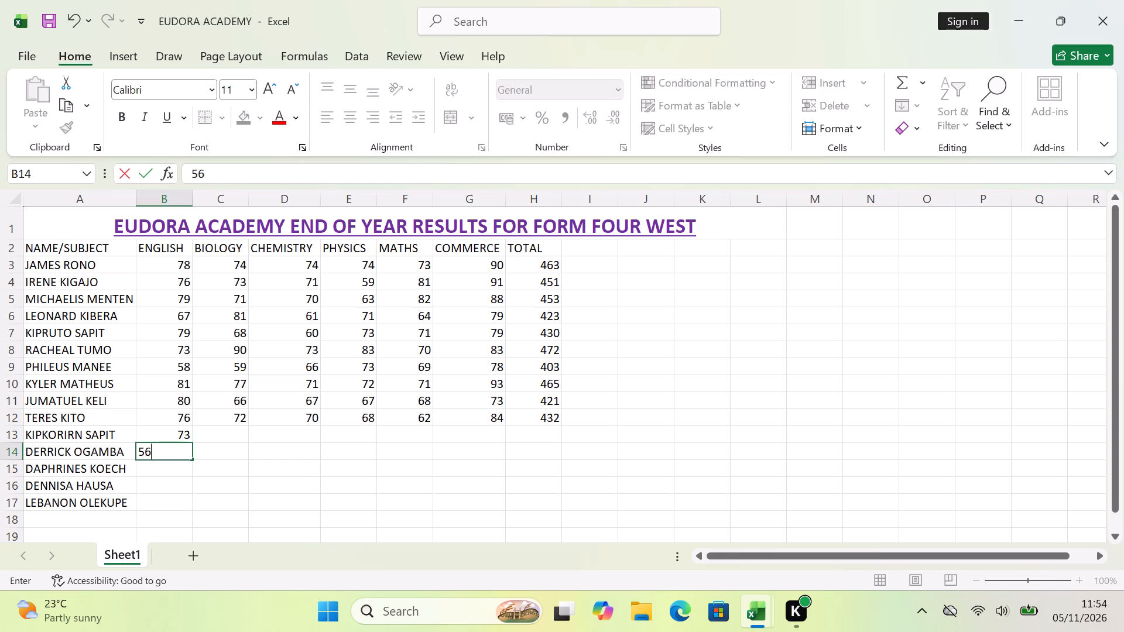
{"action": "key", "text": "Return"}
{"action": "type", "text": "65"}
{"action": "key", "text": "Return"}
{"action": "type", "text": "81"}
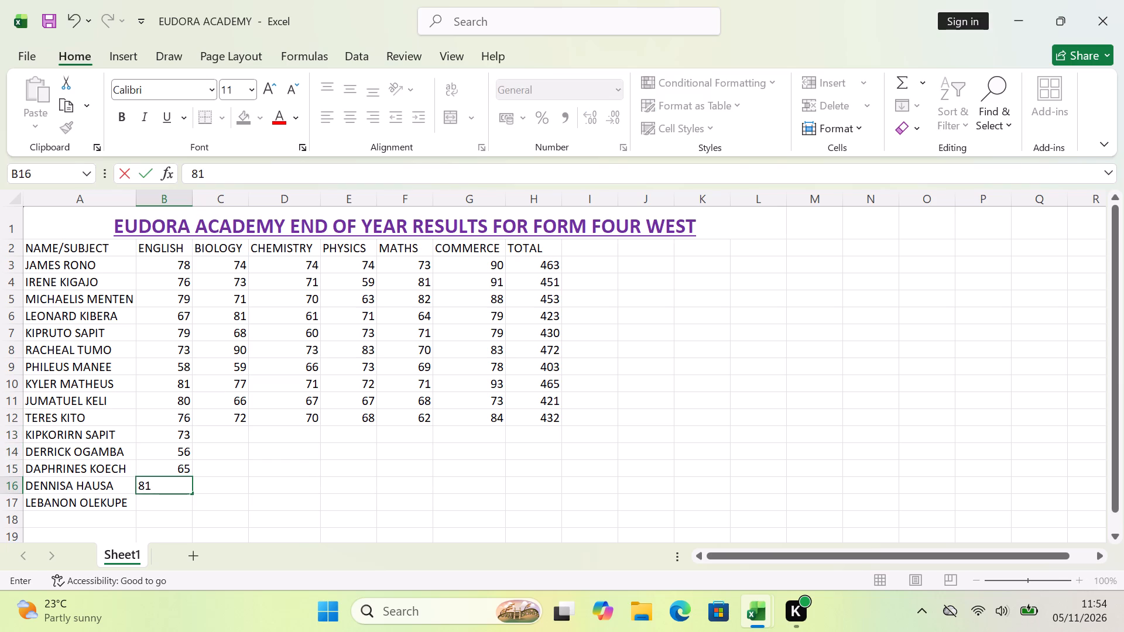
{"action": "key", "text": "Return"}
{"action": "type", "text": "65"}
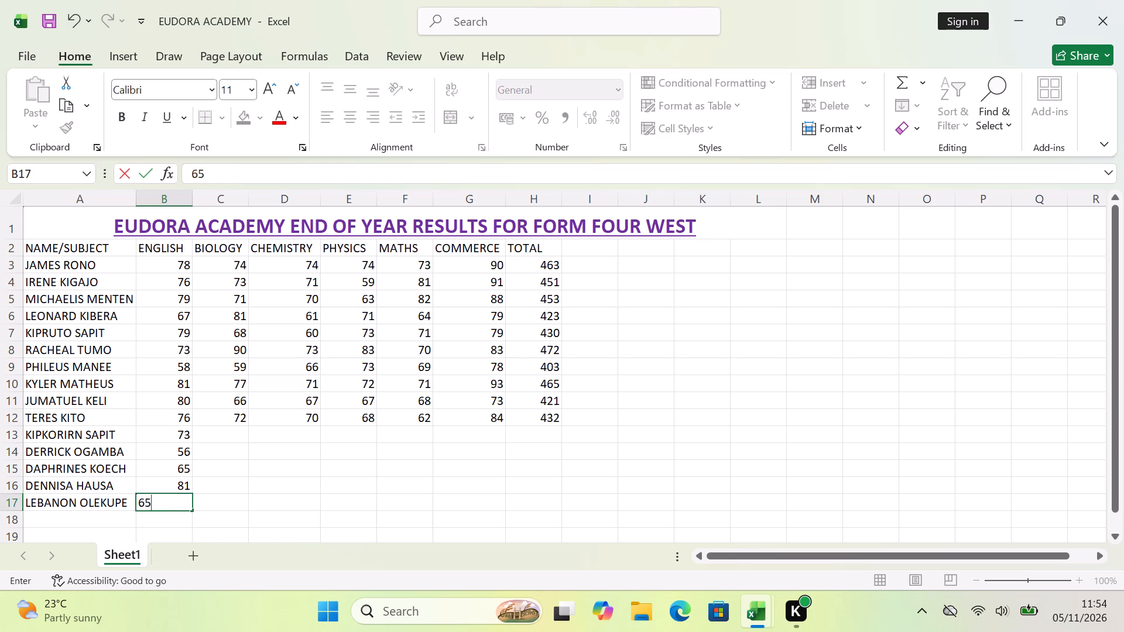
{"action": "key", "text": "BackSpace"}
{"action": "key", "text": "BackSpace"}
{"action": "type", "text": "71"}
Enter the five new students' Biology marks in C13 to C17: 73, 49, 83, 66 and 59.
{"action": "left_click", "coordinate": [238, 435]}
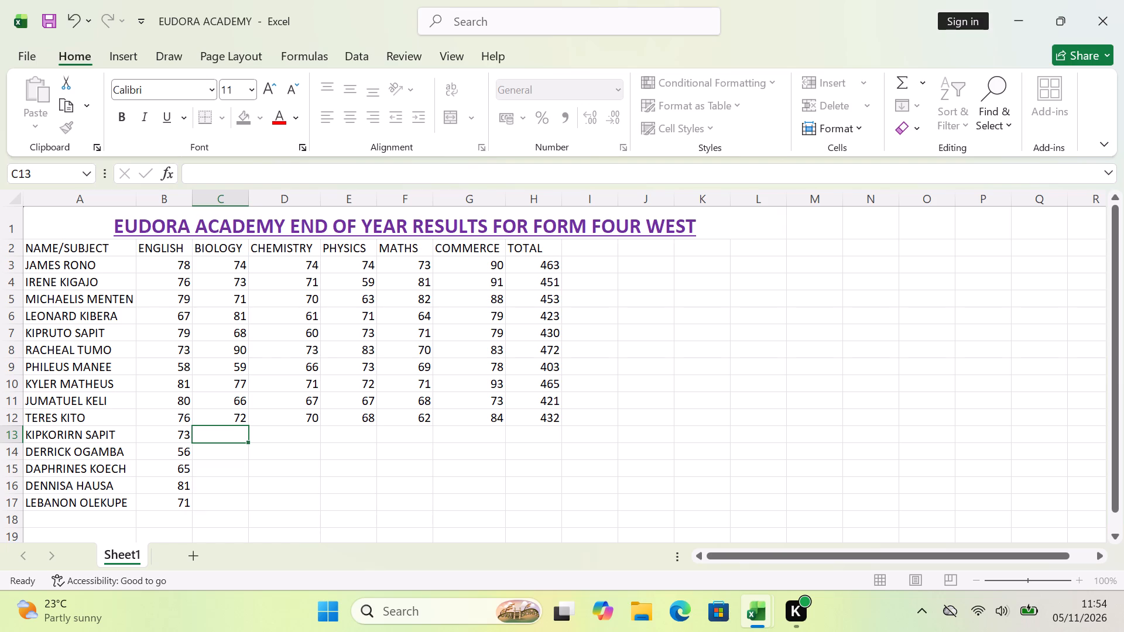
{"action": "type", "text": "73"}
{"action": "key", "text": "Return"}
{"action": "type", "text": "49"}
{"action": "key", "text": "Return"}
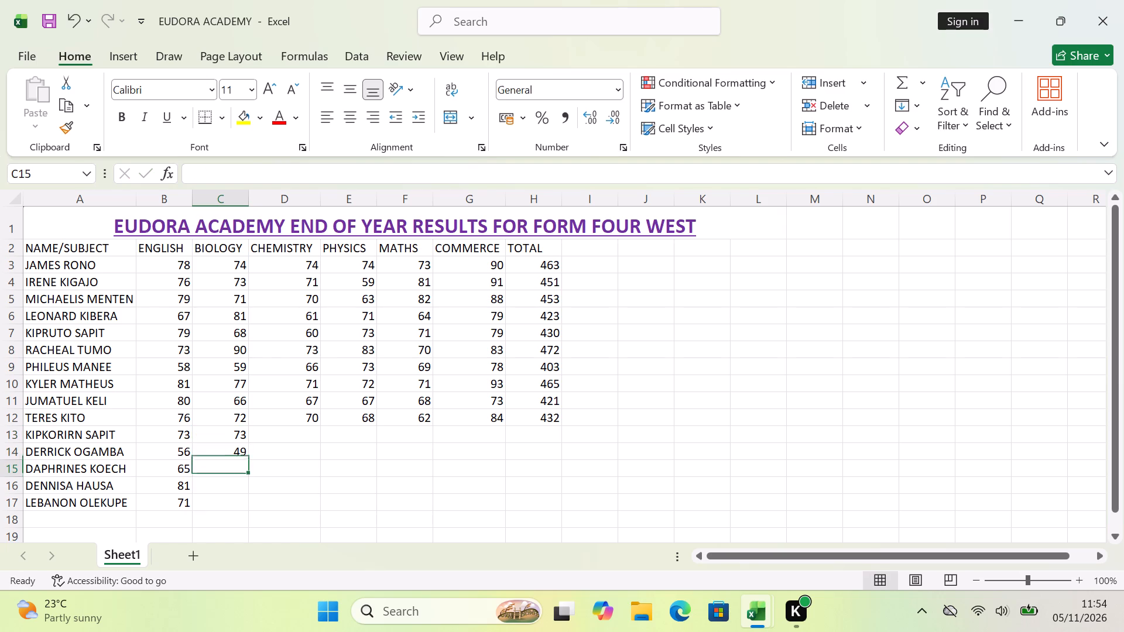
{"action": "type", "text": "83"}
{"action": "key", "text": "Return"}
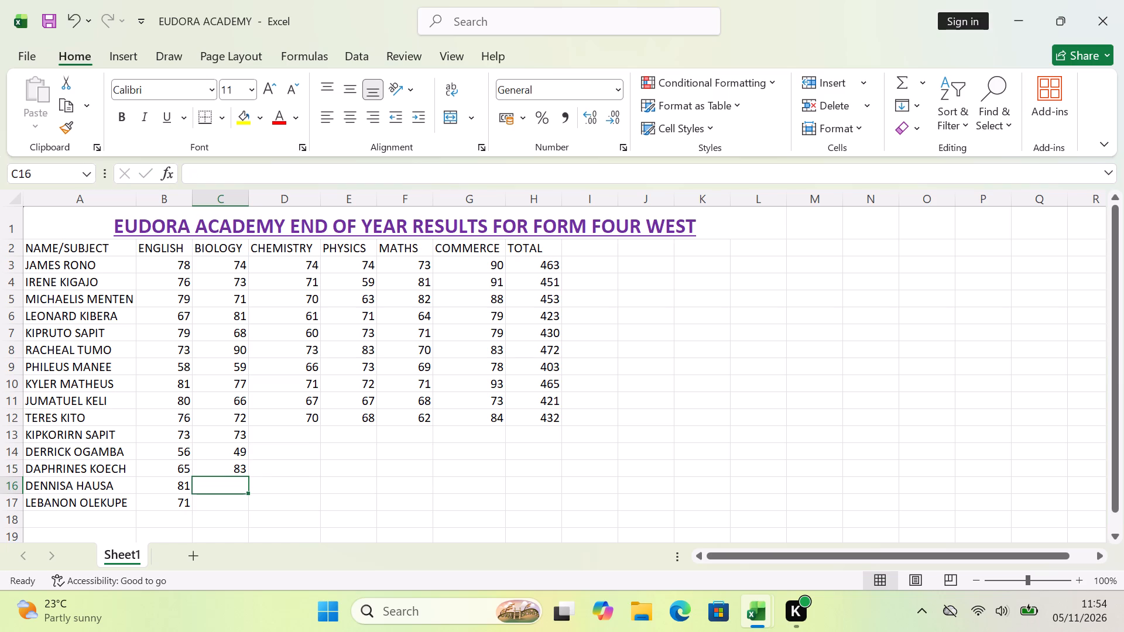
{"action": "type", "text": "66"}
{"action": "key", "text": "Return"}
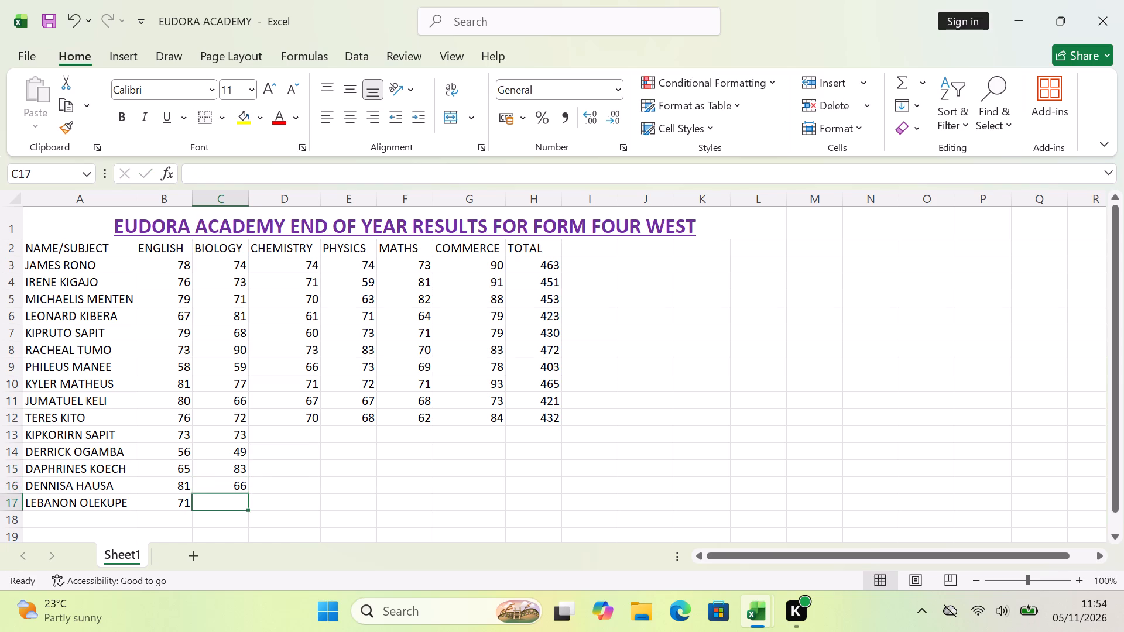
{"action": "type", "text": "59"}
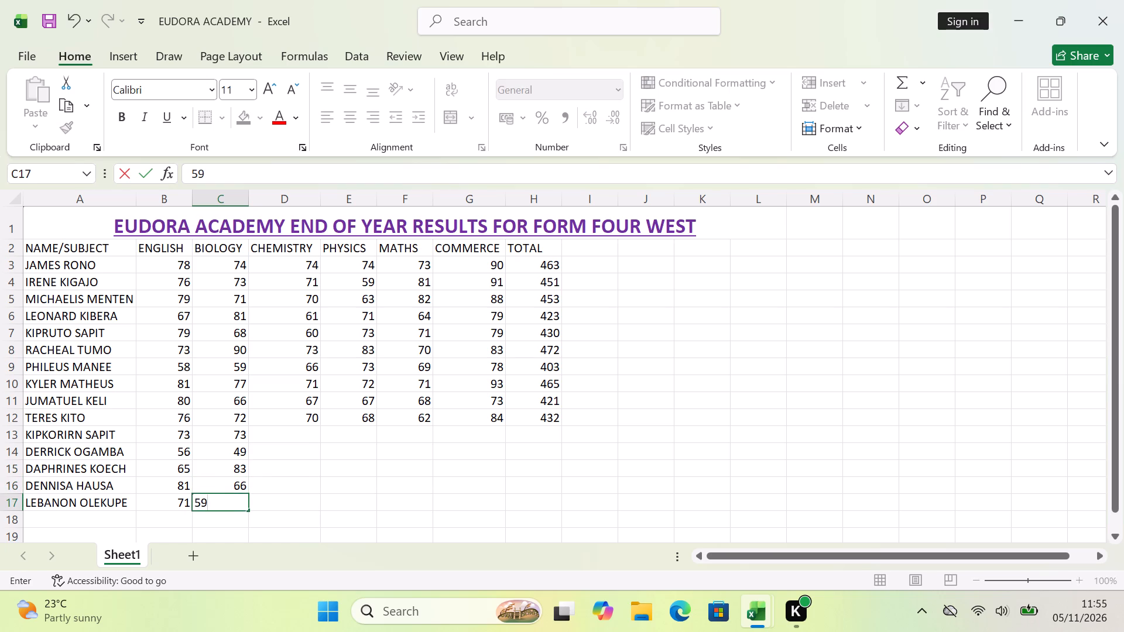
Enter the five new students' Chemistry marks in D13 to D17: 70, 81, 76, 68 and 71.
{"action": "left_click", "coordinate": [301, 420]}
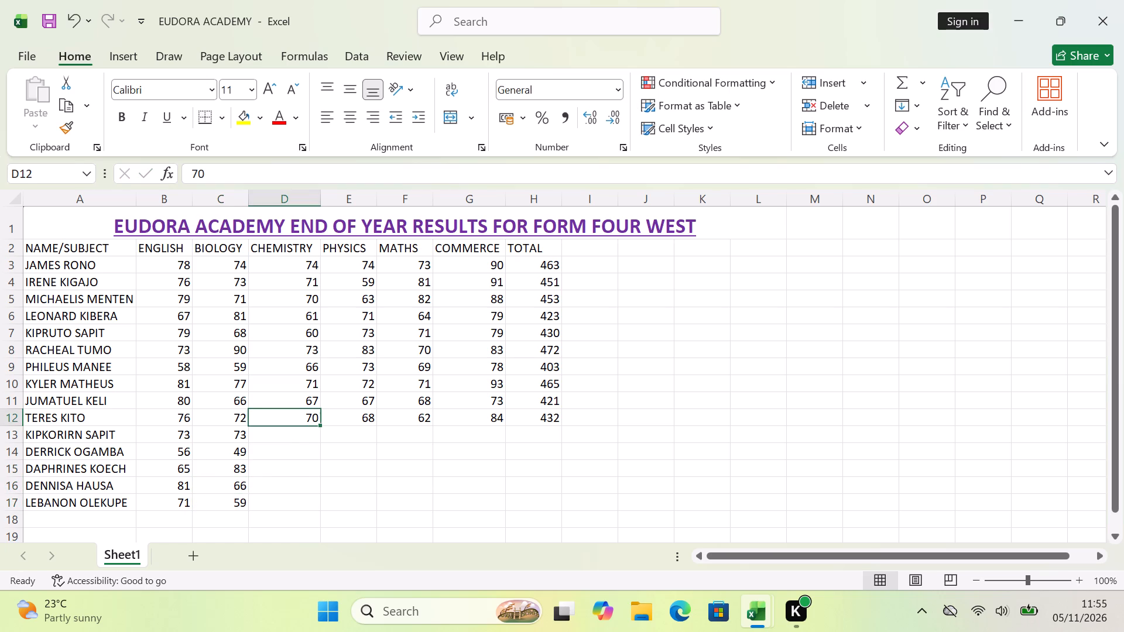
{"action": "left_click", "coordinate": [296, 434]}
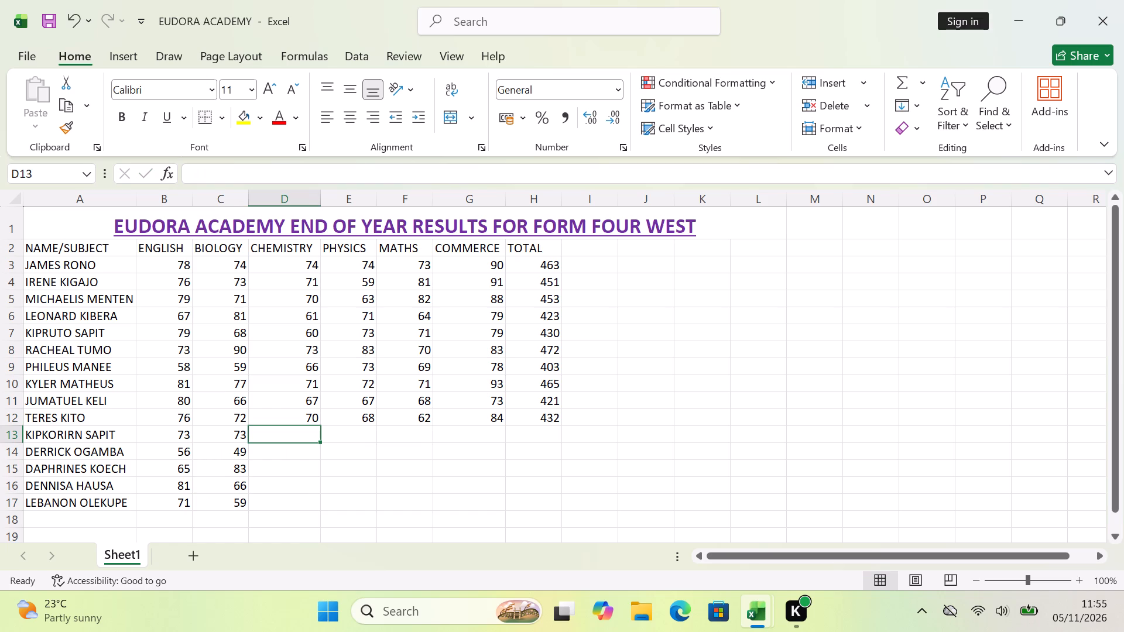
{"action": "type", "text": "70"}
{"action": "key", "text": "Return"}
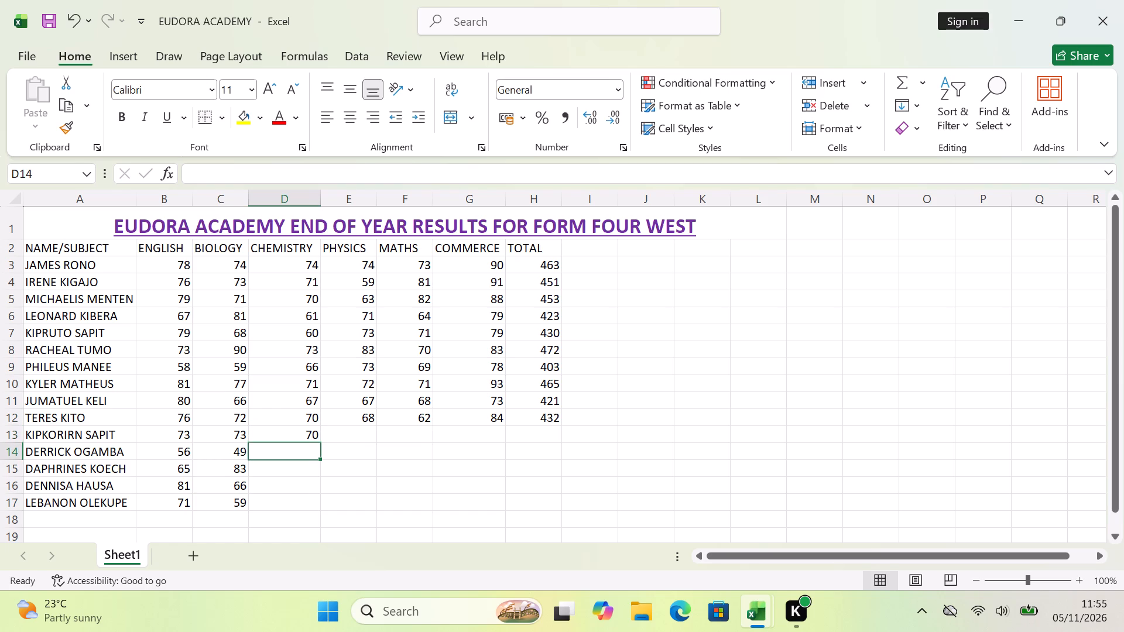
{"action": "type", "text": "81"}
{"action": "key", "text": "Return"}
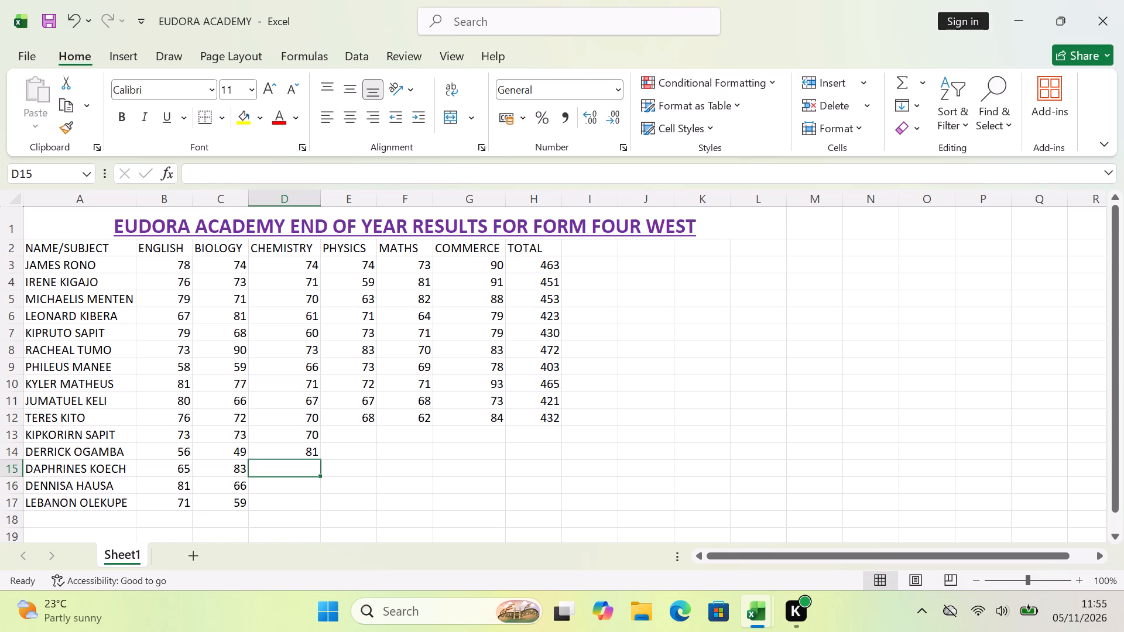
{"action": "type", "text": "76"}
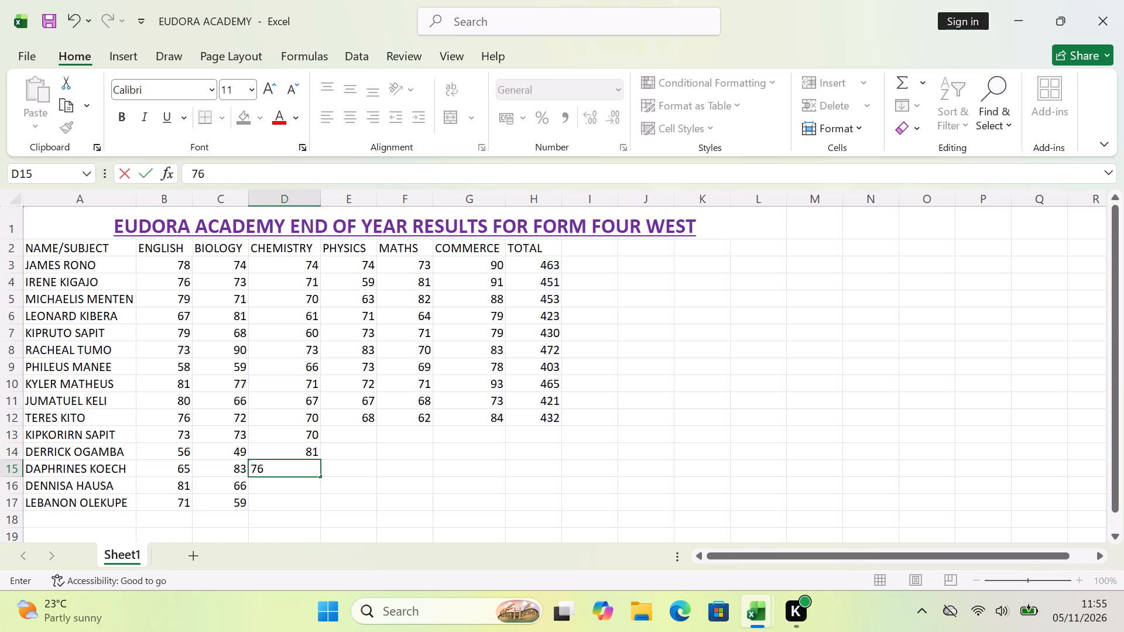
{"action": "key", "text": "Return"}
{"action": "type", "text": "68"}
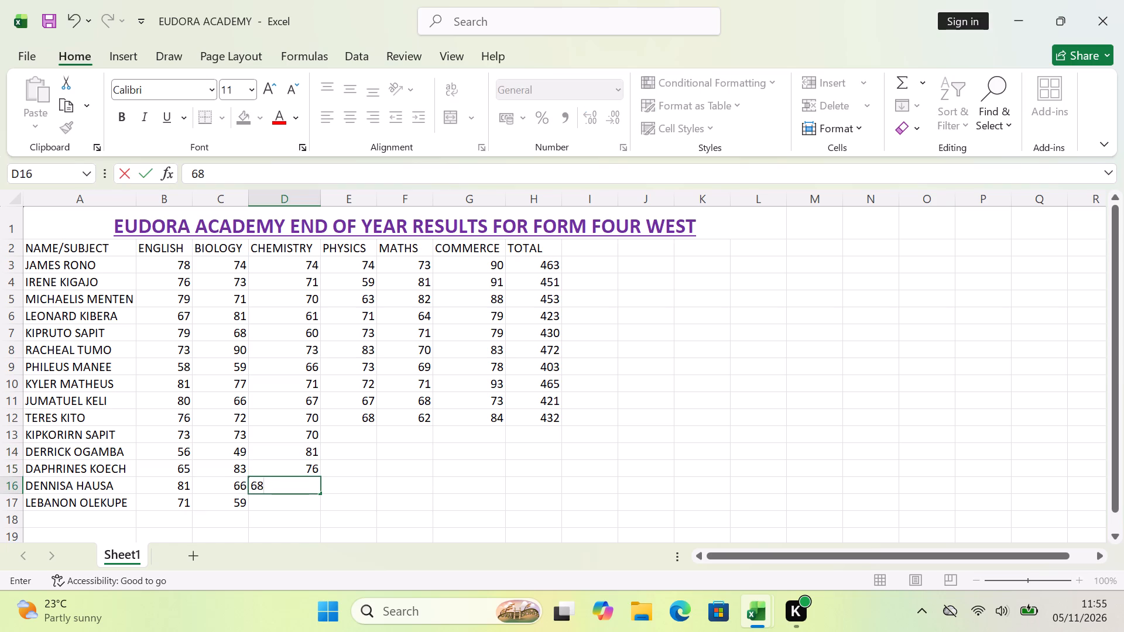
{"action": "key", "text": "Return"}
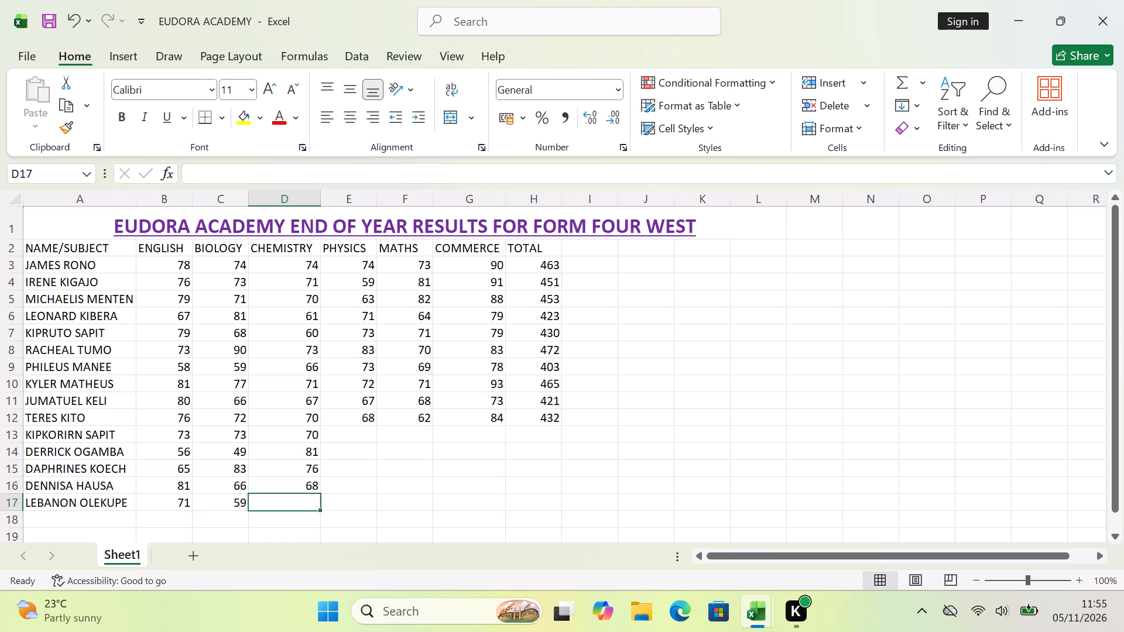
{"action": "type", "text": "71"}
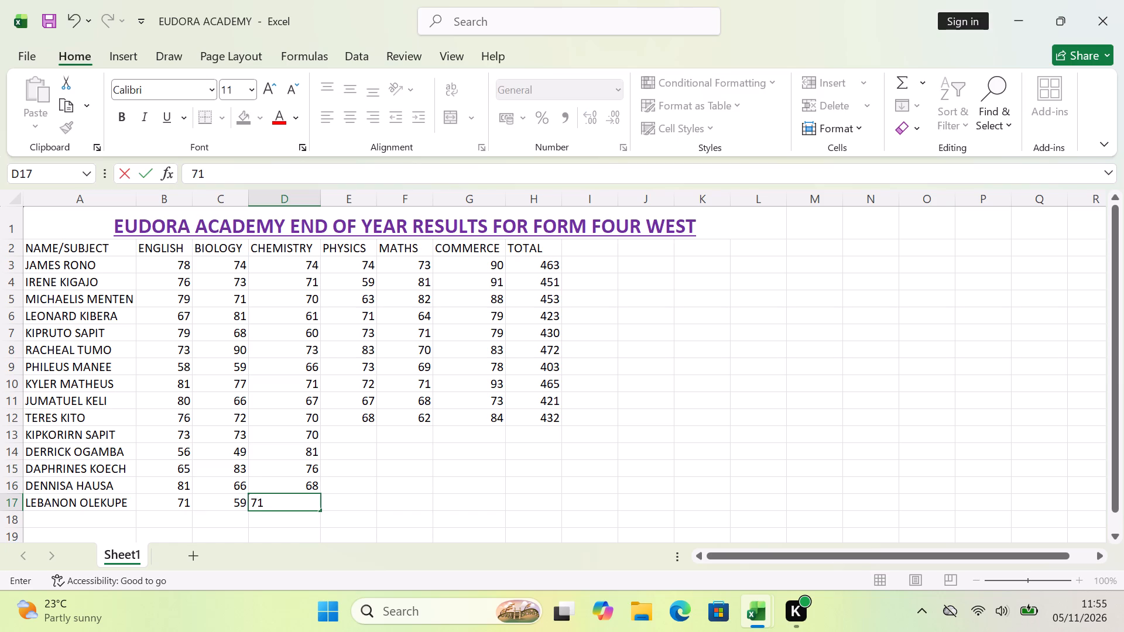
{"action": "left_click", "coordinate": [352, 435]}
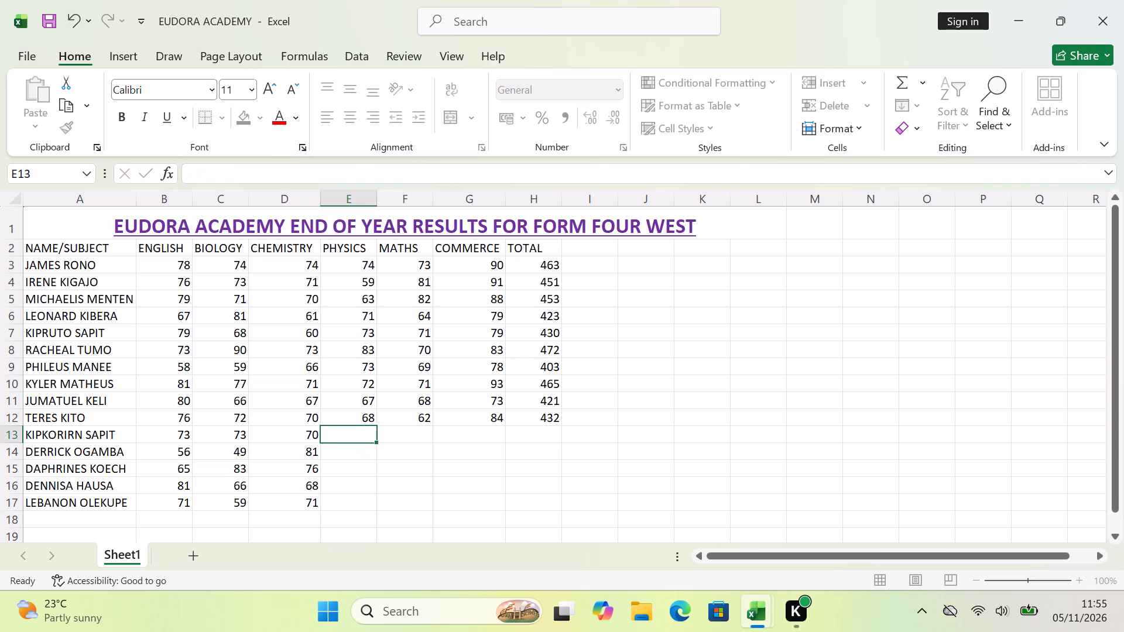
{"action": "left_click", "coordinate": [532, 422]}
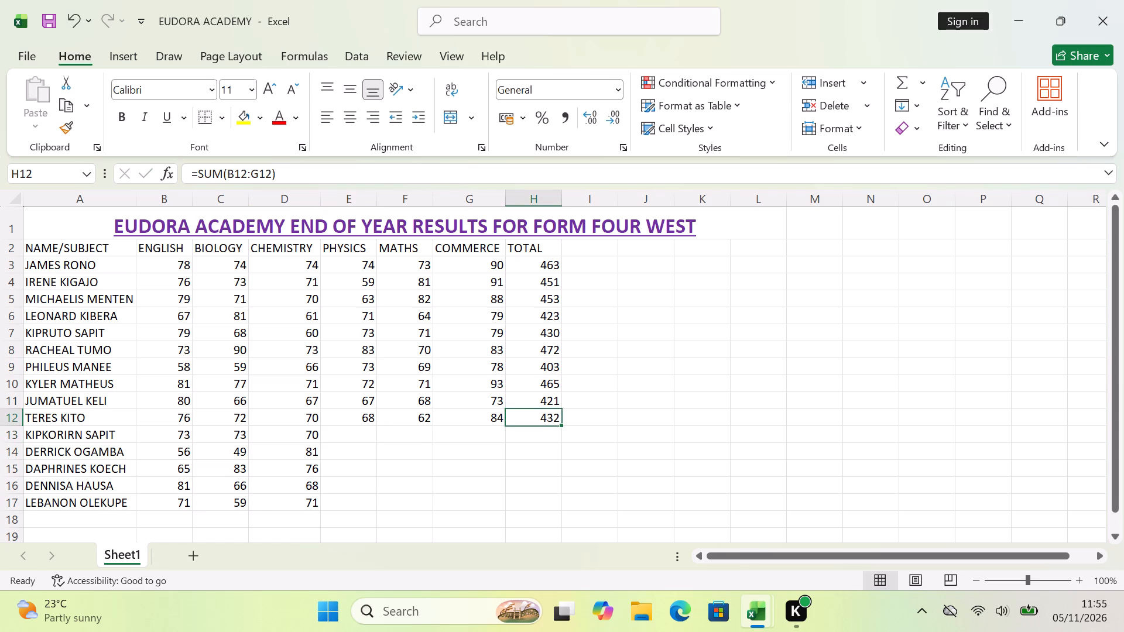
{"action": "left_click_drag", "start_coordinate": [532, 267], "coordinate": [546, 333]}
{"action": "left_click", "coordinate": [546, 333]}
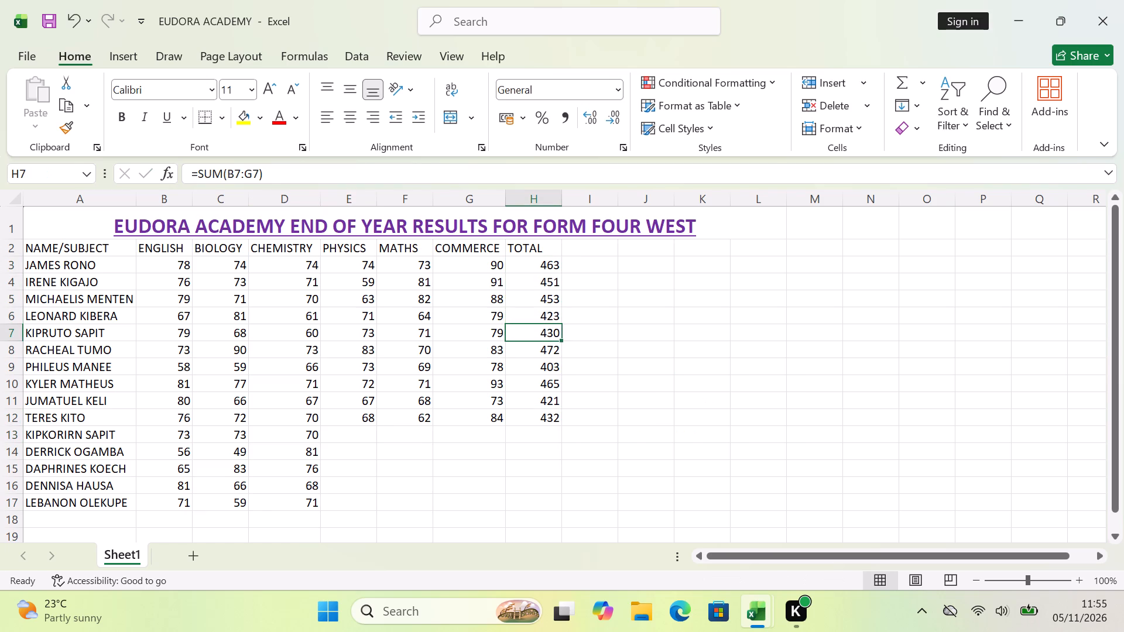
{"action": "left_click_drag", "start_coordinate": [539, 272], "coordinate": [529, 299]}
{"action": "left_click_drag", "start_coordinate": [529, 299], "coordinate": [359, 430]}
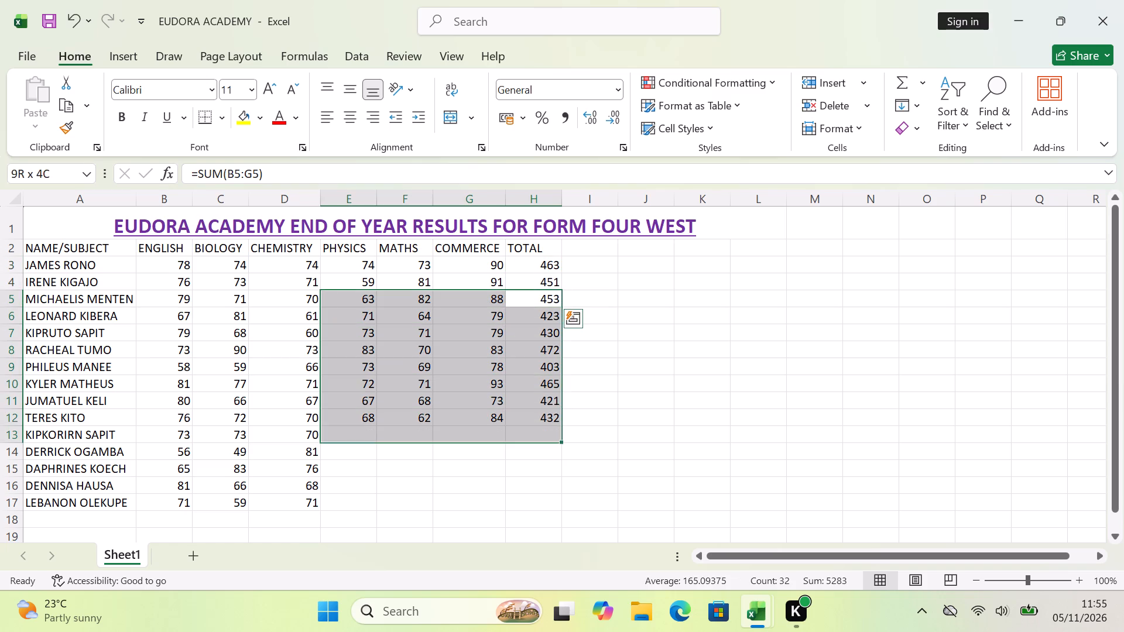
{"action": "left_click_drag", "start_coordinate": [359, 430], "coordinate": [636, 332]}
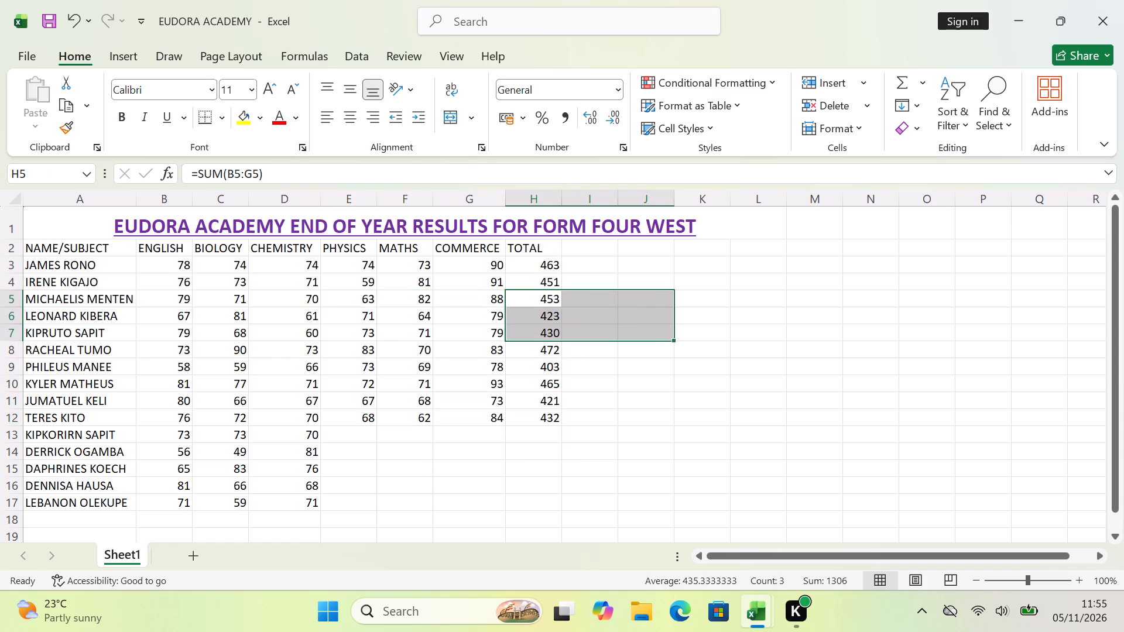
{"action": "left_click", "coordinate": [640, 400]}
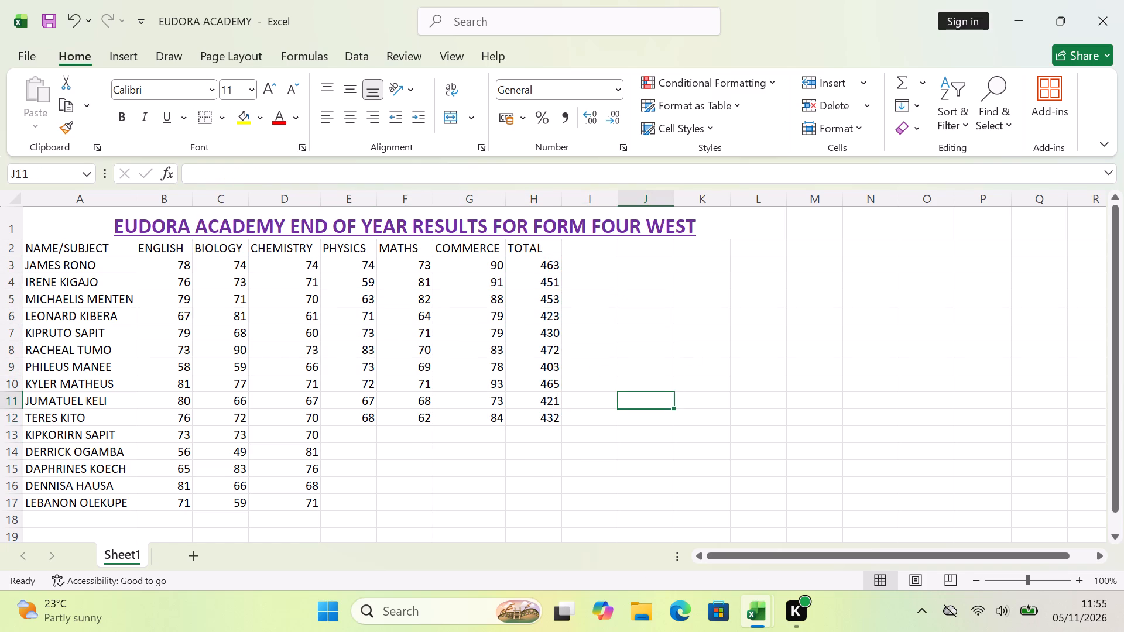
Enter the five new students' Physics marks in E13 to E17: 71, 77, 63, 70 and 81.
{"action": "left_click", "coordinate": [357, 436]}
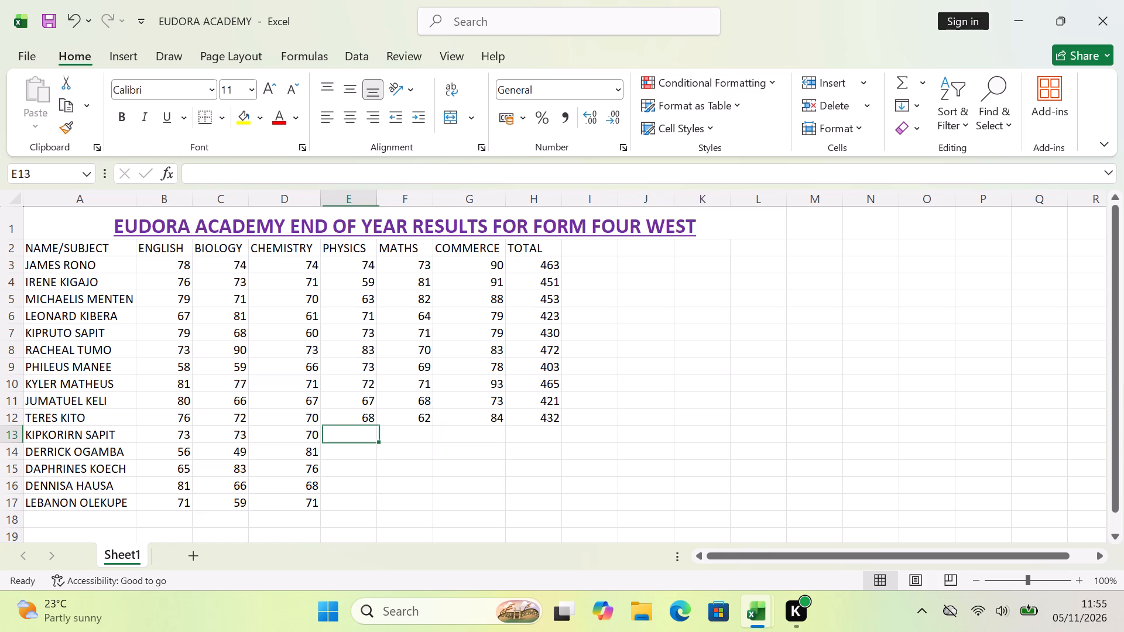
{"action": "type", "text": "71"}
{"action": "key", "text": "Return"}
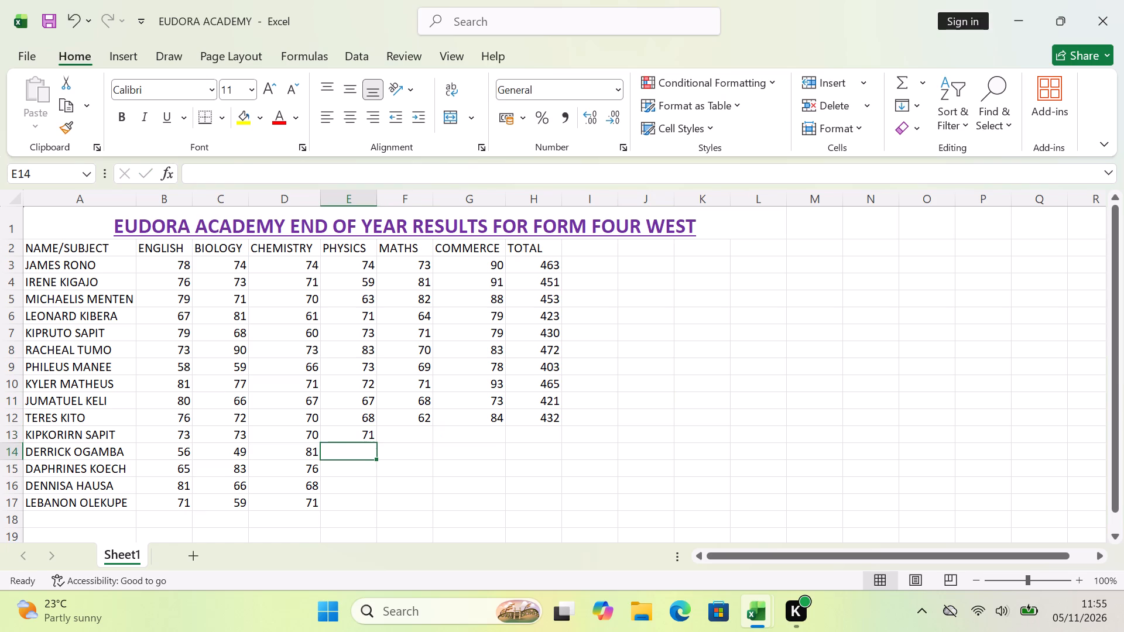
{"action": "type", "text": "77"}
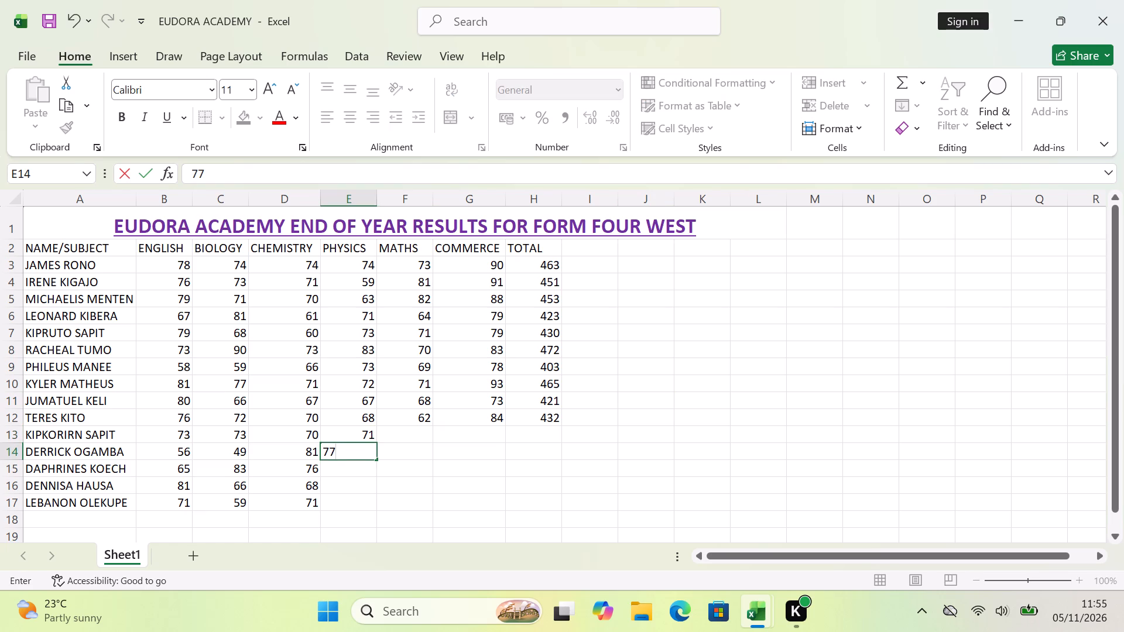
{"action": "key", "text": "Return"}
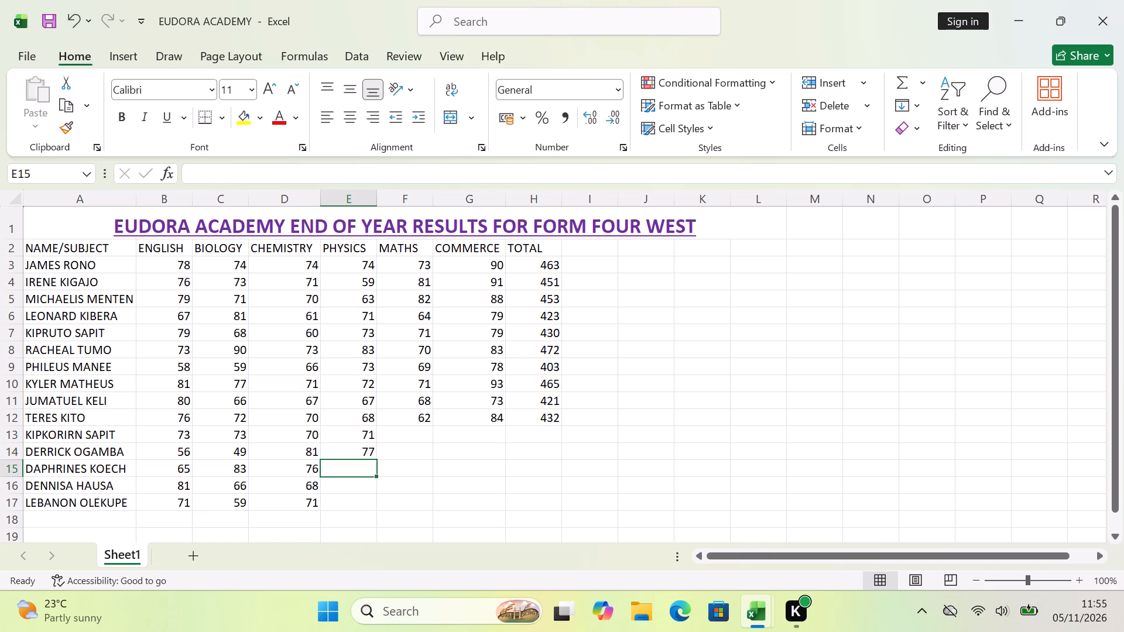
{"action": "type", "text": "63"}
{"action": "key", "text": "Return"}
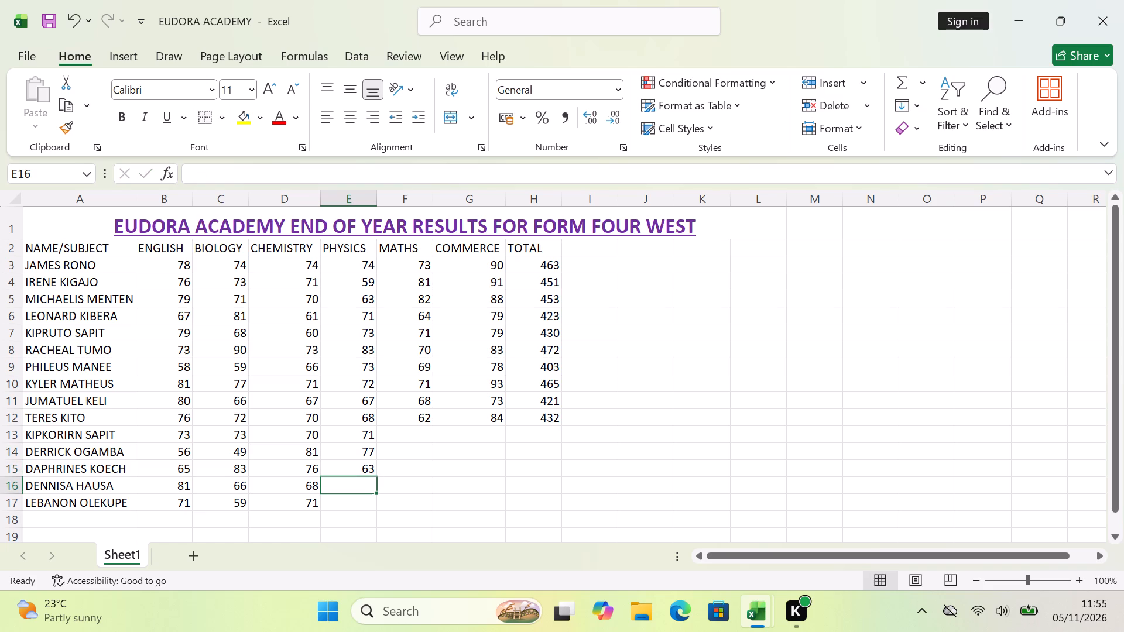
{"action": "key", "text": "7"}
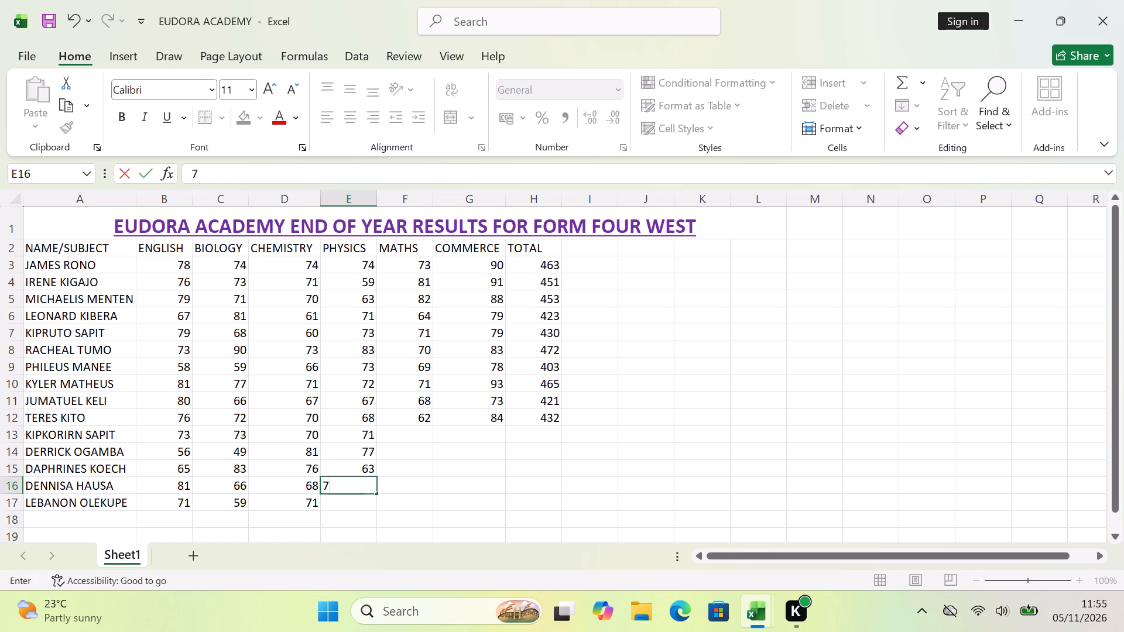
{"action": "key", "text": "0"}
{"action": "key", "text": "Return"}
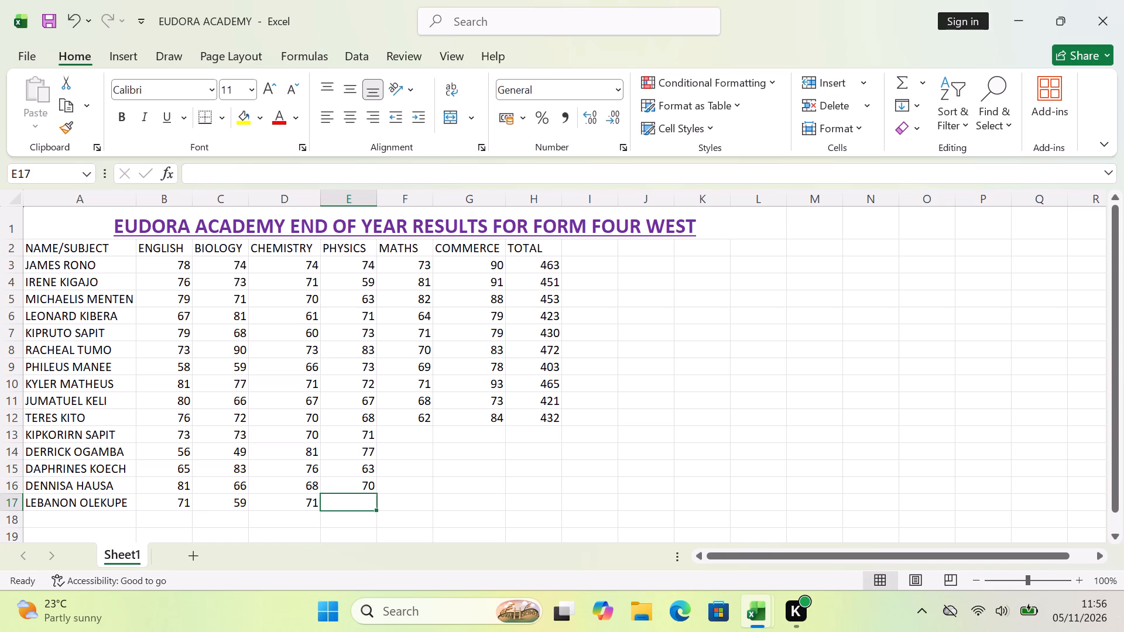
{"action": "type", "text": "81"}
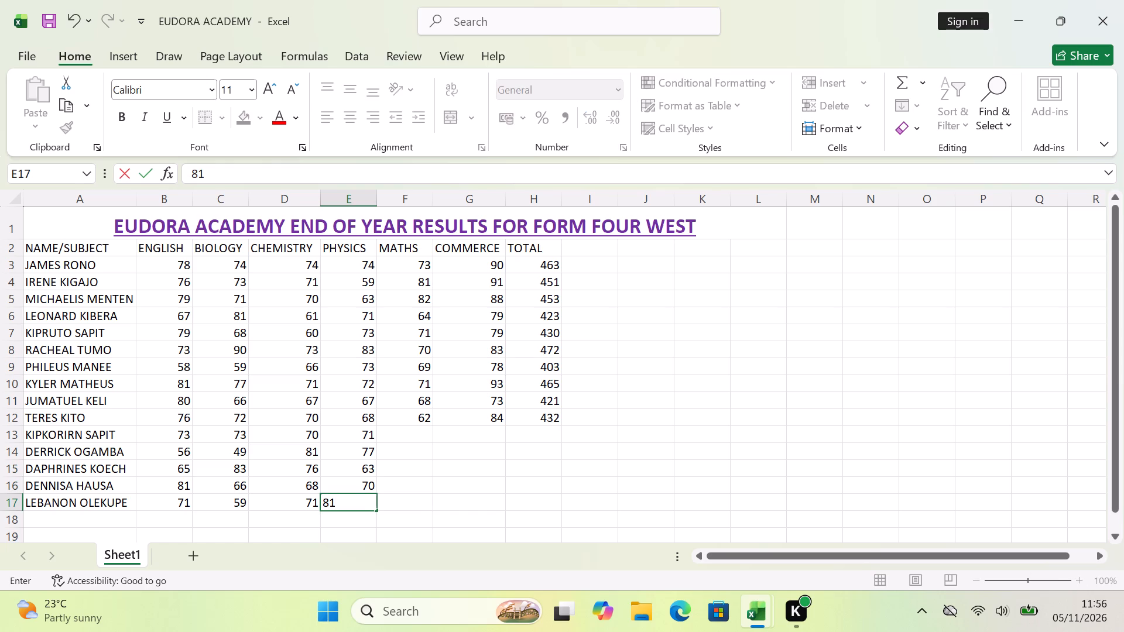
Complete the entry of 81 as the last new student's Physics mark in E17.
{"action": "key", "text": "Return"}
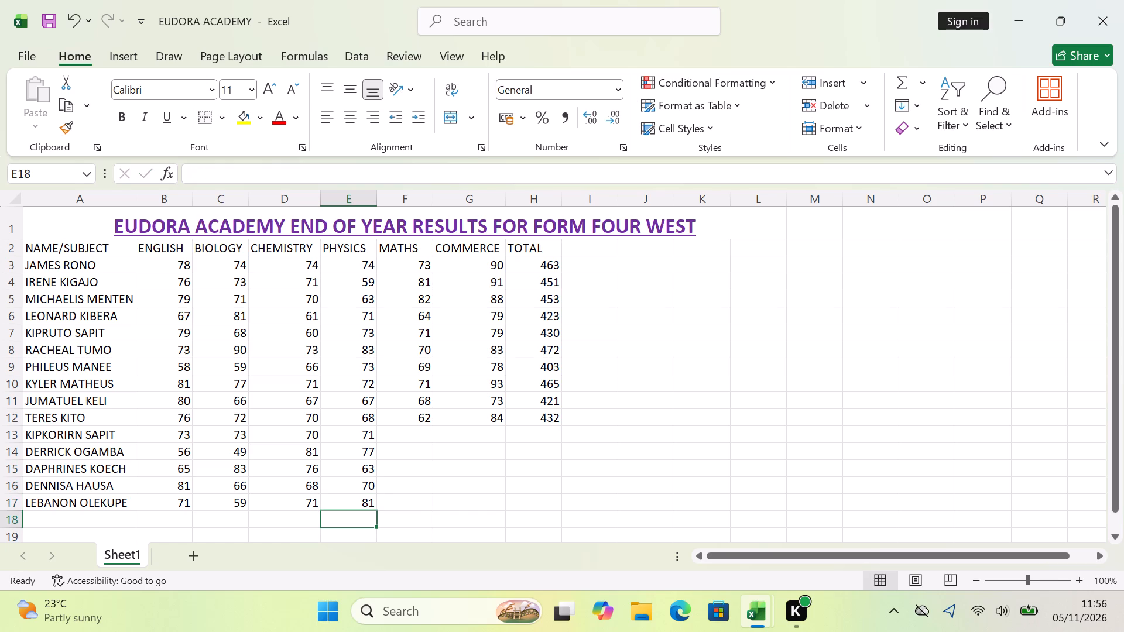
Enter the five new students' Maths marks in F13 to F17: 67, 71, 67, 80 and 74.
{"action": "left_click", "coordinate": [421, 430]}
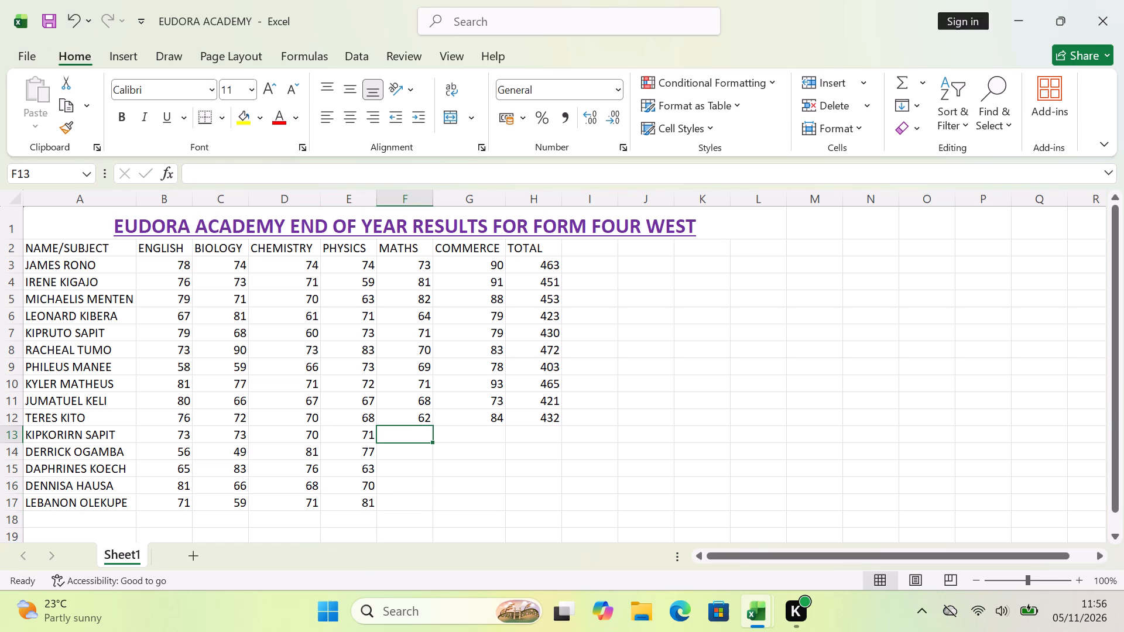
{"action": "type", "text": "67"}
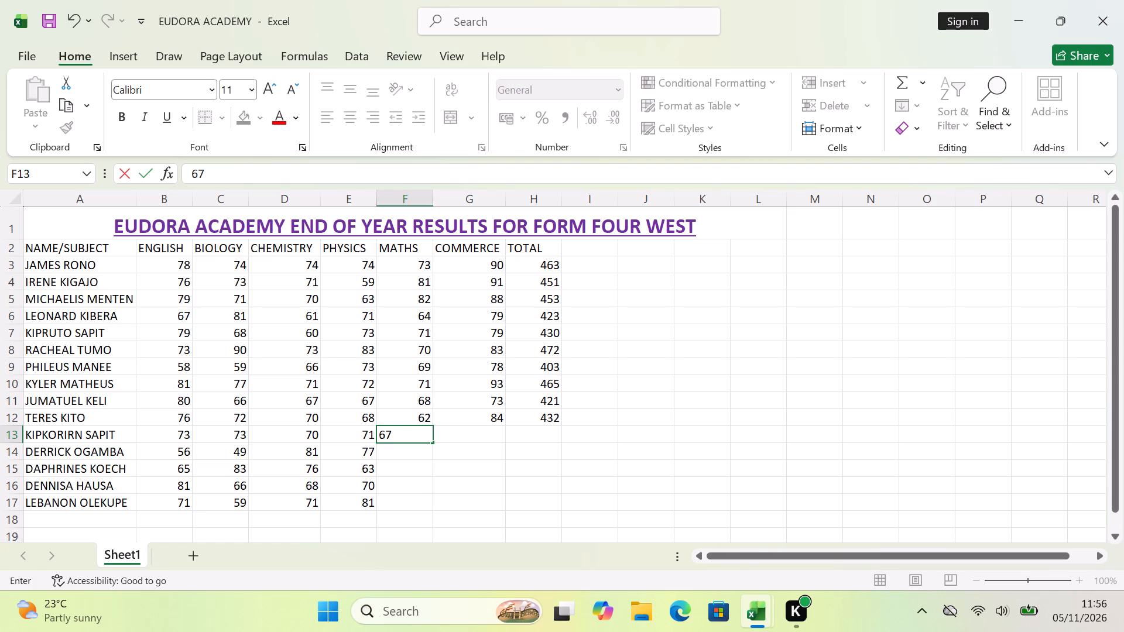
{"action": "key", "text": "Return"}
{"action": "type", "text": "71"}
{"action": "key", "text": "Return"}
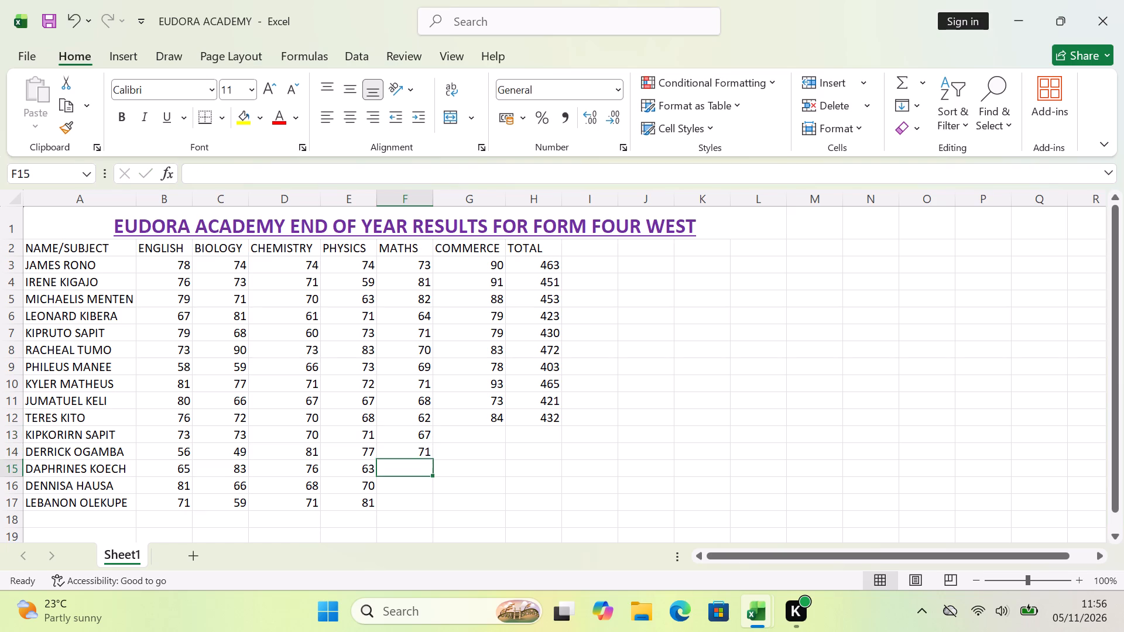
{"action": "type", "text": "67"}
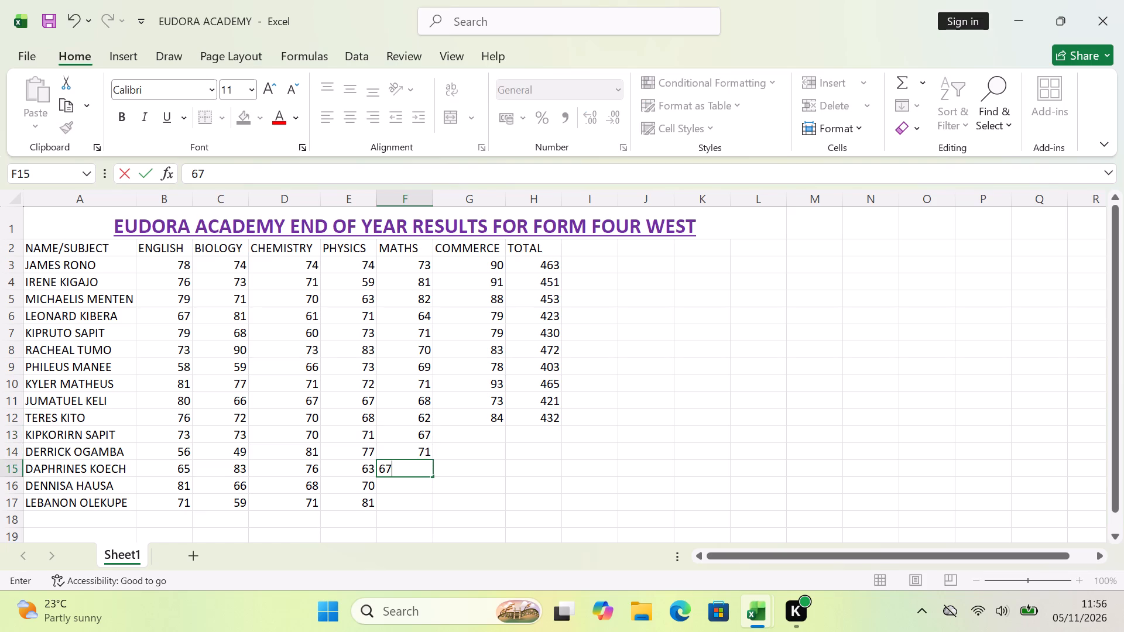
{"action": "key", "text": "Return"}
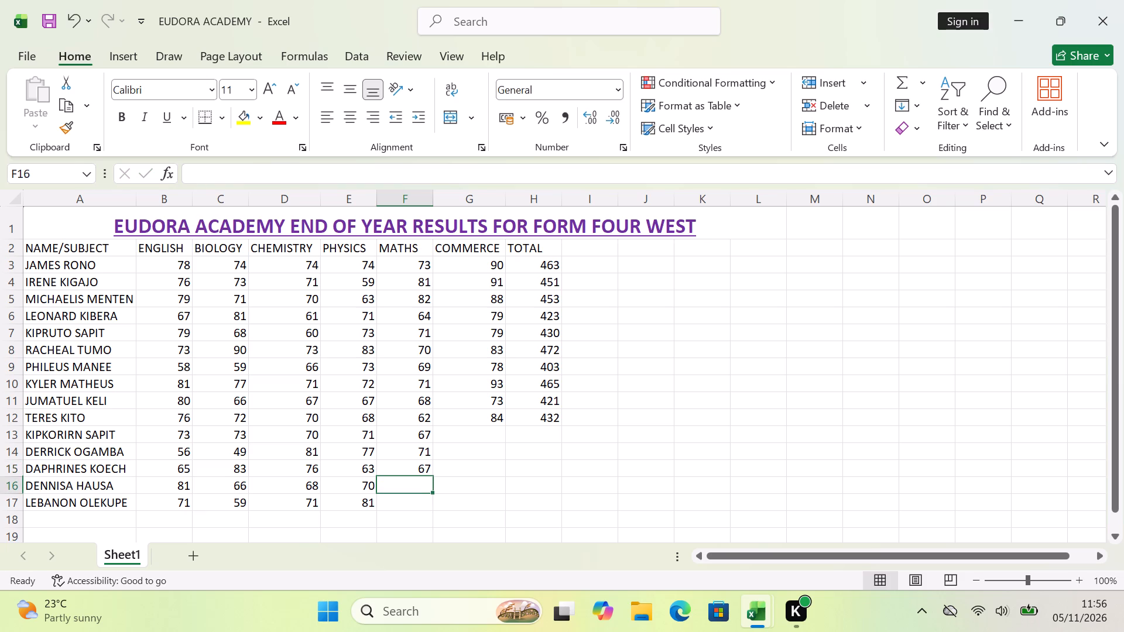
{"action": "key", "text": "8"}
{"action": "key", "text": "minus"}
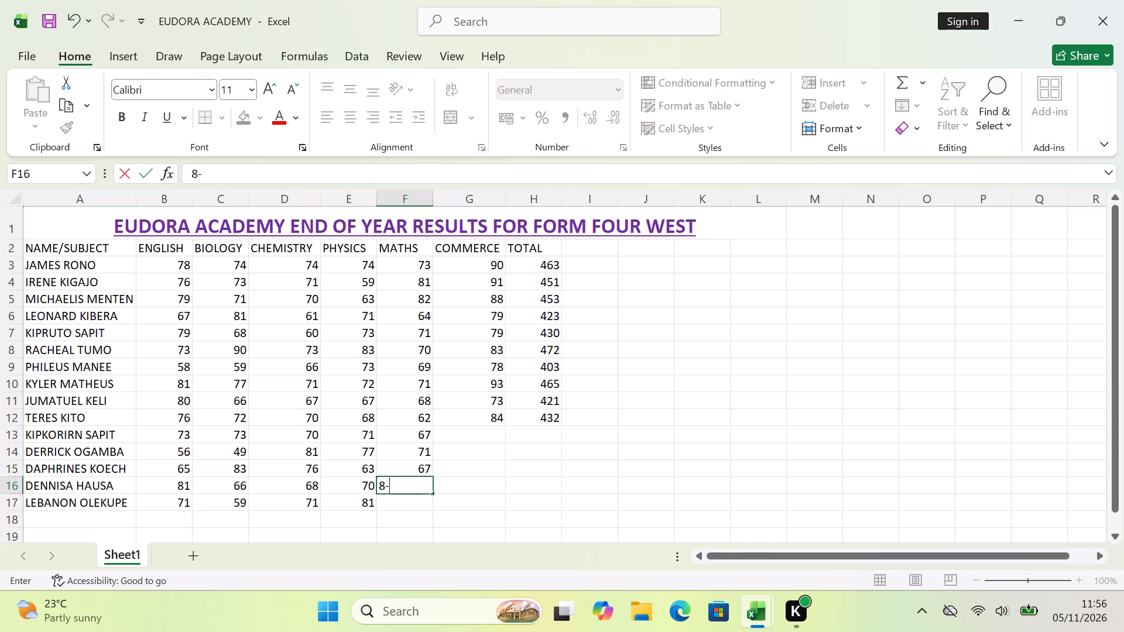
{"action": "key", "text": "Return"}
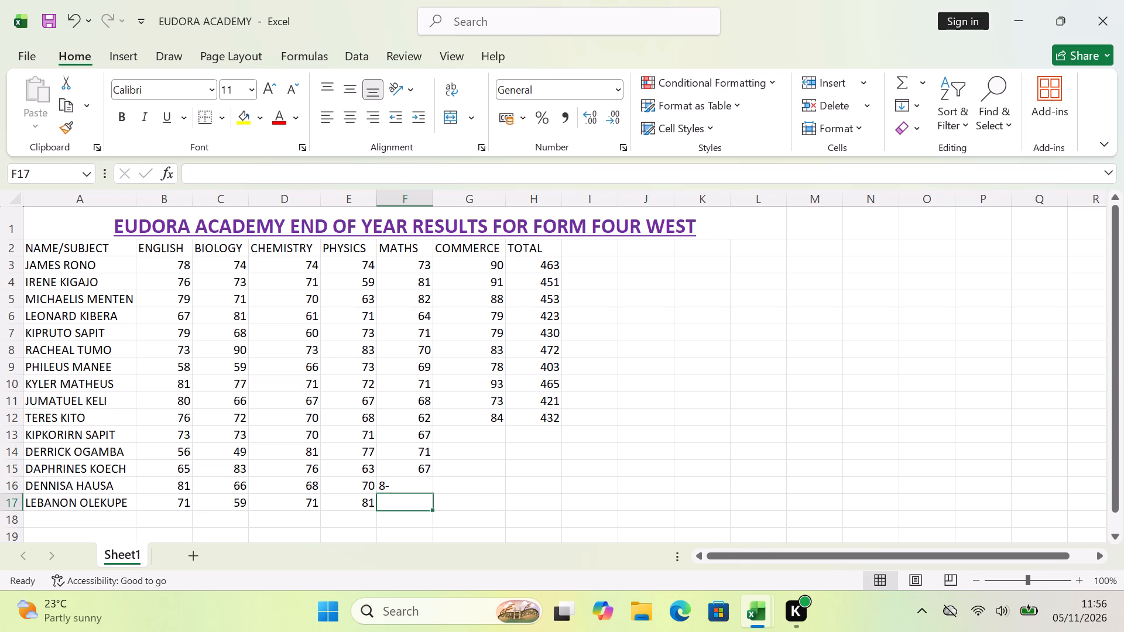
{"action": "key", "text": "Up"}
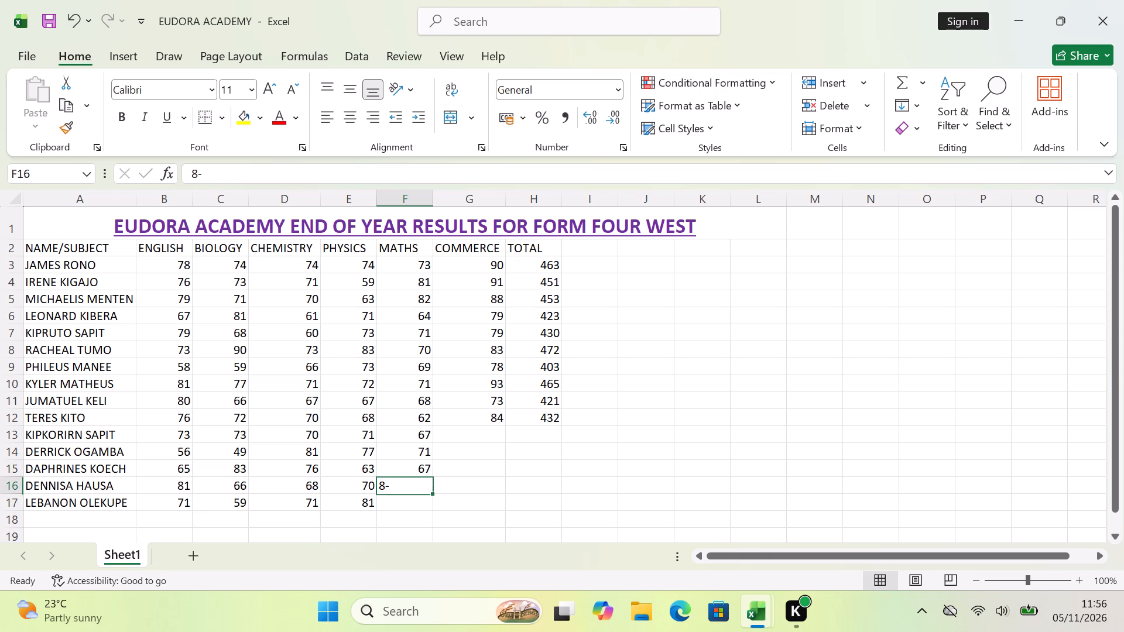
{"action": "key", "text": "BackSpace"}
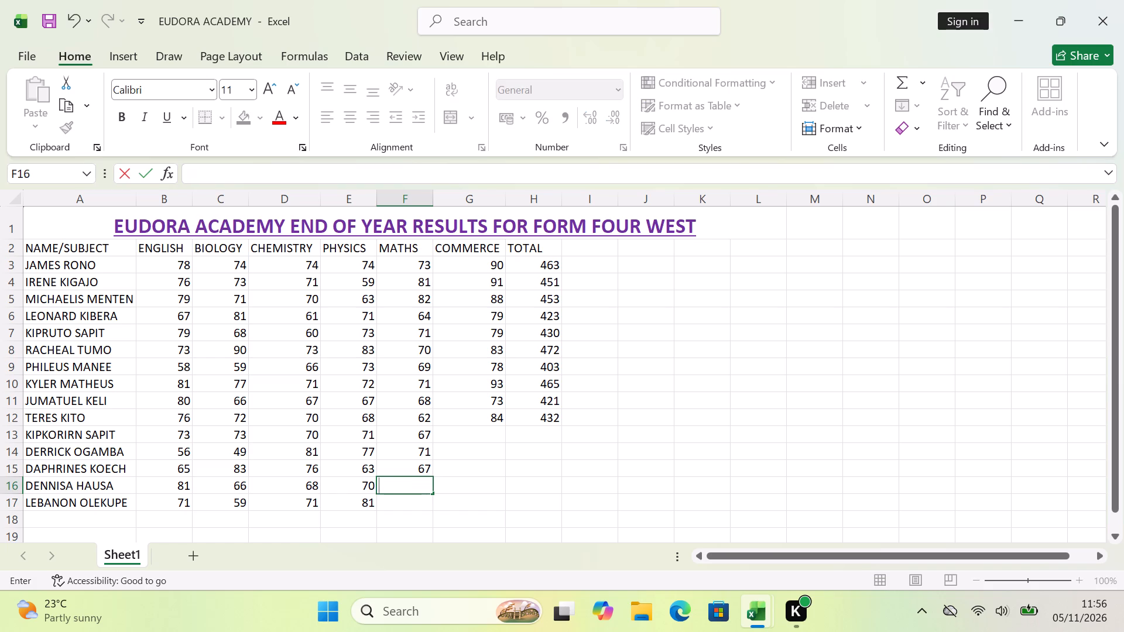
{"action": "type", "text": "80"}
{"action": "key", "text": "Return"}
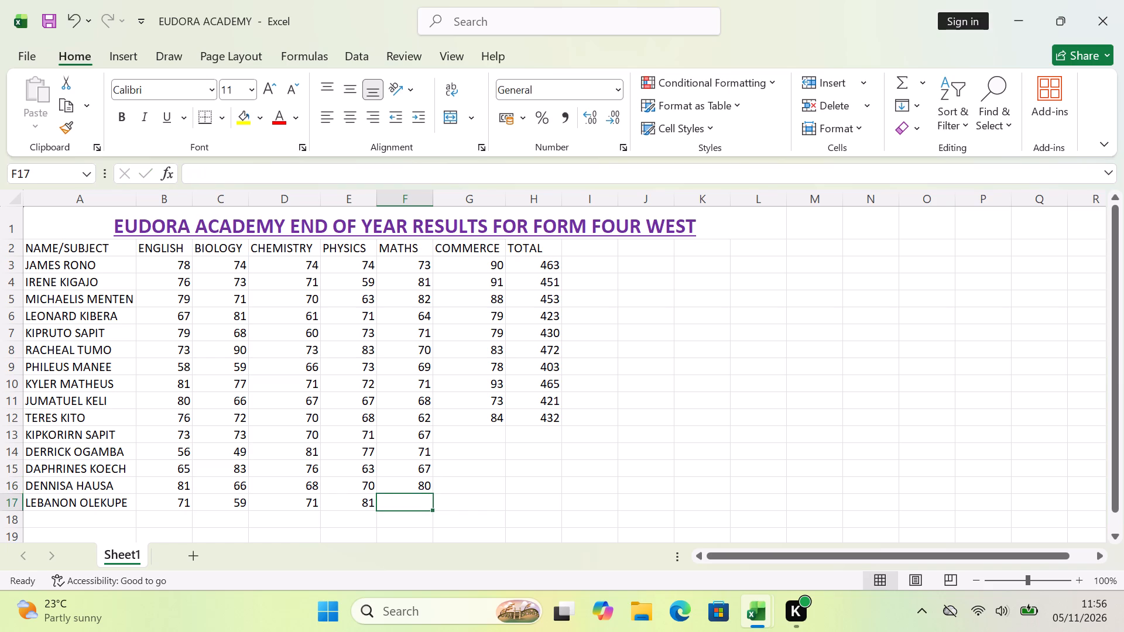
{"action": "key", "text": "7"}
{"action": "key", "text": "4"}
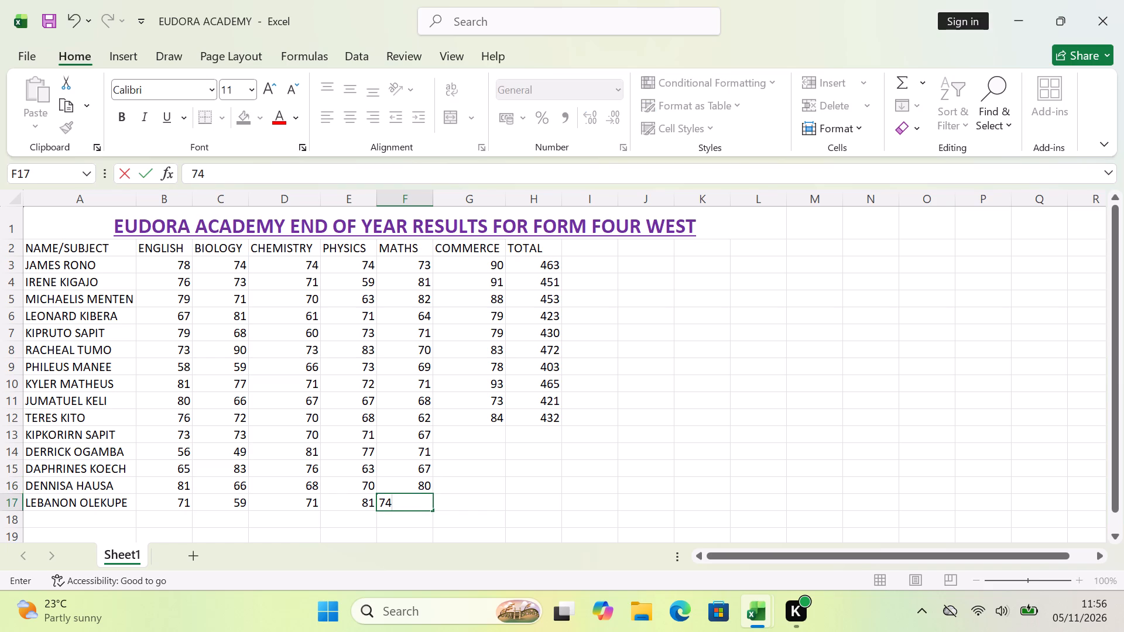
Enter the five new students' Commerce marks in G13 to G17: 81, 70, 77, 84 and 81.
{"action": "left_click", "coordinate": [460, 432]}
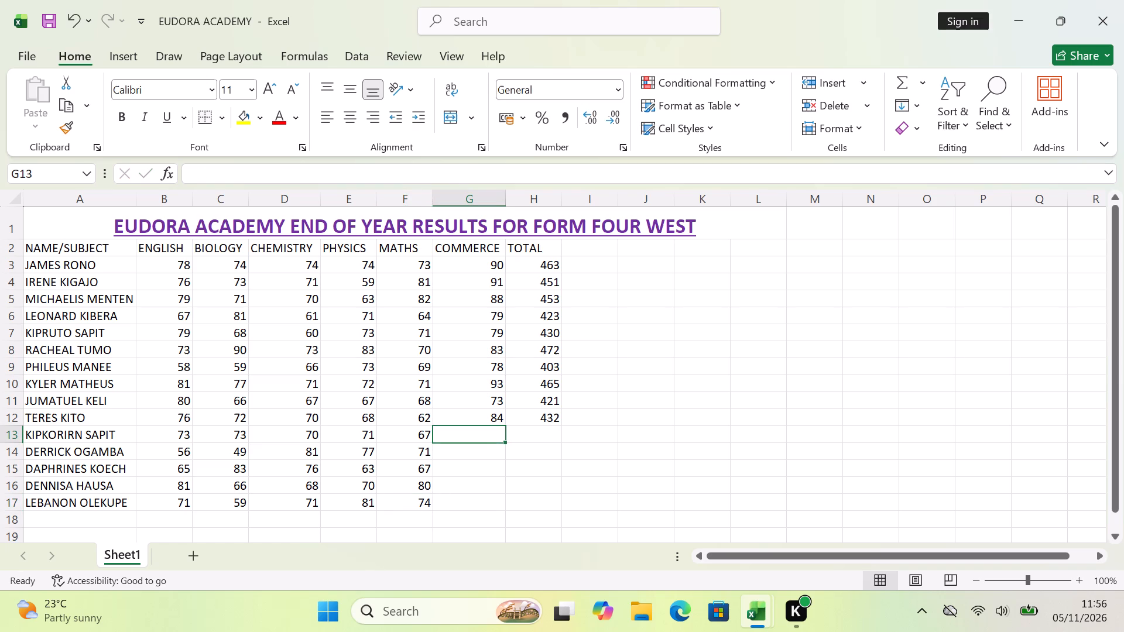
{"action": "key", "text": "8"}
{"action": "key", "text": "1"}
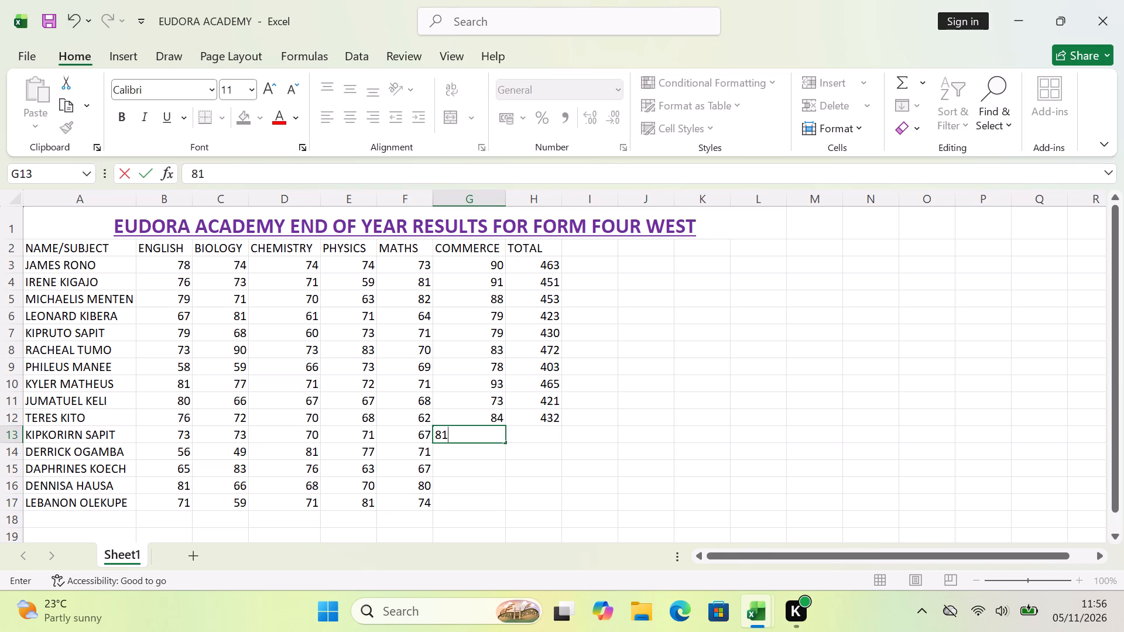
{"action": "key", "text": "Return"}
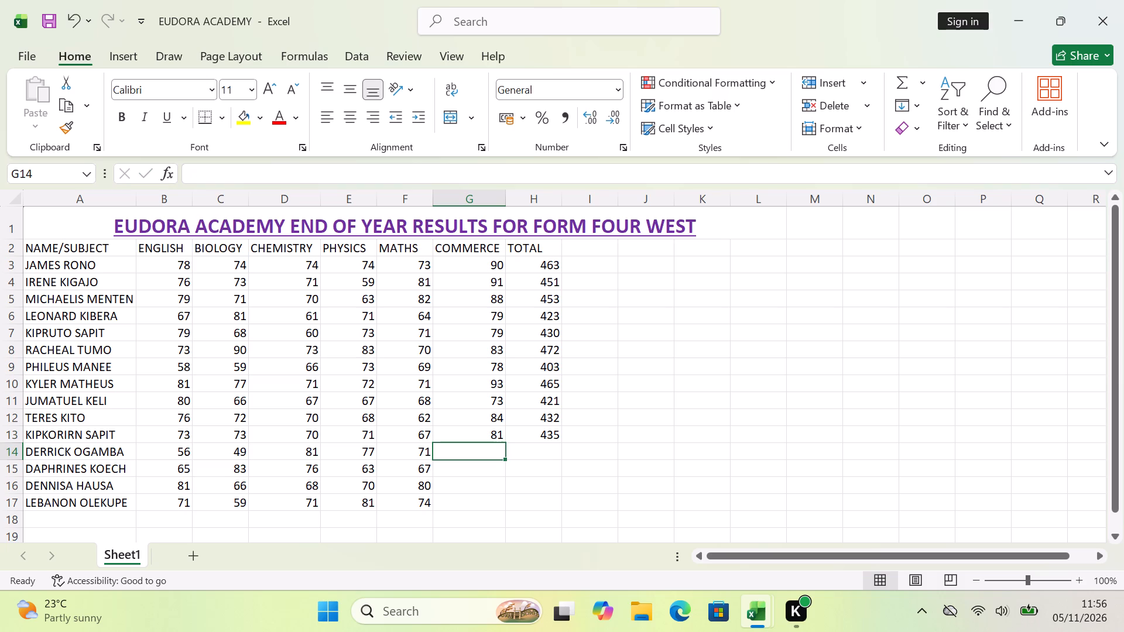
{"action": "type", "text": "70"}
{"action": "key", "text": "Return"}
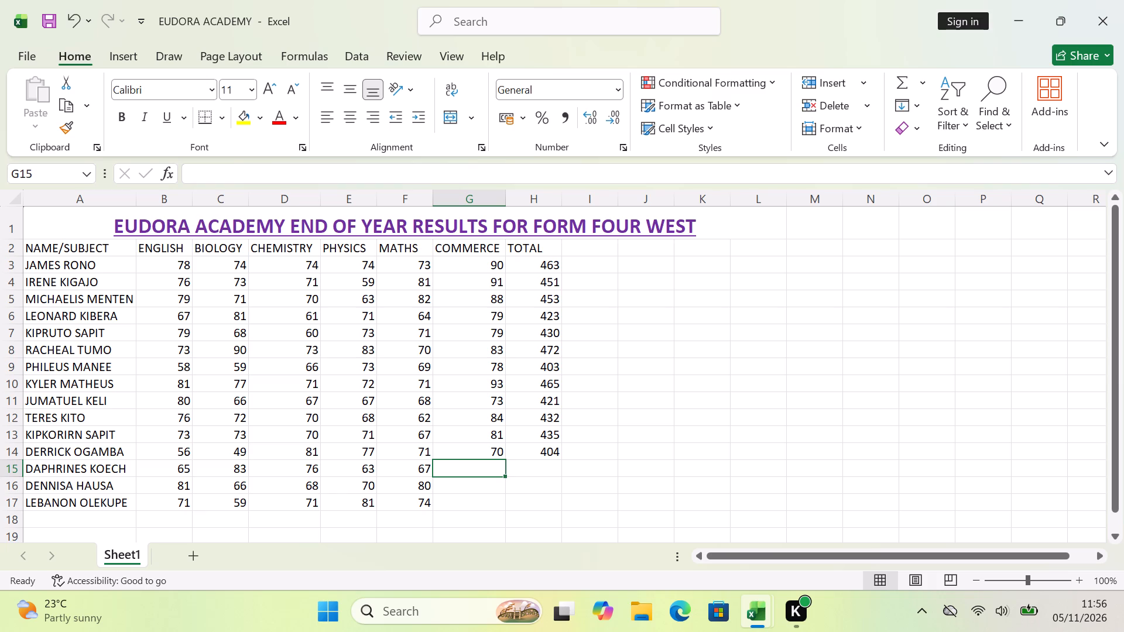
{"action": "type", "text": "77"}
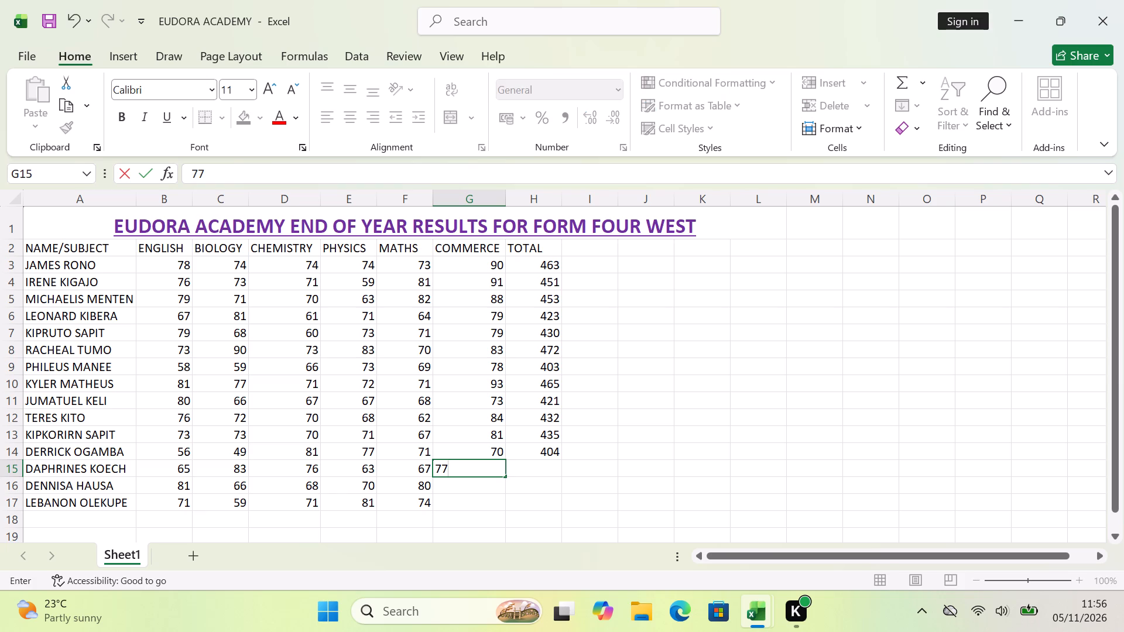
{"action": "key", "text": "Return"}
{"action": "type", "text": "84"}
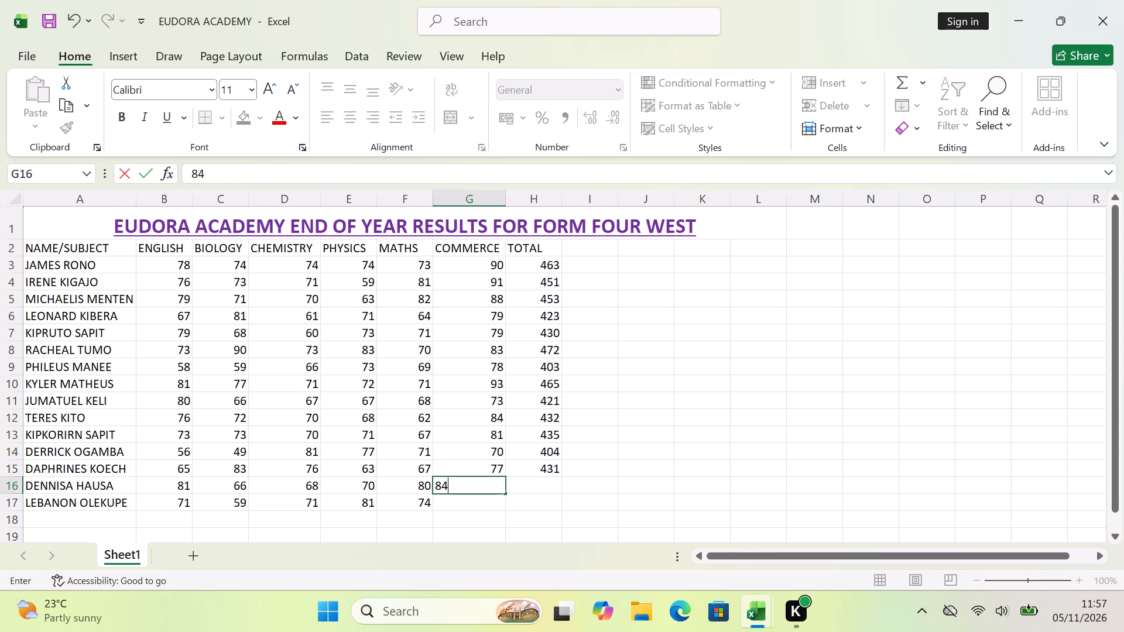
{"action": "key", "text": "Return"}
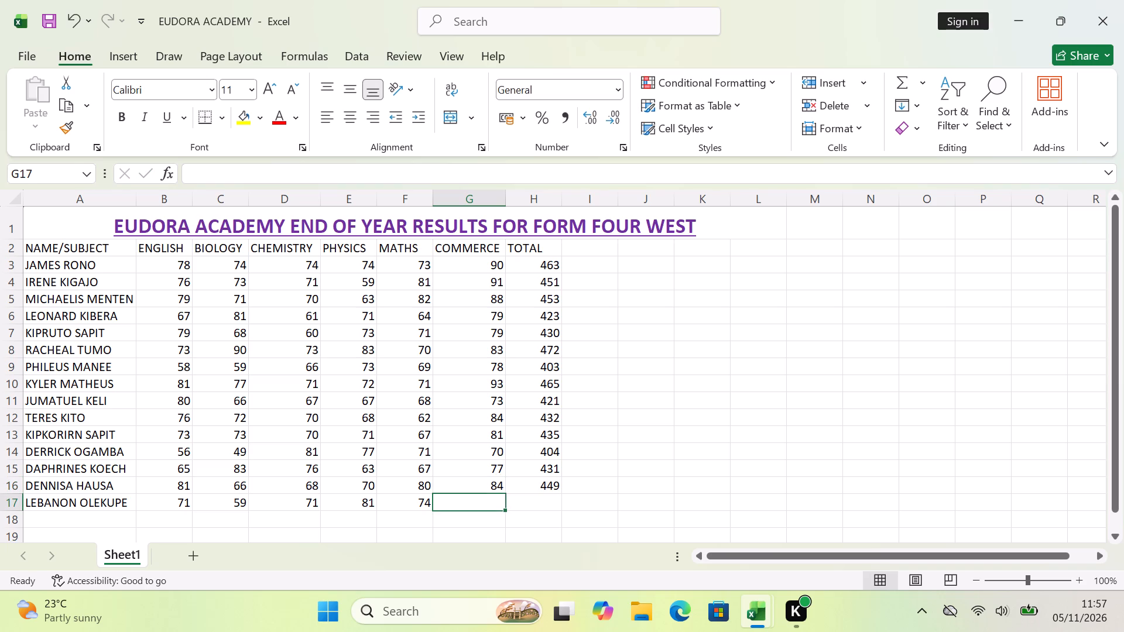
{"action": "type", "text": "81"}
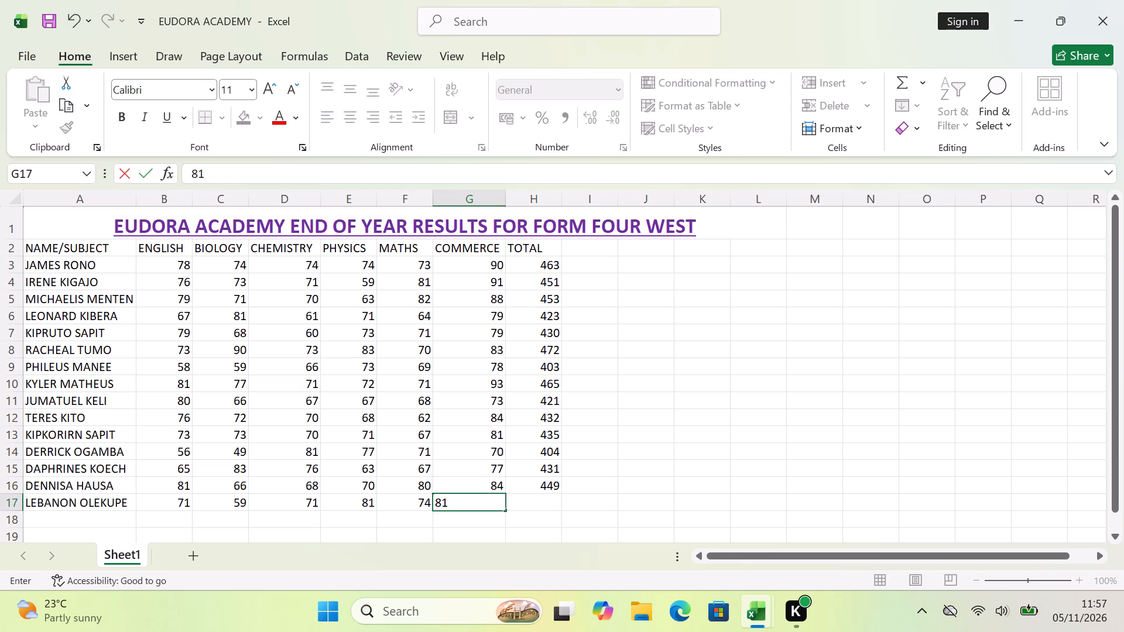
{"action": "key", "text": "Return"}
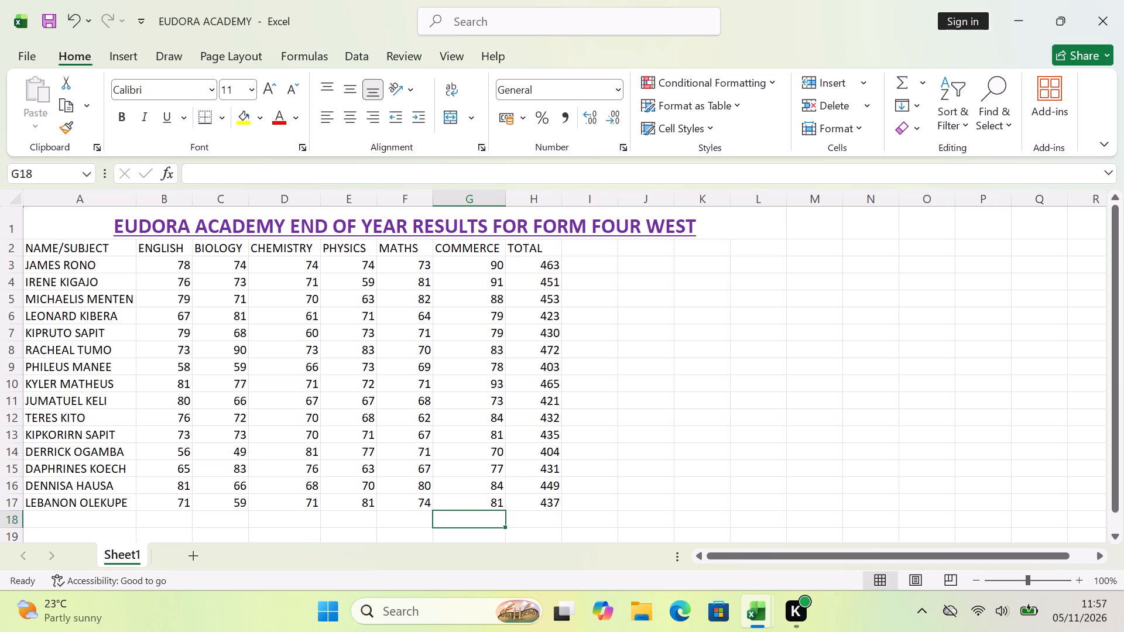
Clear the automatically filled totals of the five new students in H13 to H17.
{"action": "left_click", "coordinate": [538, 502]}
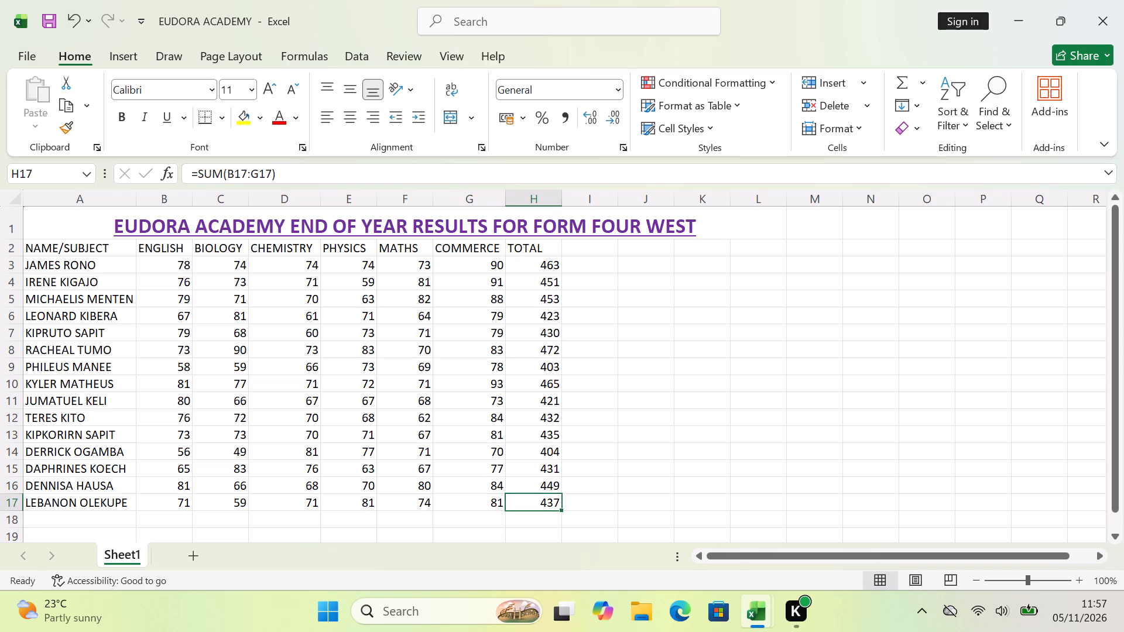
{"action": "left_click", "coordinate": [537, 483]}
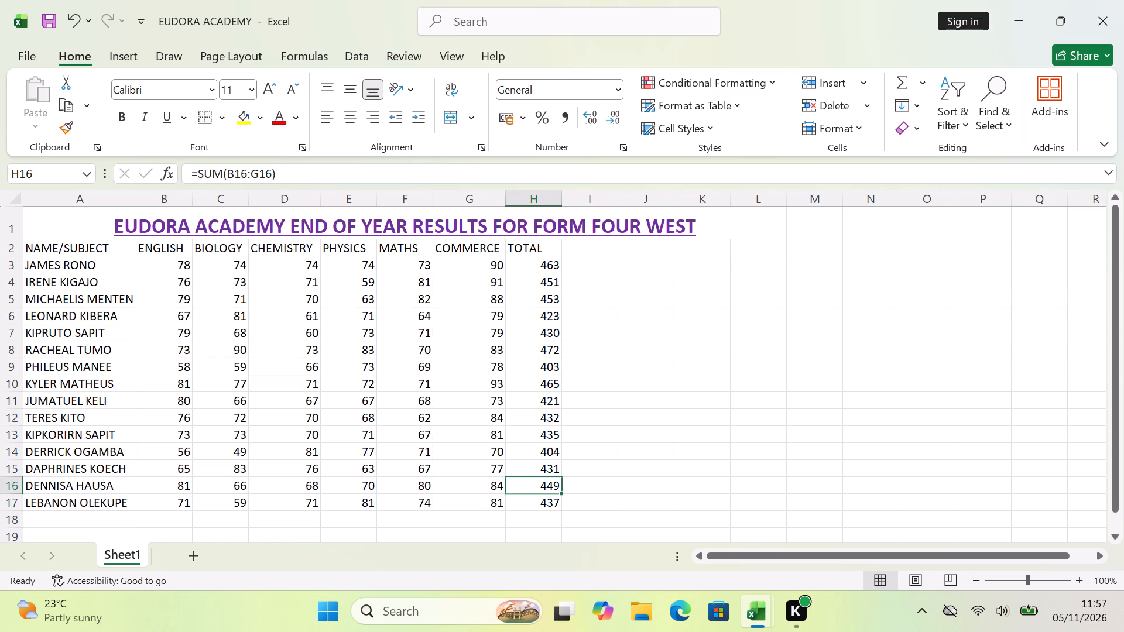
{"action": "left_click", "coordinate": [532, 463]}
{"action": "left_click", "coordinate": [528, 450]}
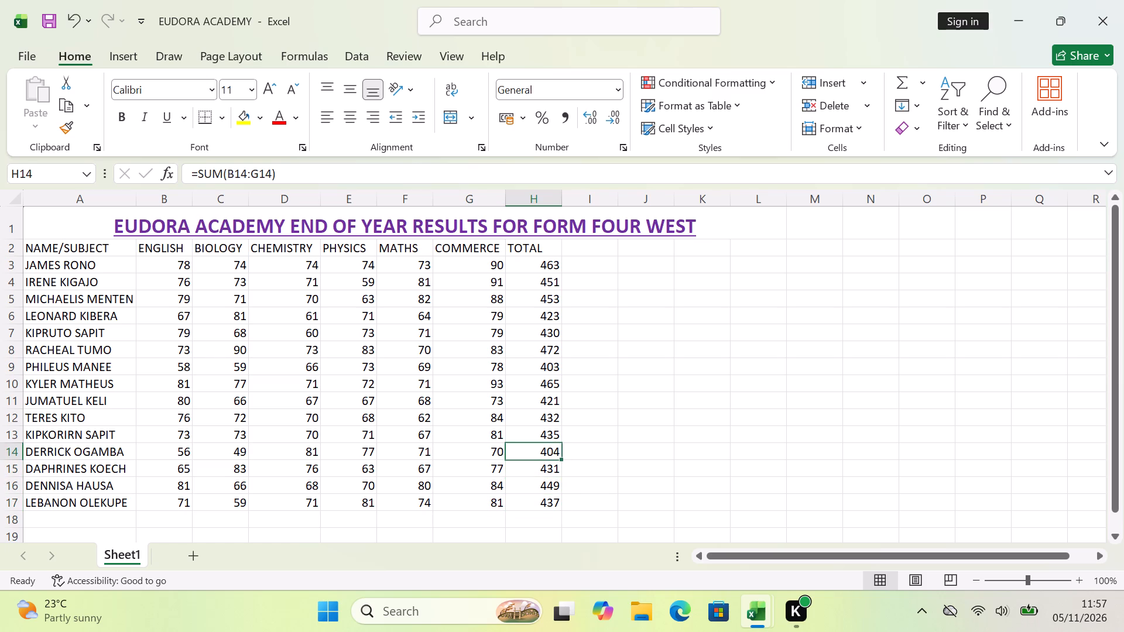
{"action": "left_click", "coordinate": [525, 435]}
{"action": "key", "text": "BackSpace"}
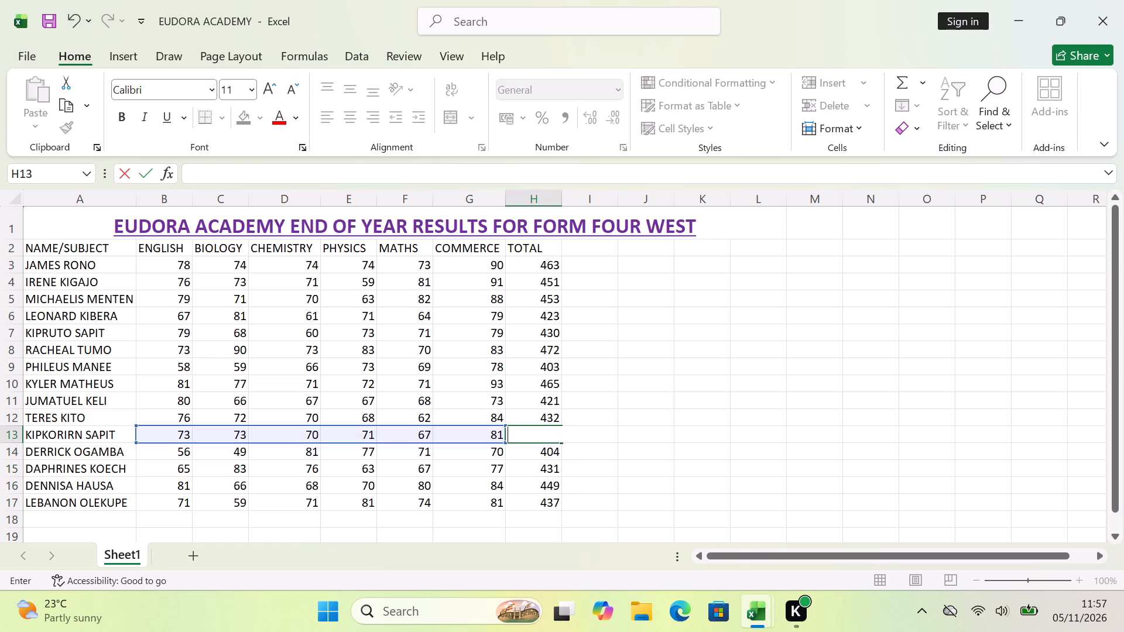
{"action": "left_click", "coordinate": [525, 451]}
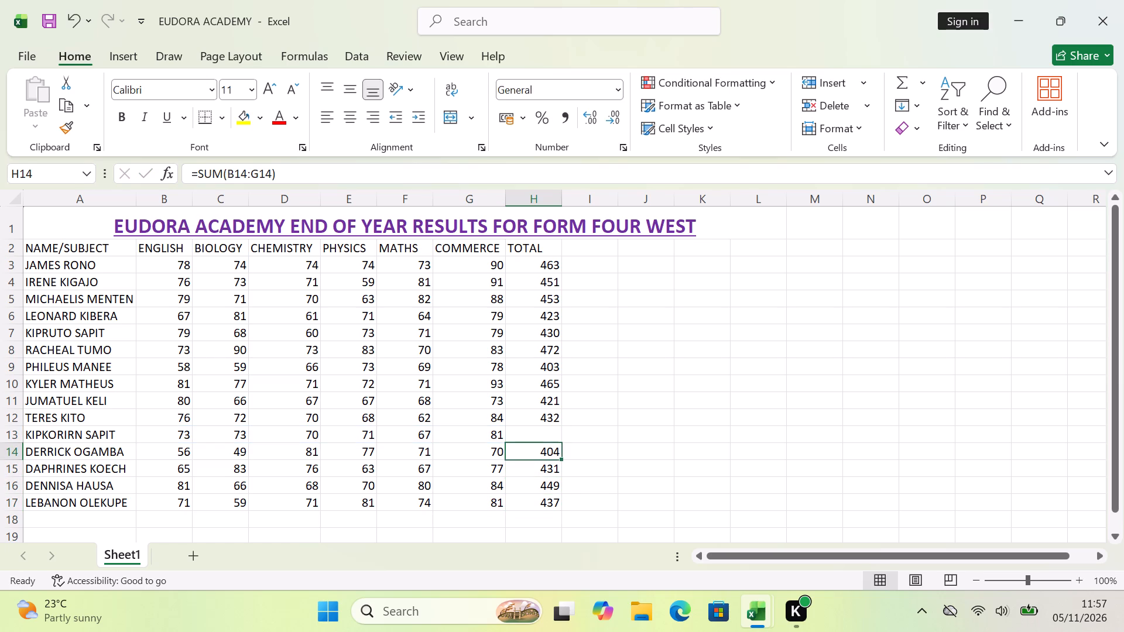
{"action": "key", "text": "BackSpace"}
{"action": "left_click", "coordinate": [521, 473]}
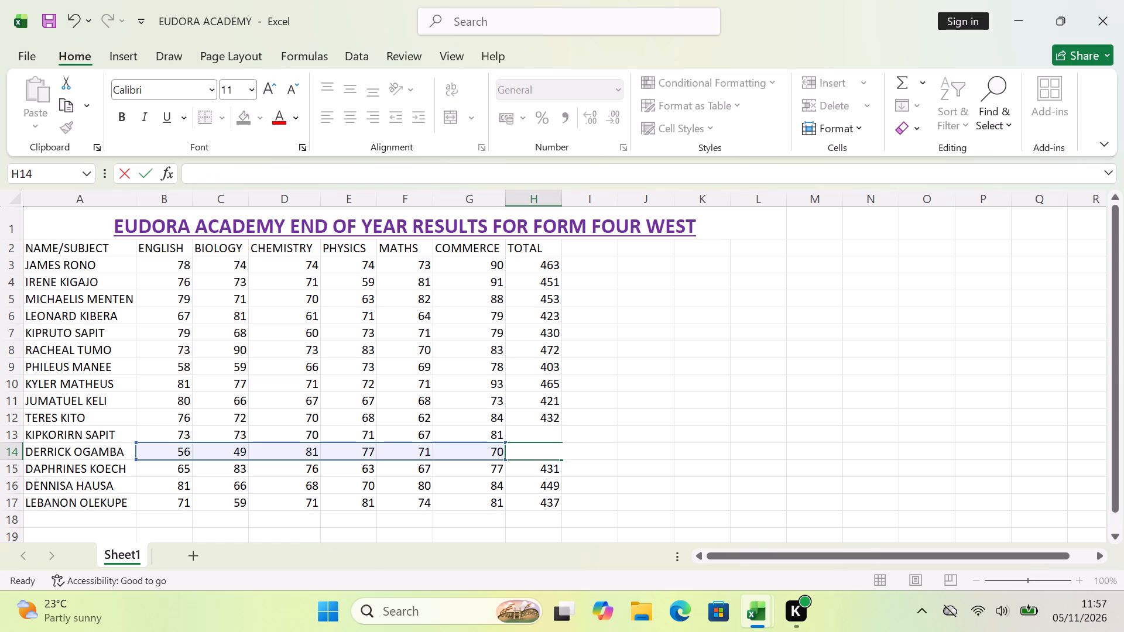
{"action": "key", "text": "BackSpace"}
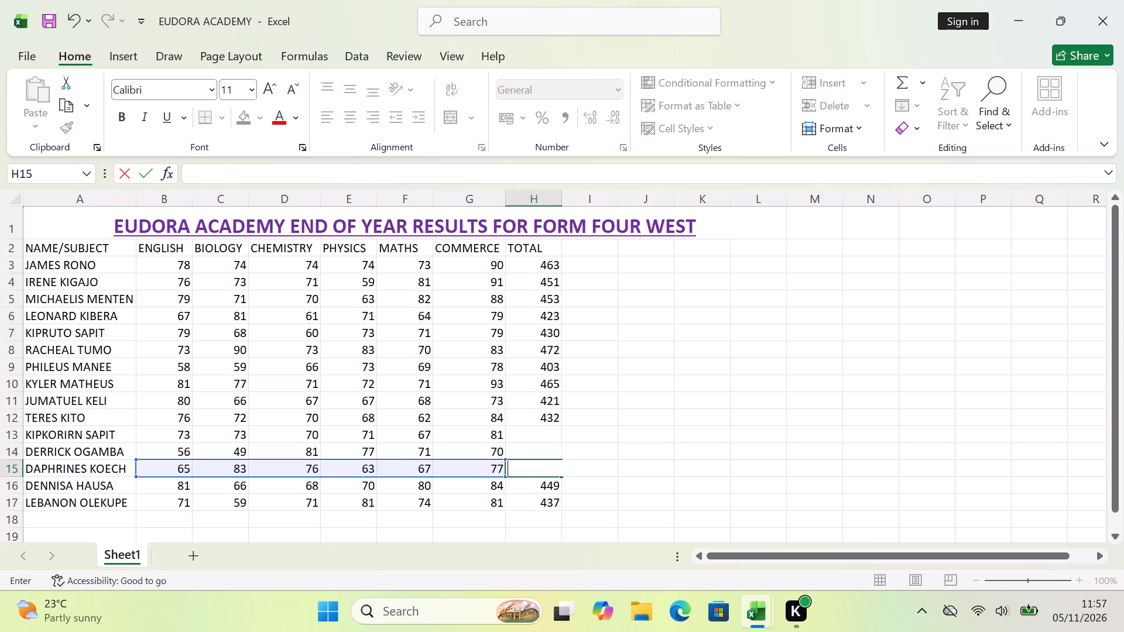
{"action": "left_click", "coordinate": [532, 490]}
{"action": "key", "text": "BackSpace"}
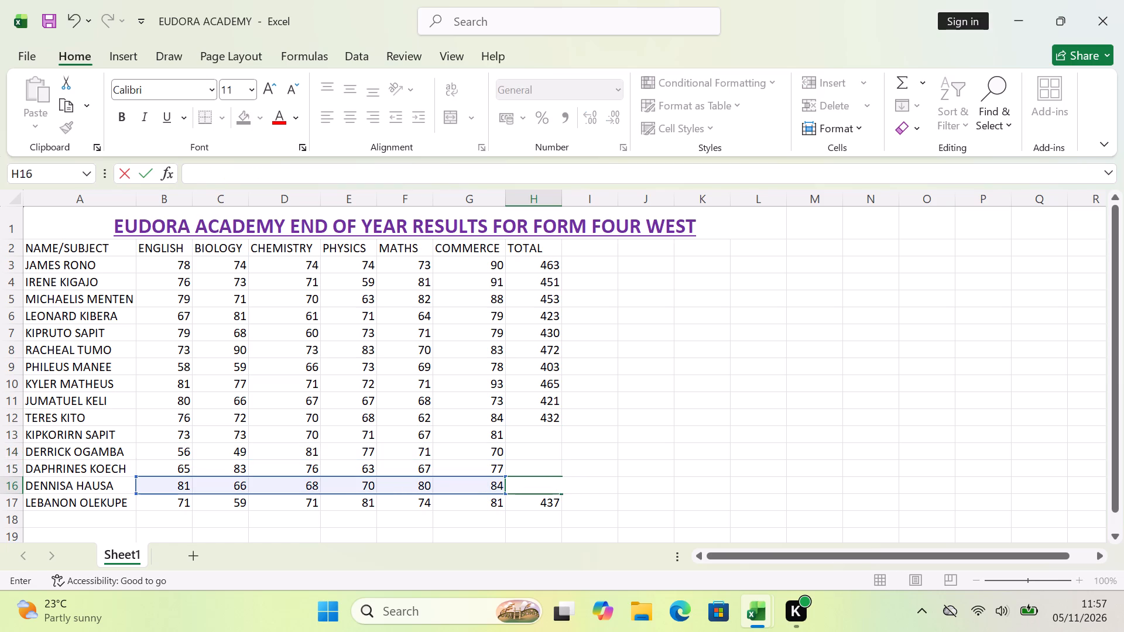
{"action": "left_click", "coordinate": [527, 504]}
{"action": "key", "text": "BackSpace"}
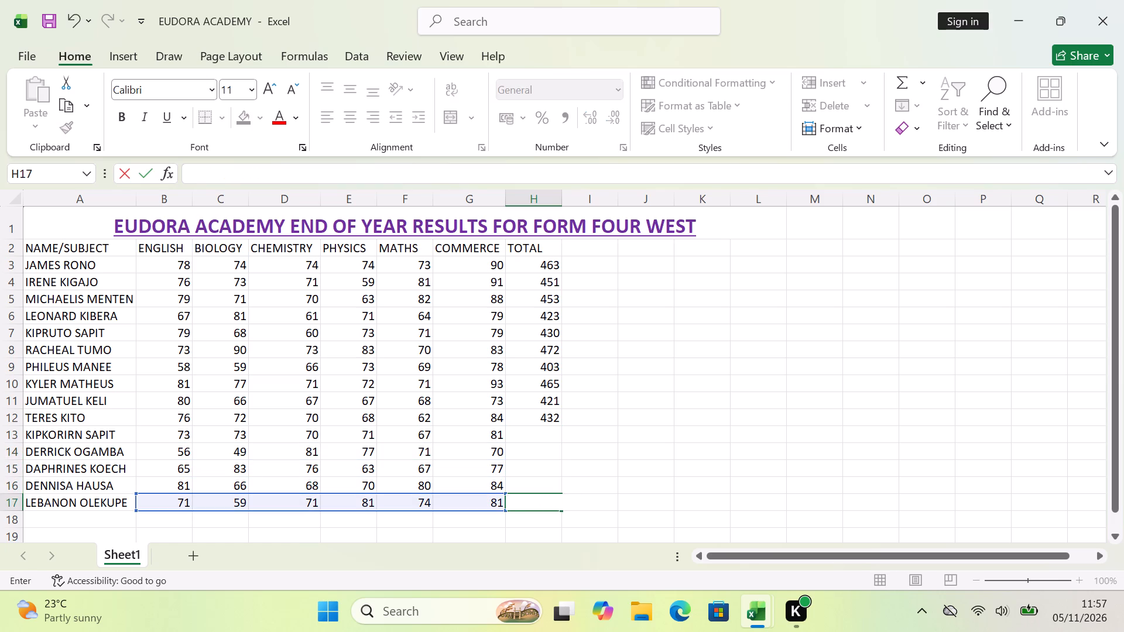
{"action": "left_click", "coordinate": [532, 420]}
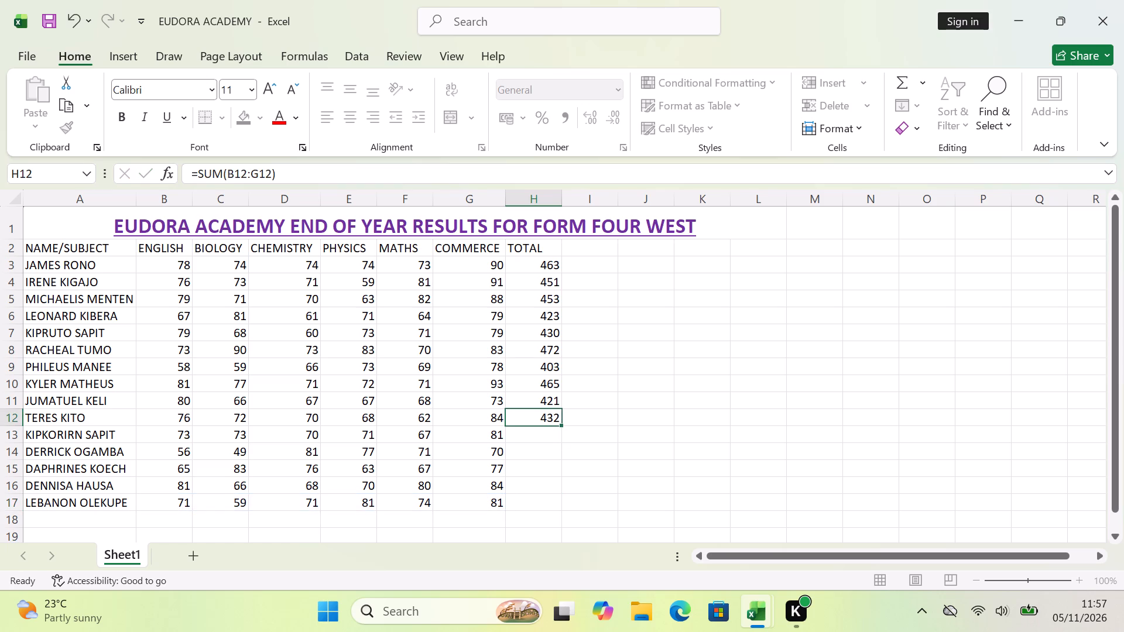
Total the first new student's six subject marks in H13 with the formula =SUM(B13:G13).
{"action": "left_click", "coordinate": [527, 435]}
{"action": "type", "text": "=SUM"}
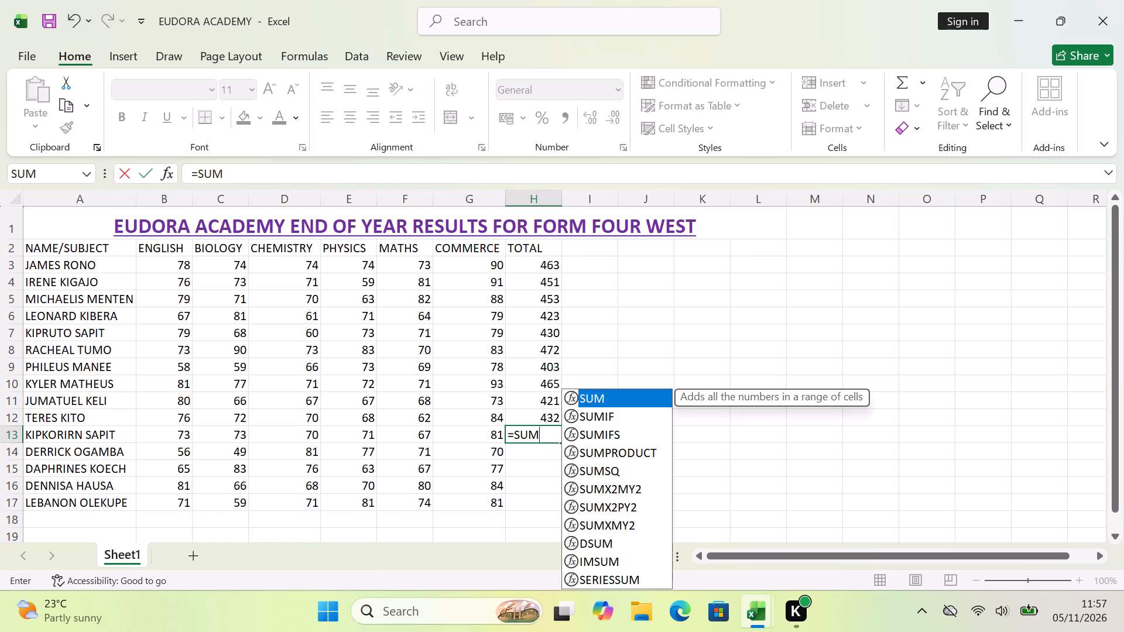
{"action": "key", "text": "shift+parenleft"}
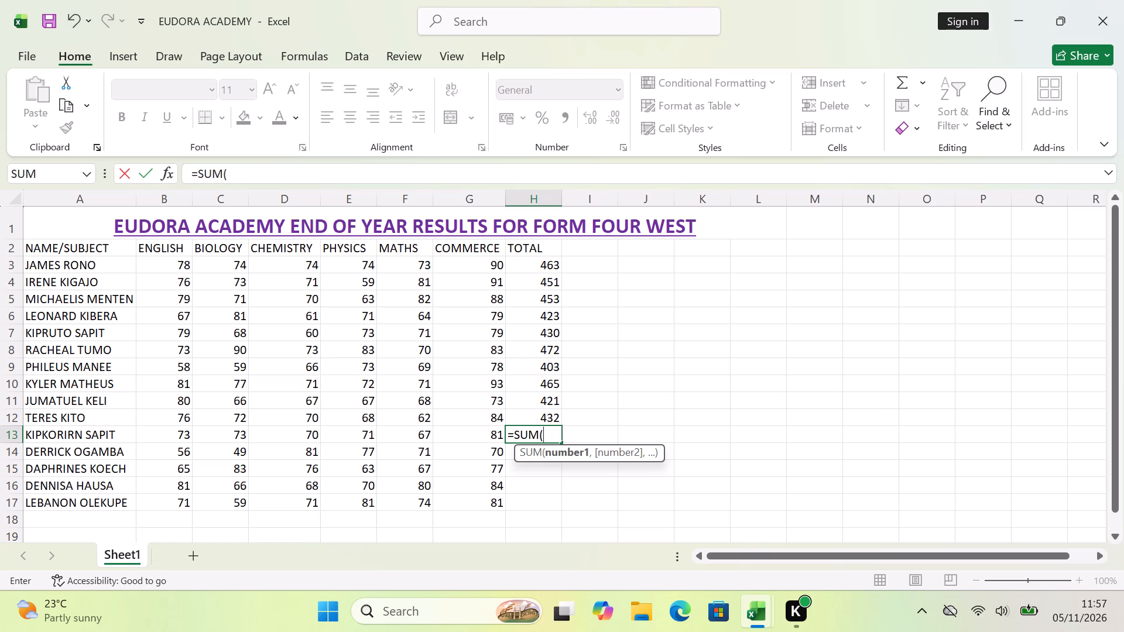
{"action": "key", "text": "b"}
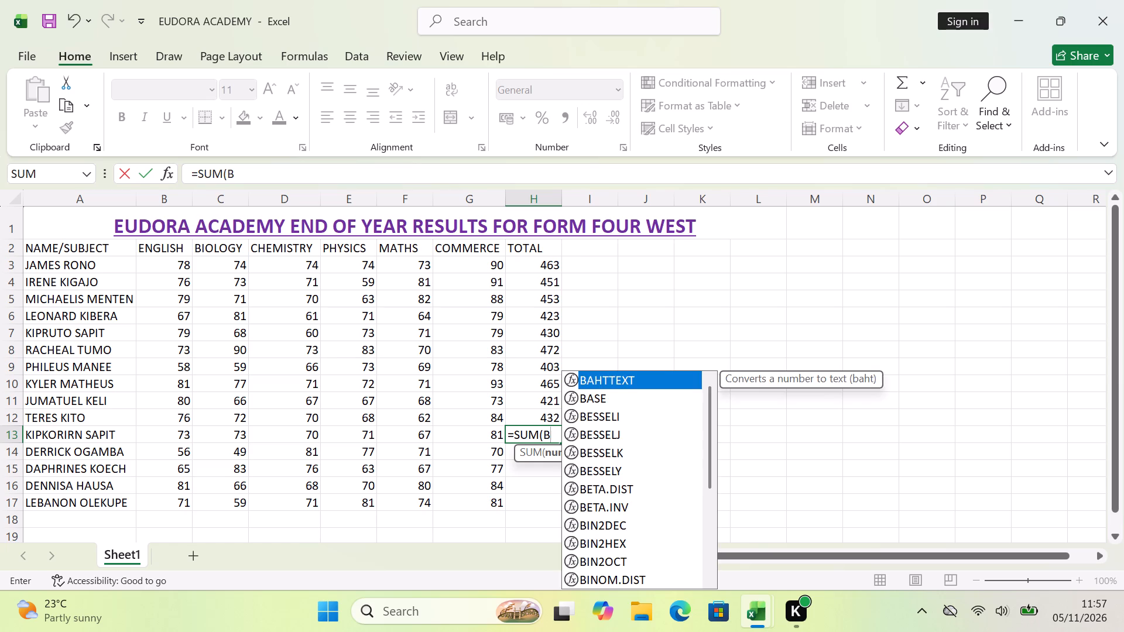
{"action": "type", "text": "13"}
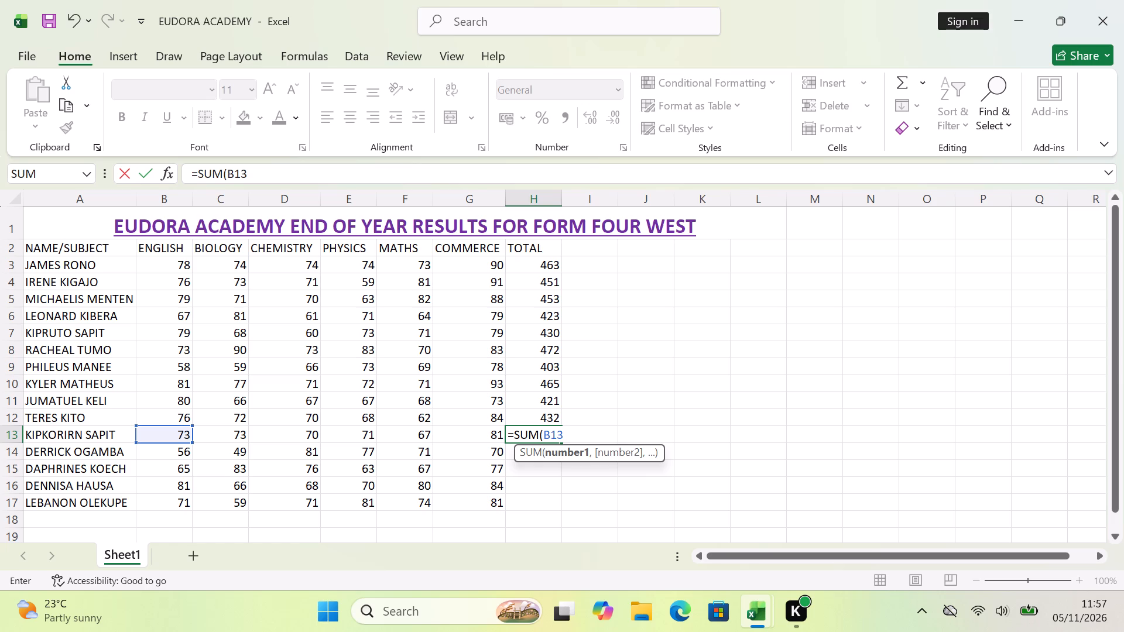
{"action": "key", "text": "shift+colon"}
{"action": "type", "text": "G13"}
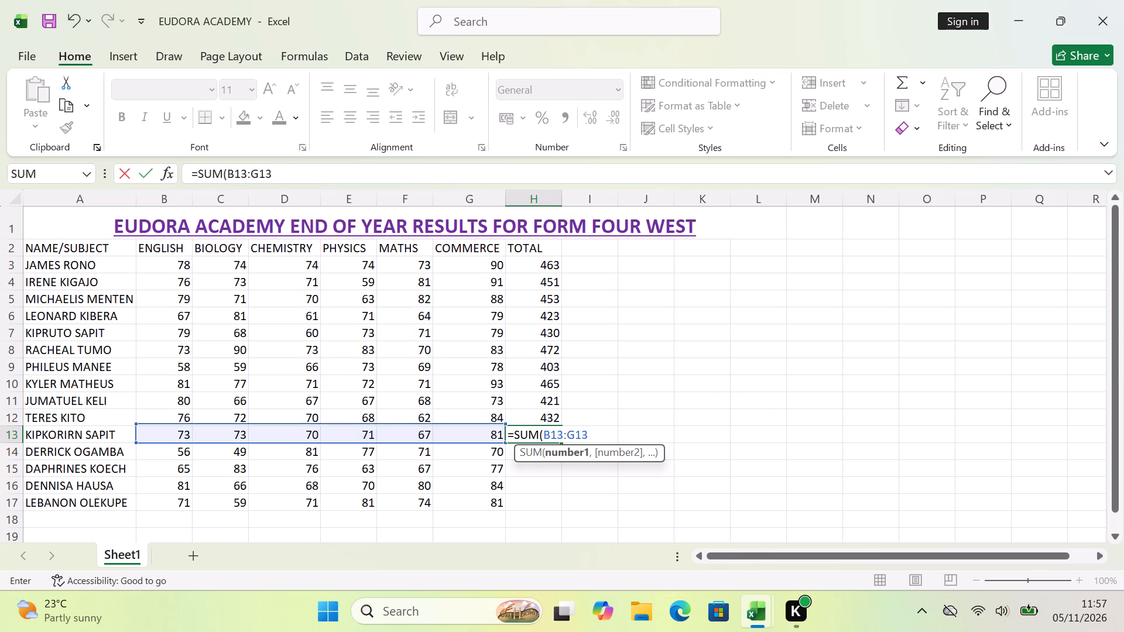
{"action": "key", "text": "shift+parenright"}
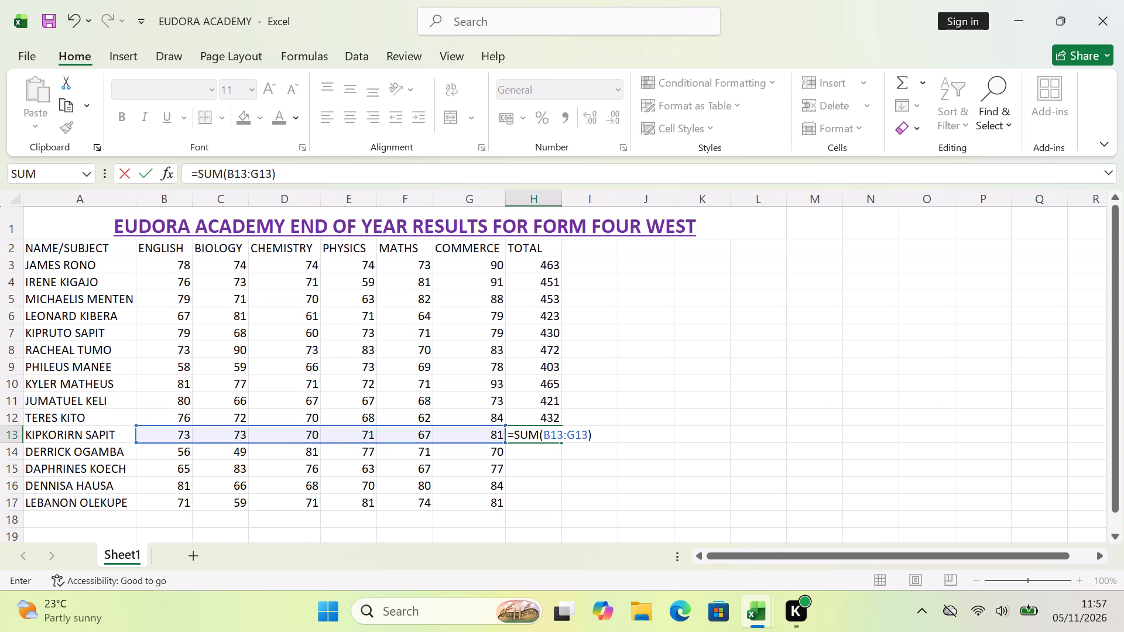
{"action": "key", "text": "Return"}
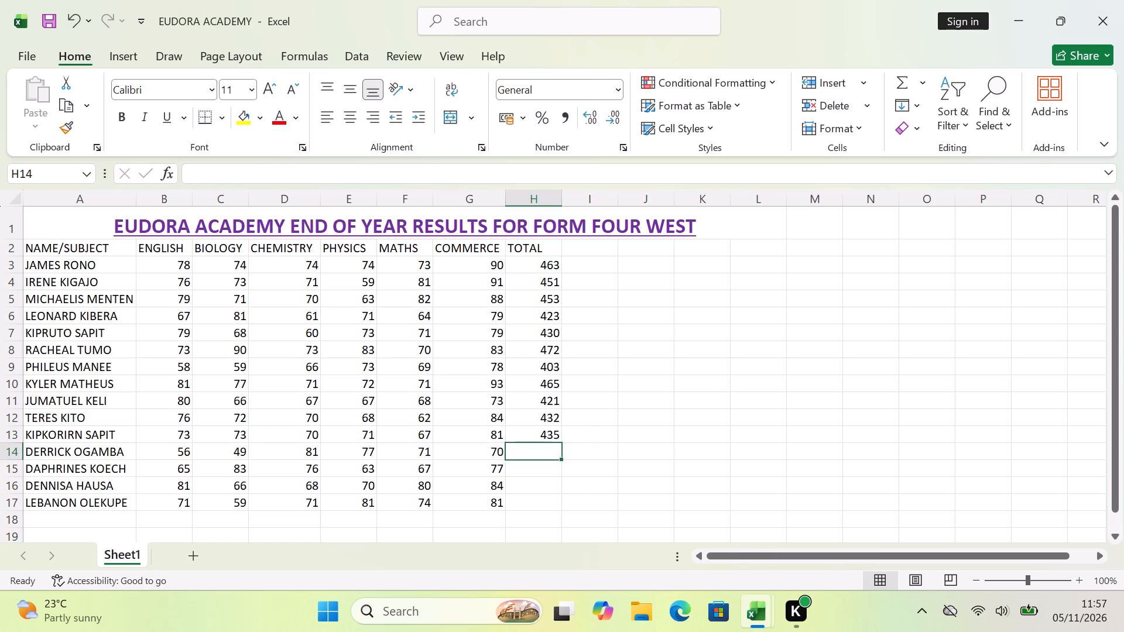
Total the second new student's marks in H14 with the formula =SUM(B14:G14).
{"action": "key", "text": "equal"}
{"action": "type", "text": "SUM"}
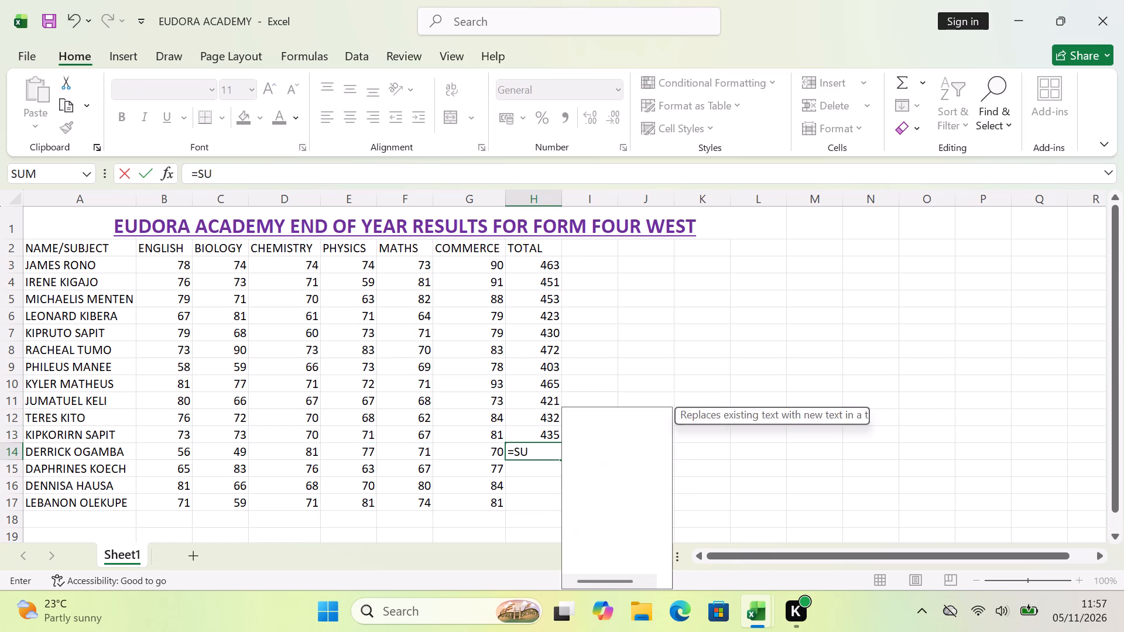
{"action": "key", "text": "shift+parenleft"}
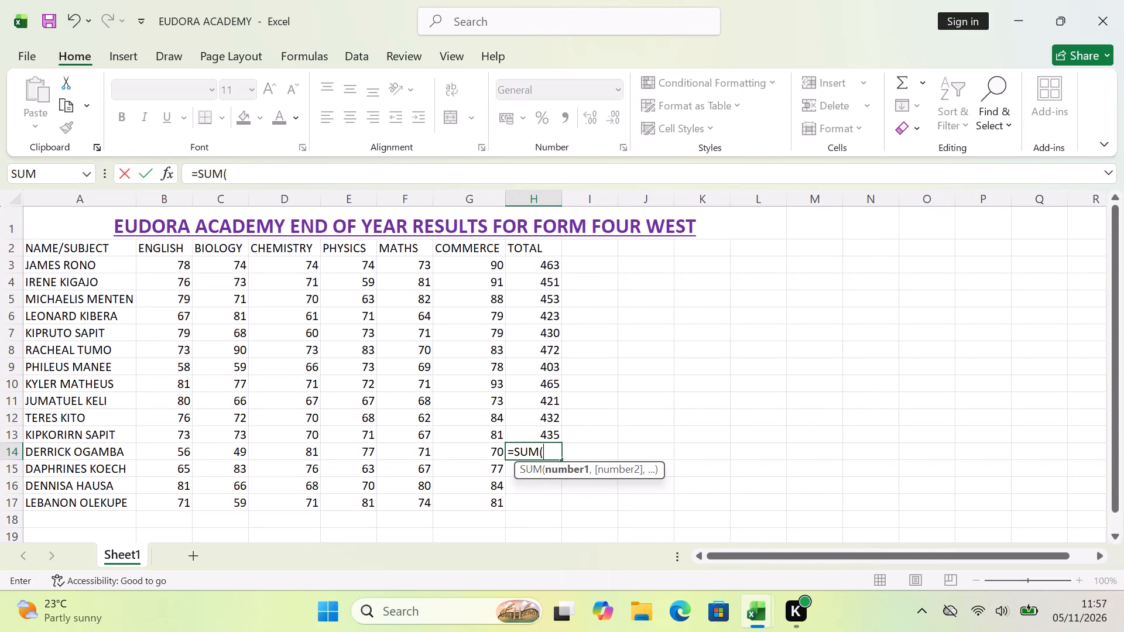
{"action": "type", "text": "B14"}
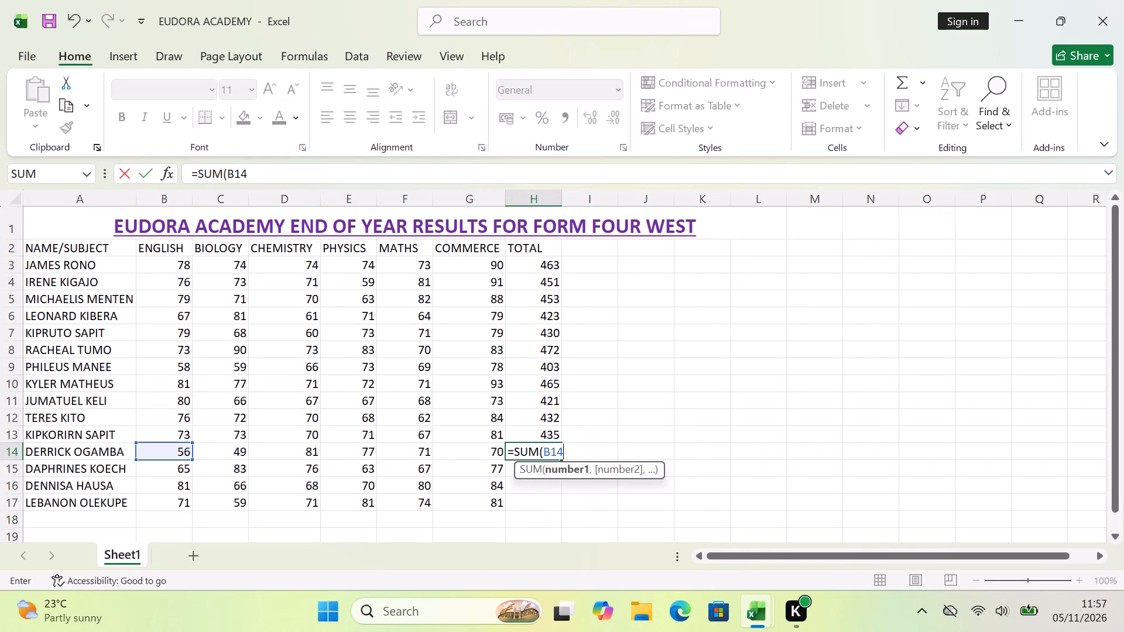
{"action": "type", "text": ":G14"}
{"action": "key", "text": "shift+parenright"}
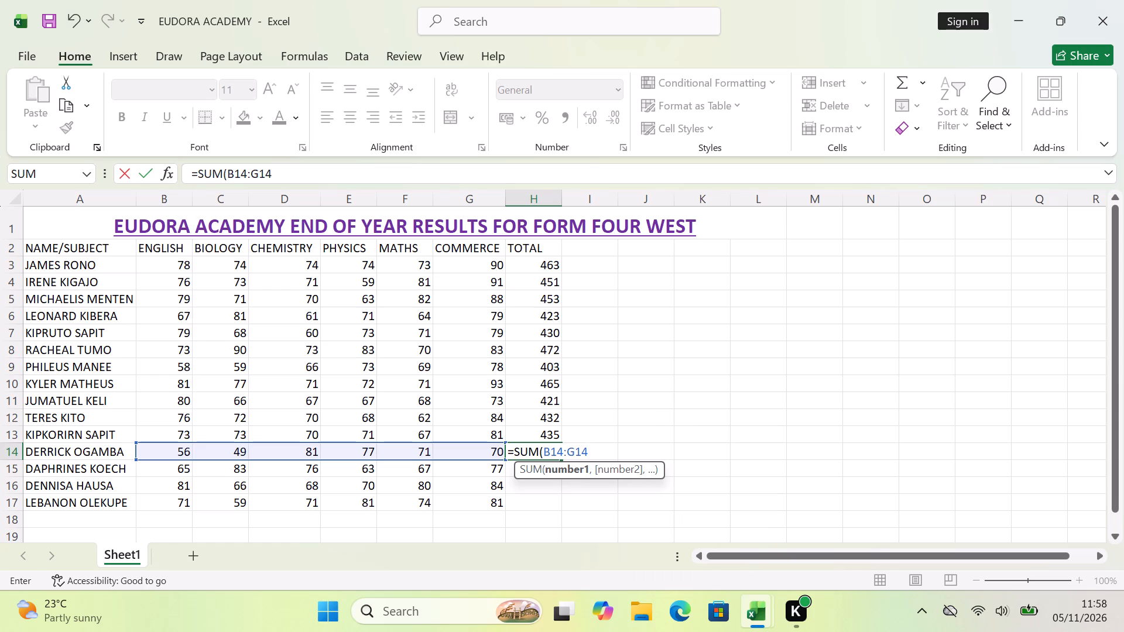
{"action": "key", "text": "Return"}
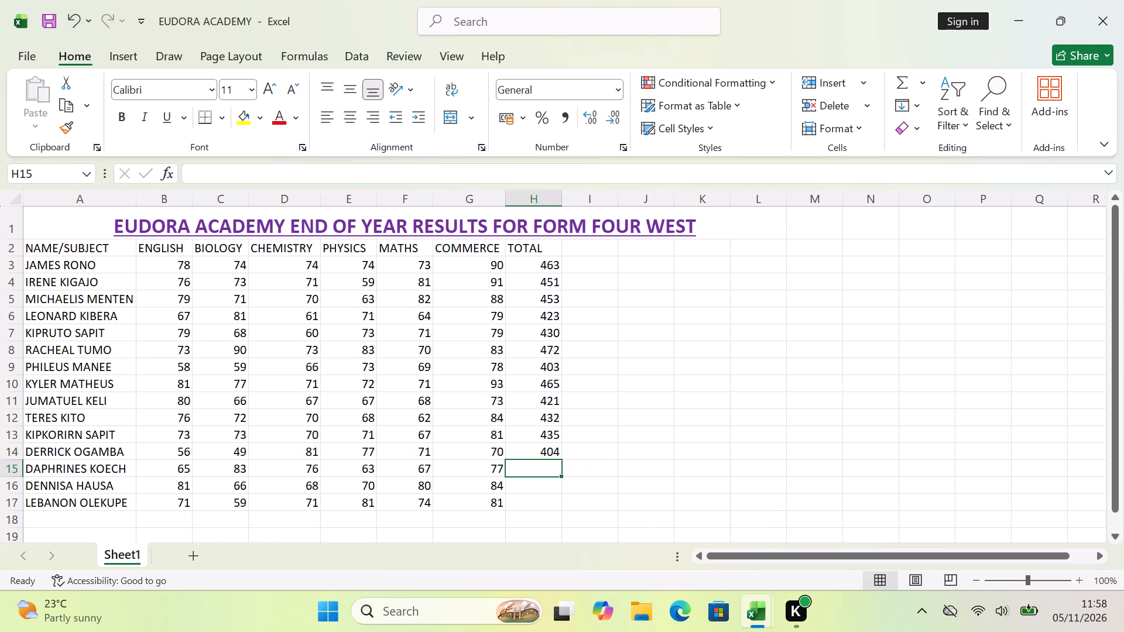
Total the third new student's marks in H15 with the formula =SUM(B15:G15).
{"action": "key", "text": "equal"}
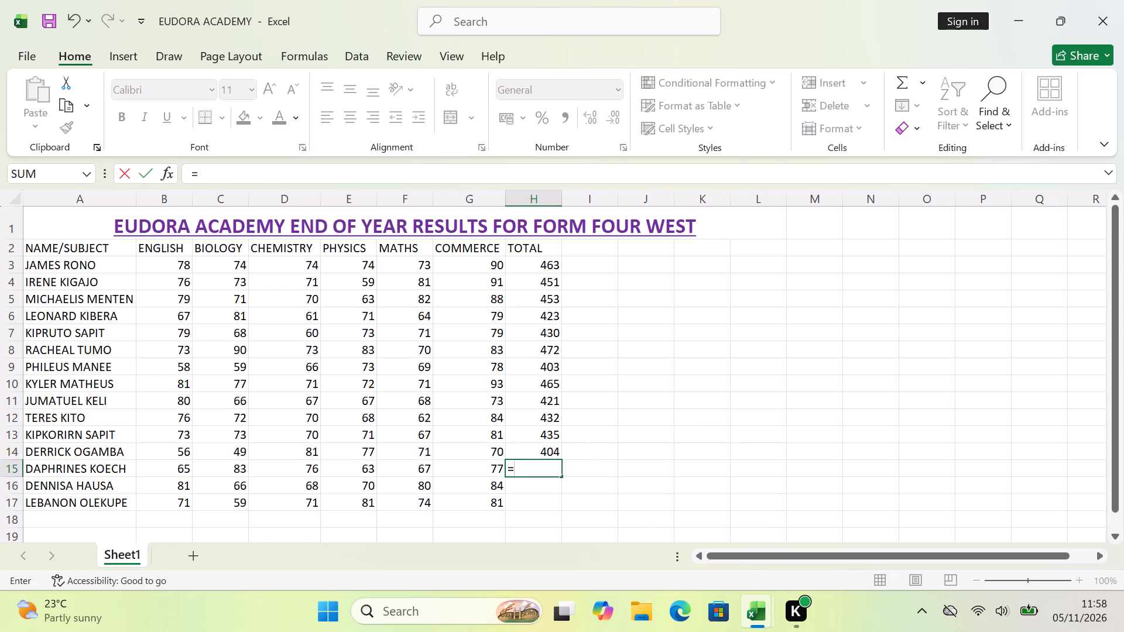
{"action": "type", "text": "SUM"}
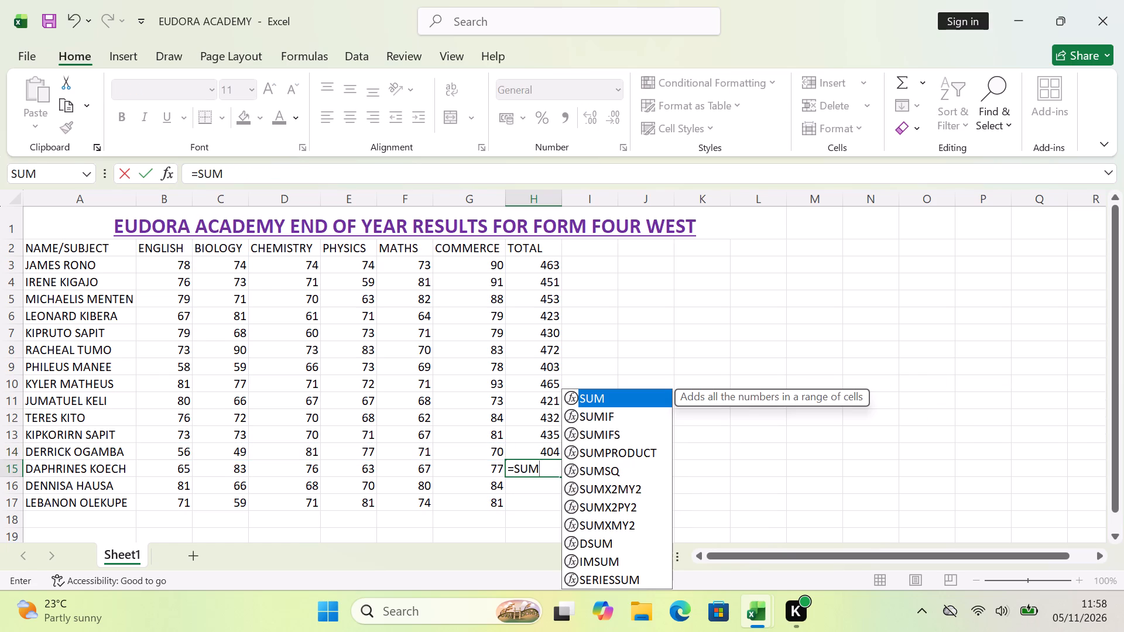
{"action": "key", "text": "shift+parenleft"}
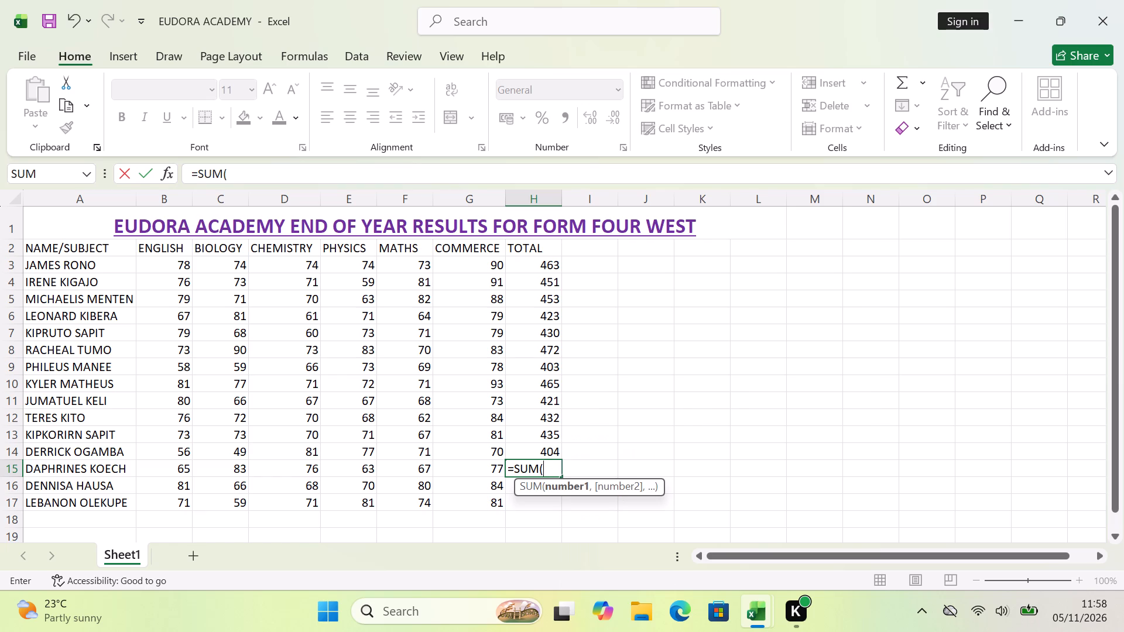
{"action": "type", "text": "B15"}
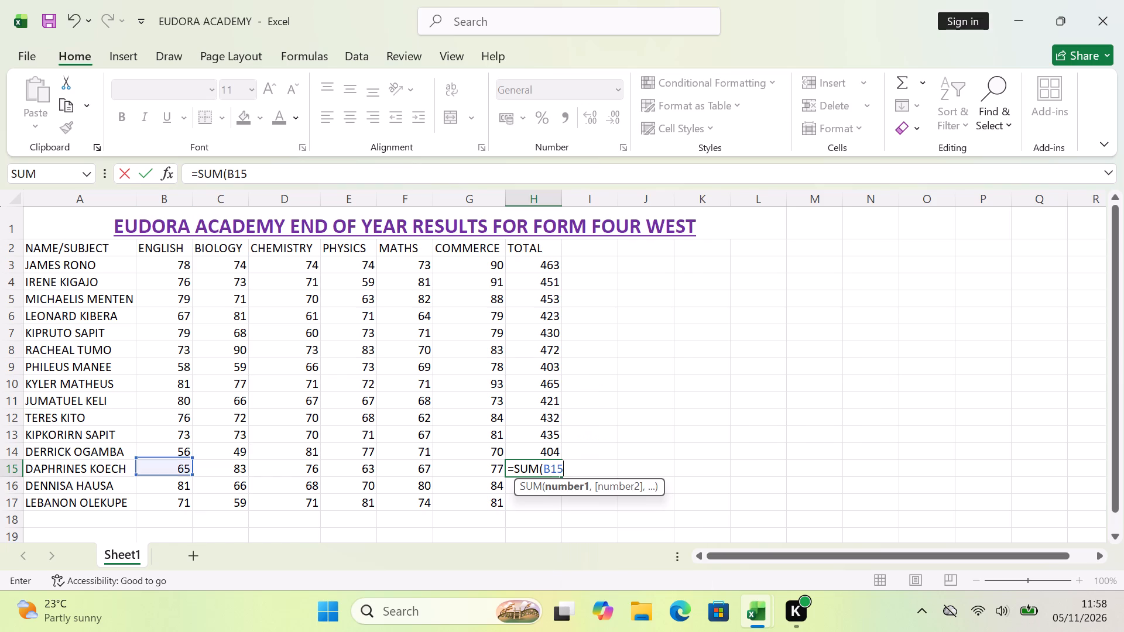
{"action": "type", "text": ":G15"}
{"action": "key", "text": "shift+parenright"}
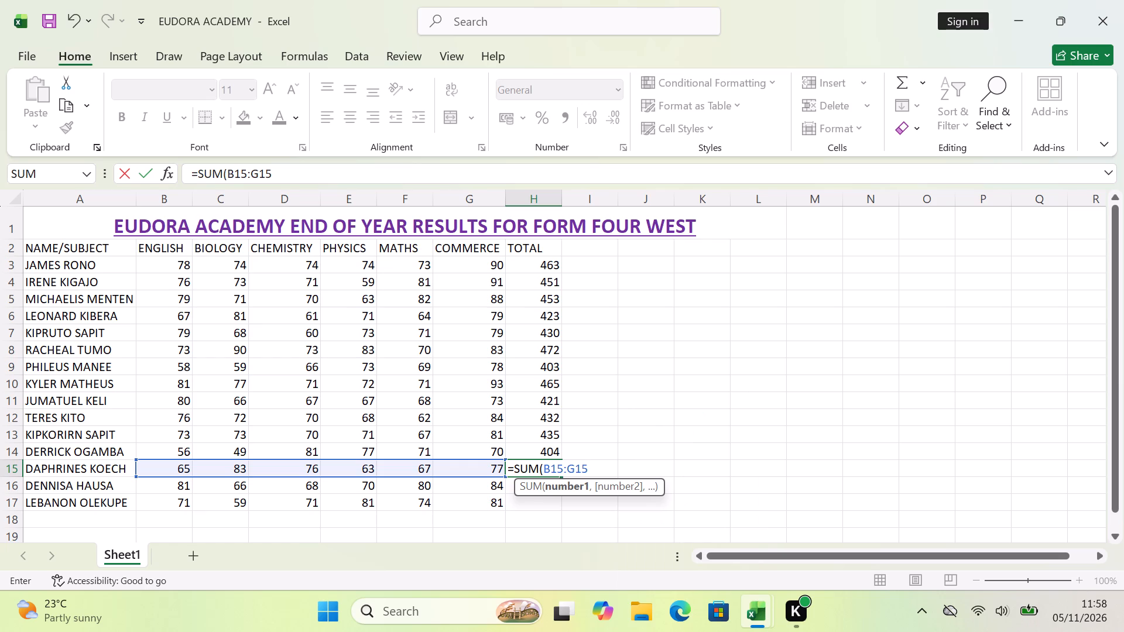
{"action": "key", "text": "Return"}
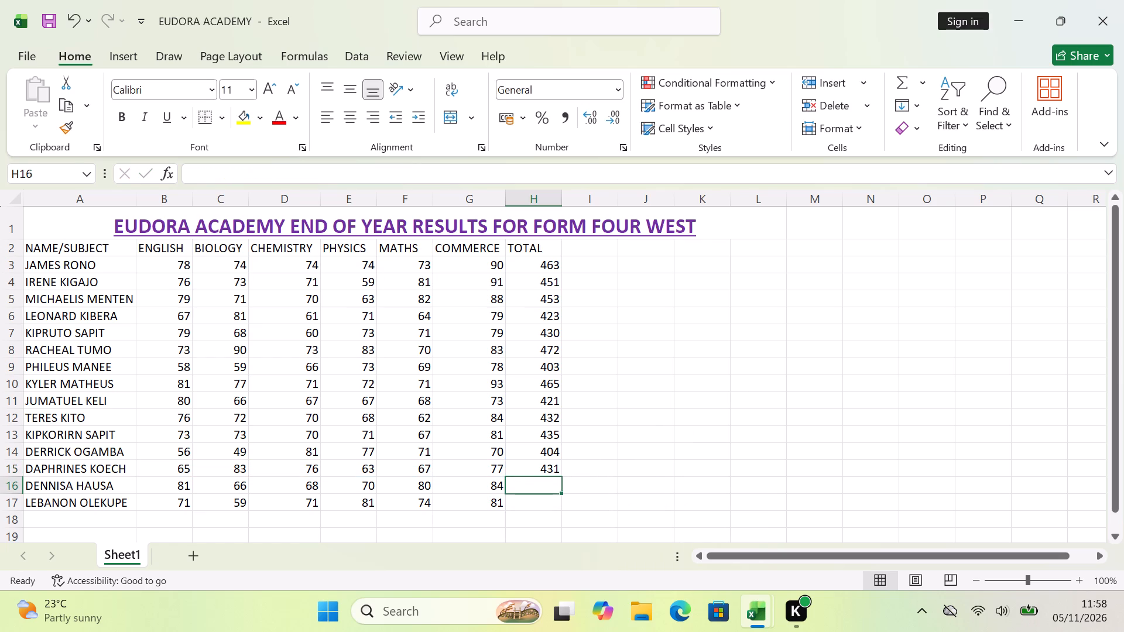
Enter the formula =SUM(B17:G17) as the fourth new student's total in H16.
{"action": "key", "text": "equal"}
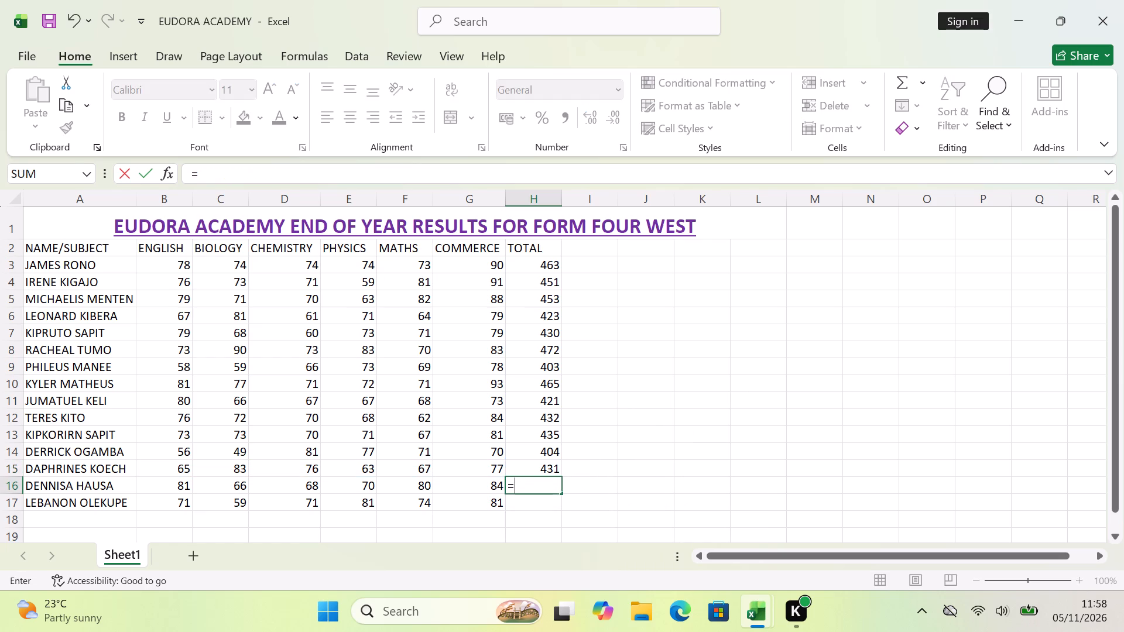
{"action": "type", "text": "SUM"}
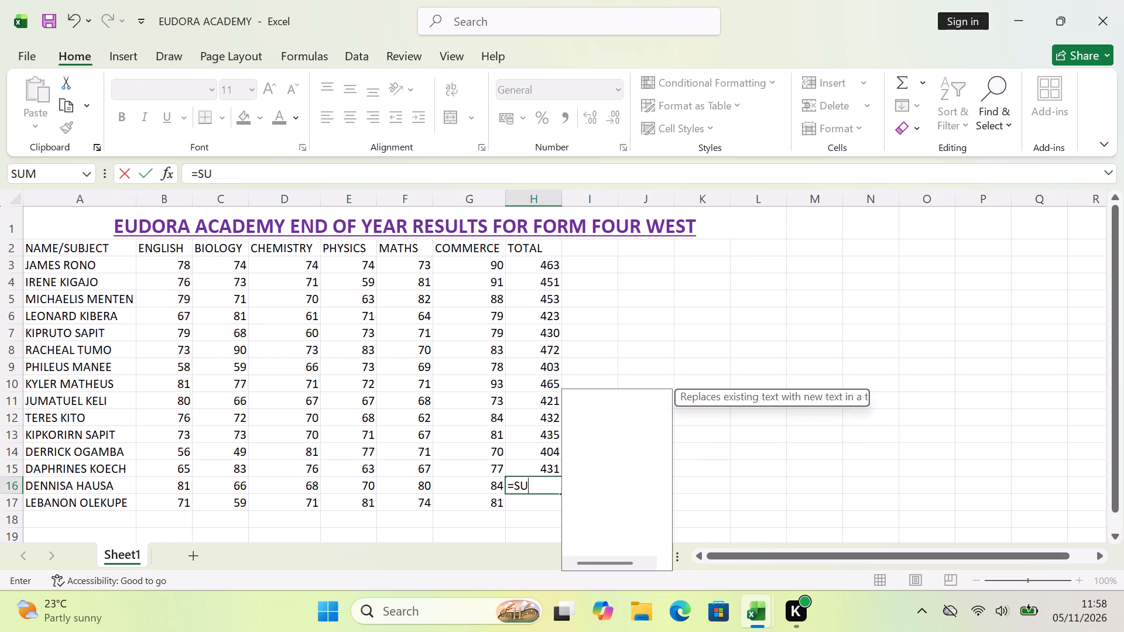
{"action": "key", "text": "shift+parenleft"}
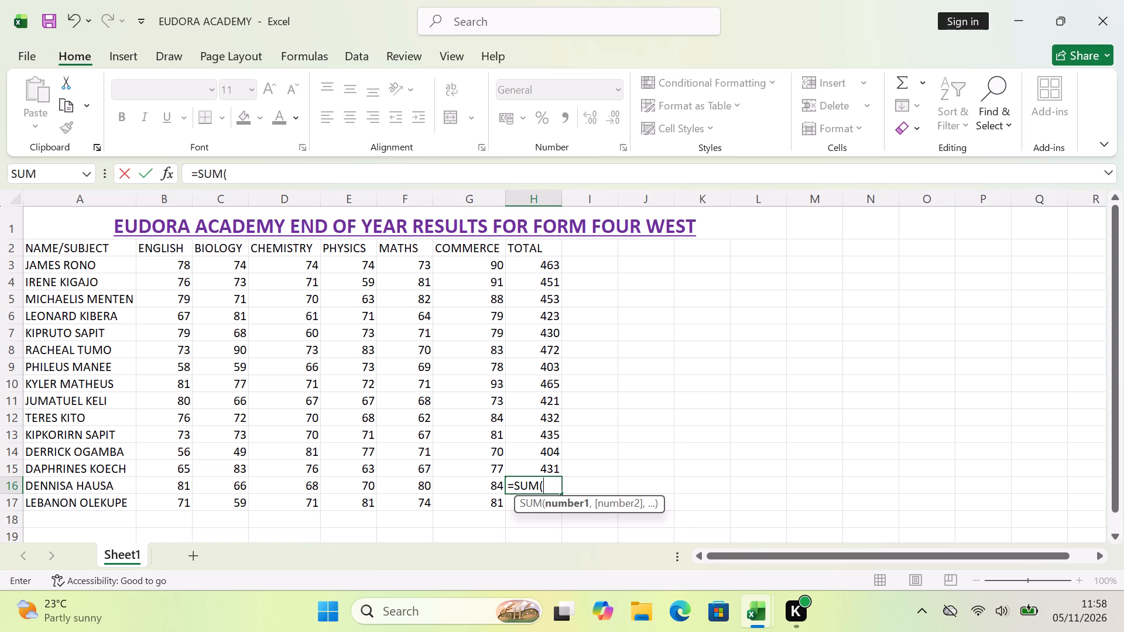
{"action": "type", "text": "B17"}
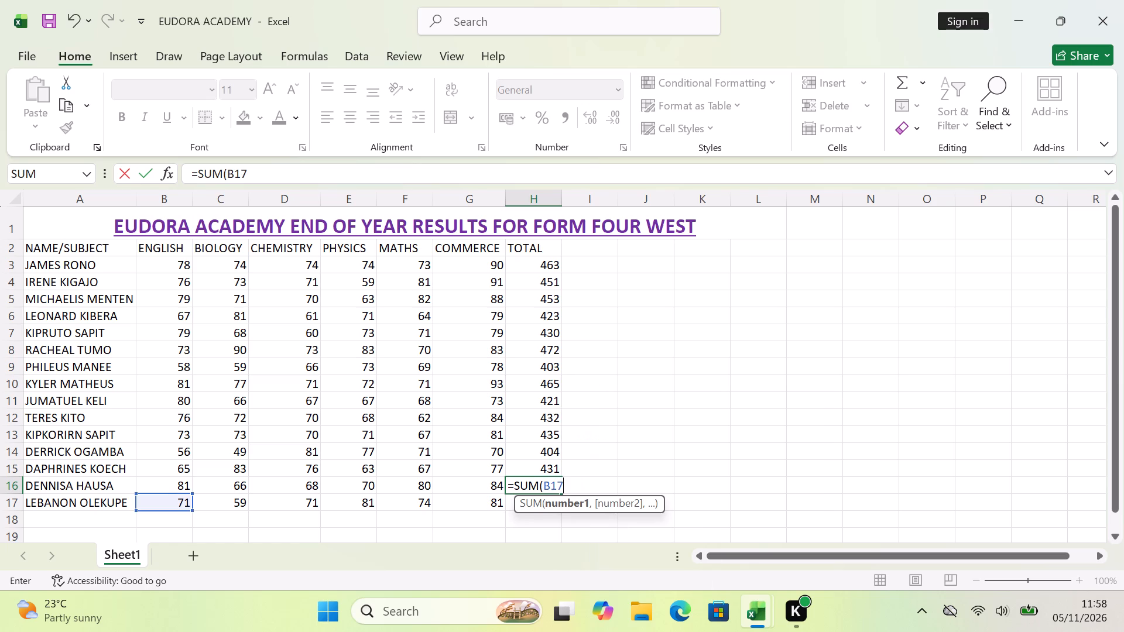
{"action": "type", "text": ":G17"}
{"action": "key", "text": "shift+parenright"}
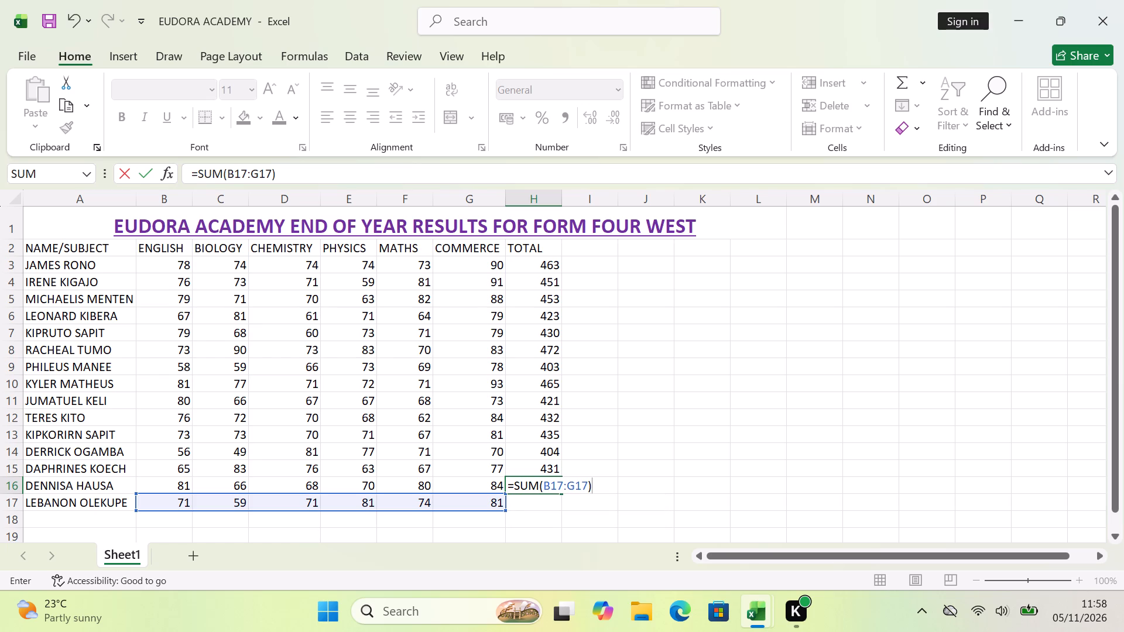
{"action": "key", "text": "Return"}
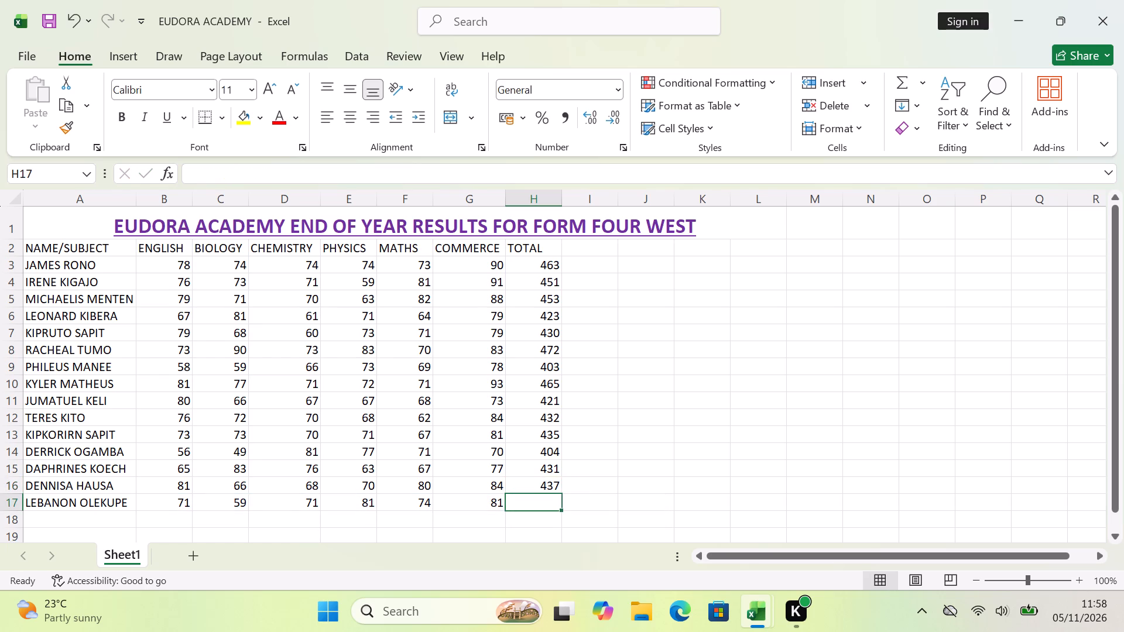
Replace the formula in H16 with =SUM(B16:G16) so it totals the fourth new student's own row of marks.
{"action": "left_click", "coordinate": [530, 487]}
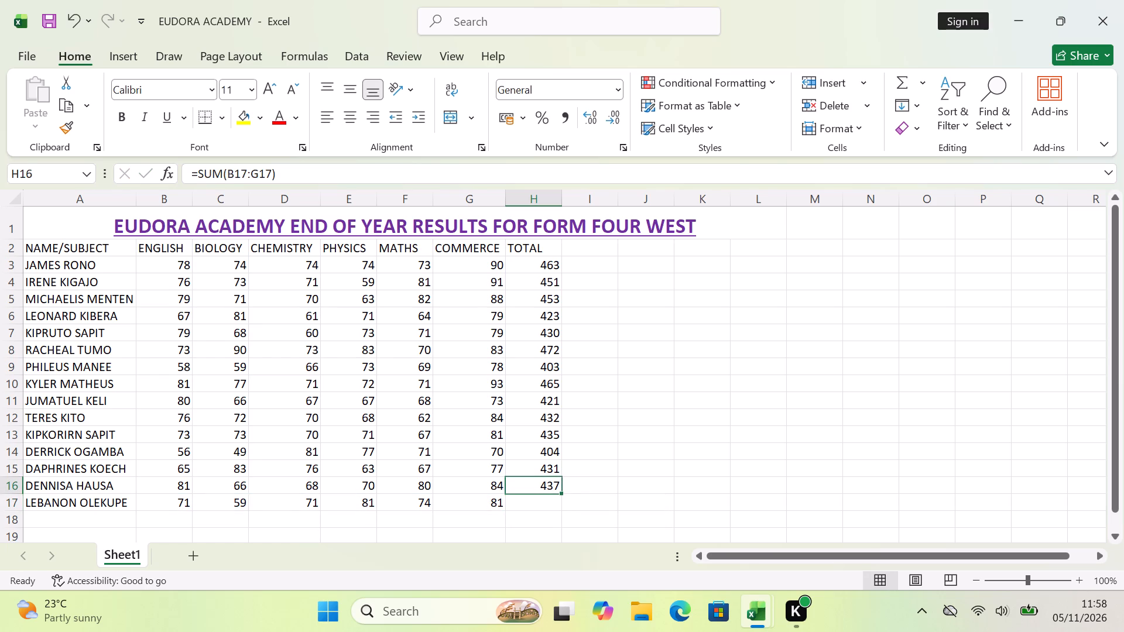
{"action": "key", "text": "BackSpace"}
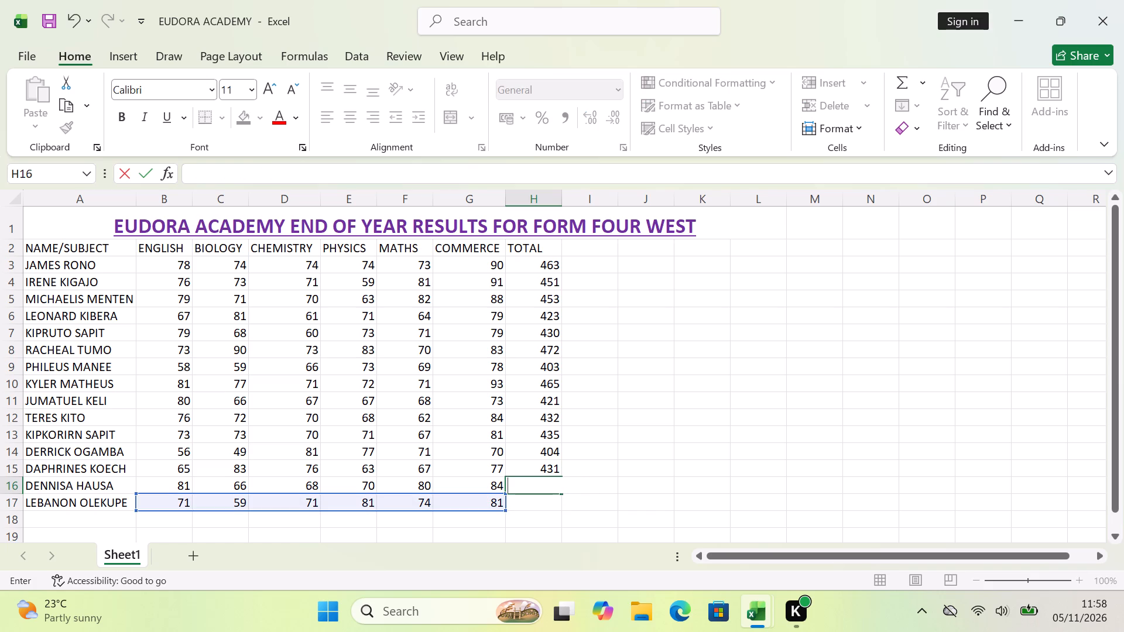
{"action": "key", "text": "equal"}
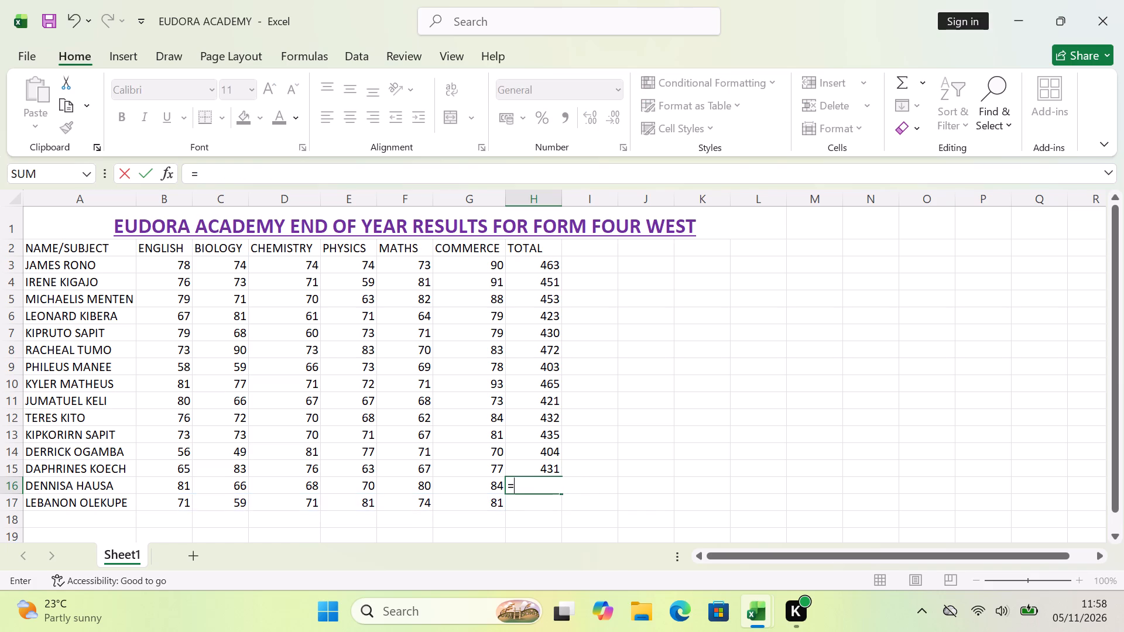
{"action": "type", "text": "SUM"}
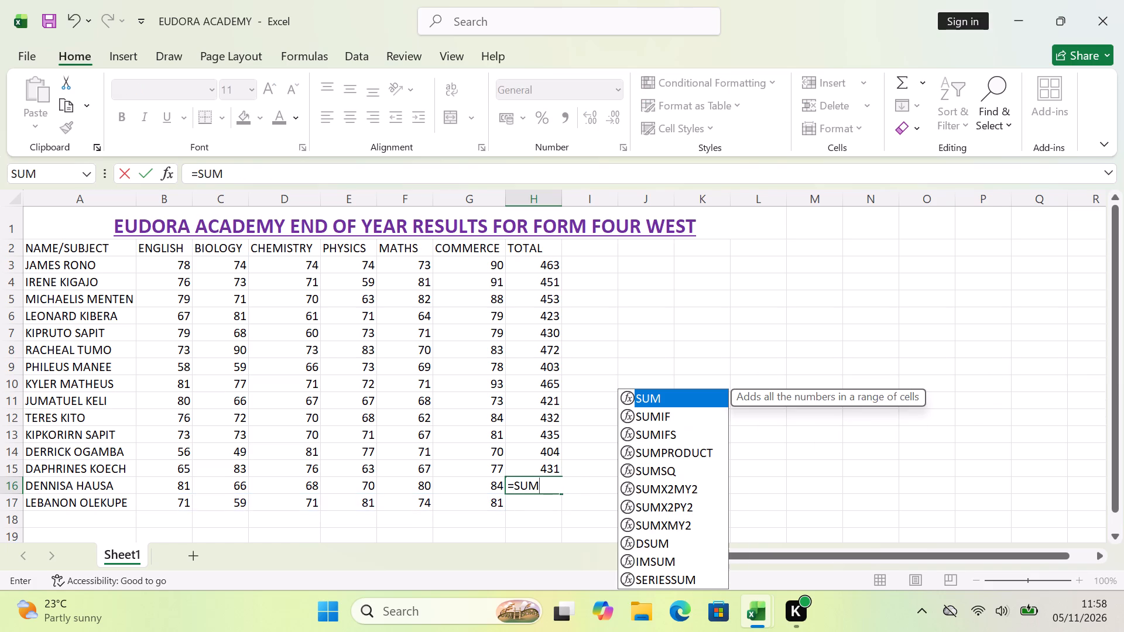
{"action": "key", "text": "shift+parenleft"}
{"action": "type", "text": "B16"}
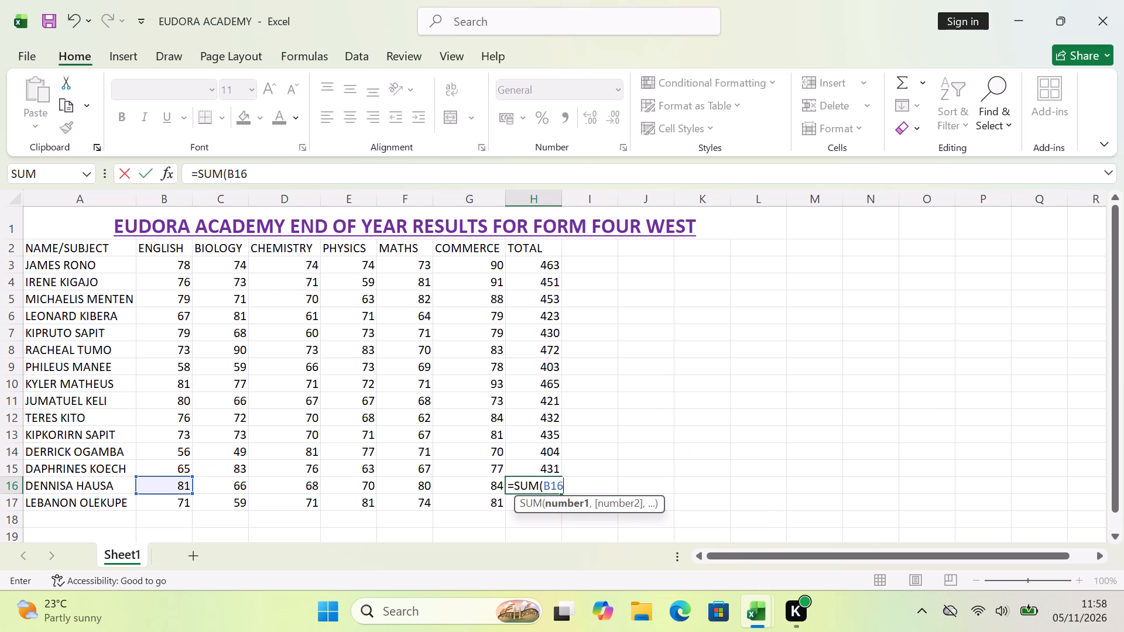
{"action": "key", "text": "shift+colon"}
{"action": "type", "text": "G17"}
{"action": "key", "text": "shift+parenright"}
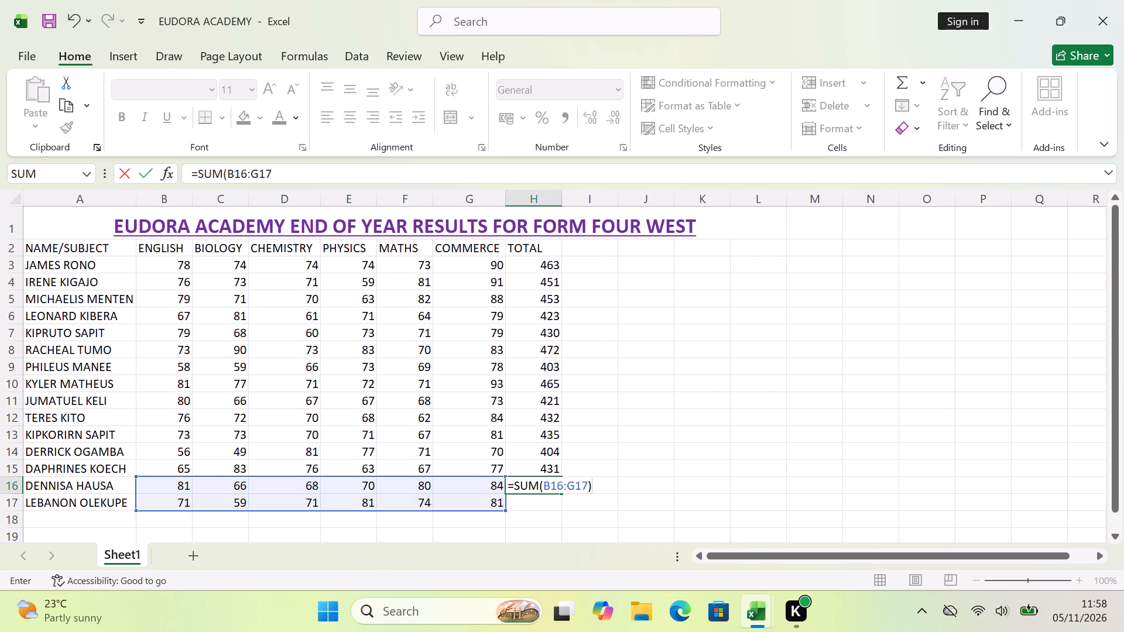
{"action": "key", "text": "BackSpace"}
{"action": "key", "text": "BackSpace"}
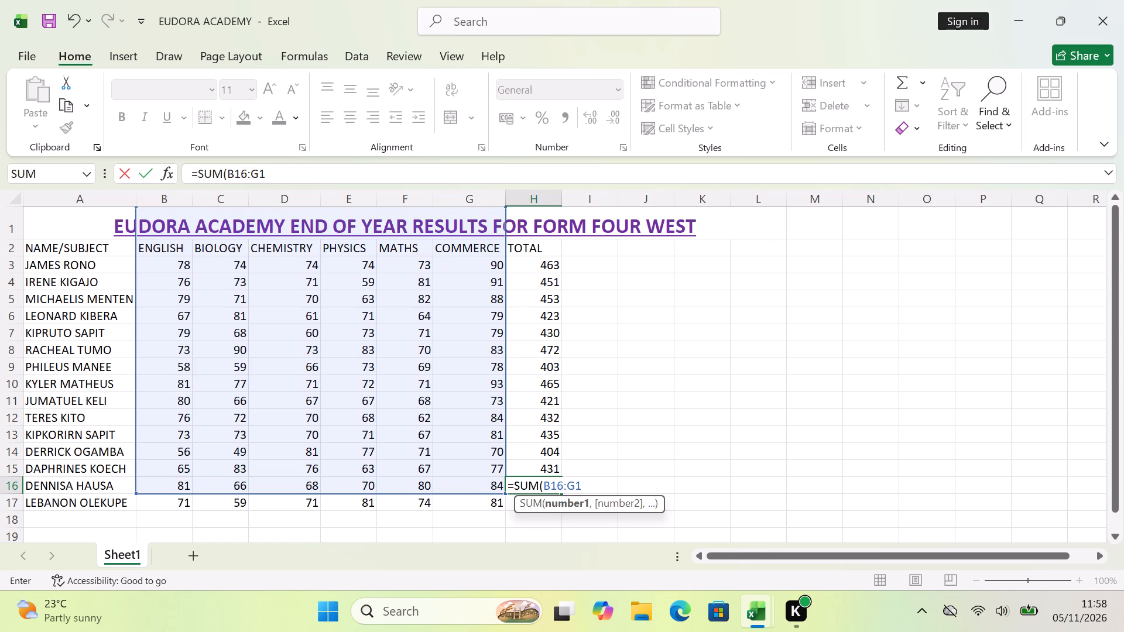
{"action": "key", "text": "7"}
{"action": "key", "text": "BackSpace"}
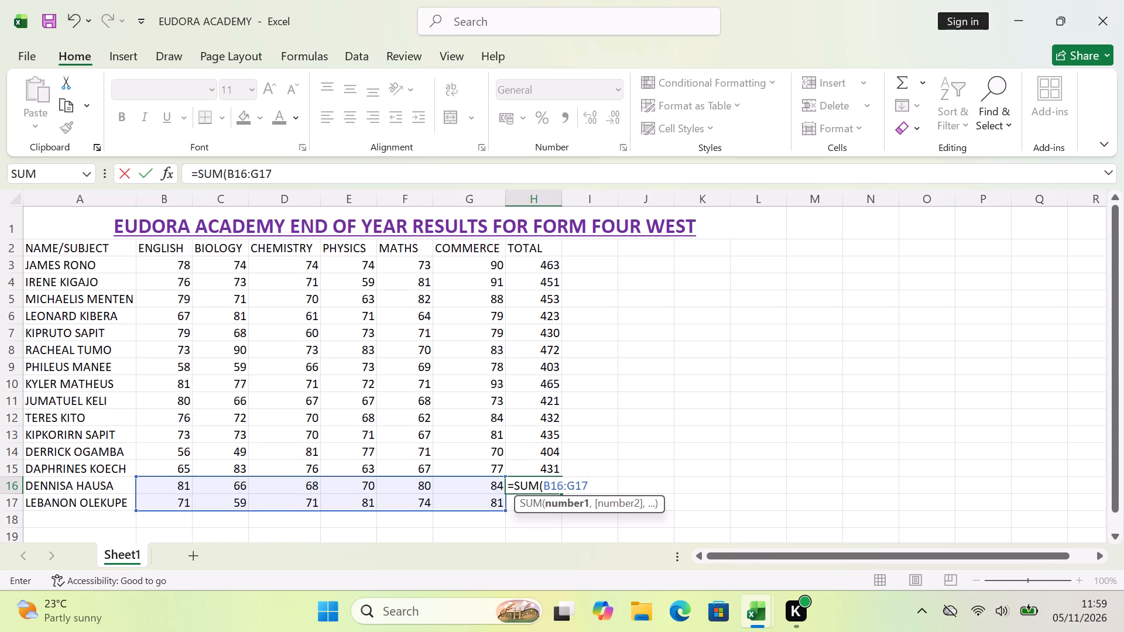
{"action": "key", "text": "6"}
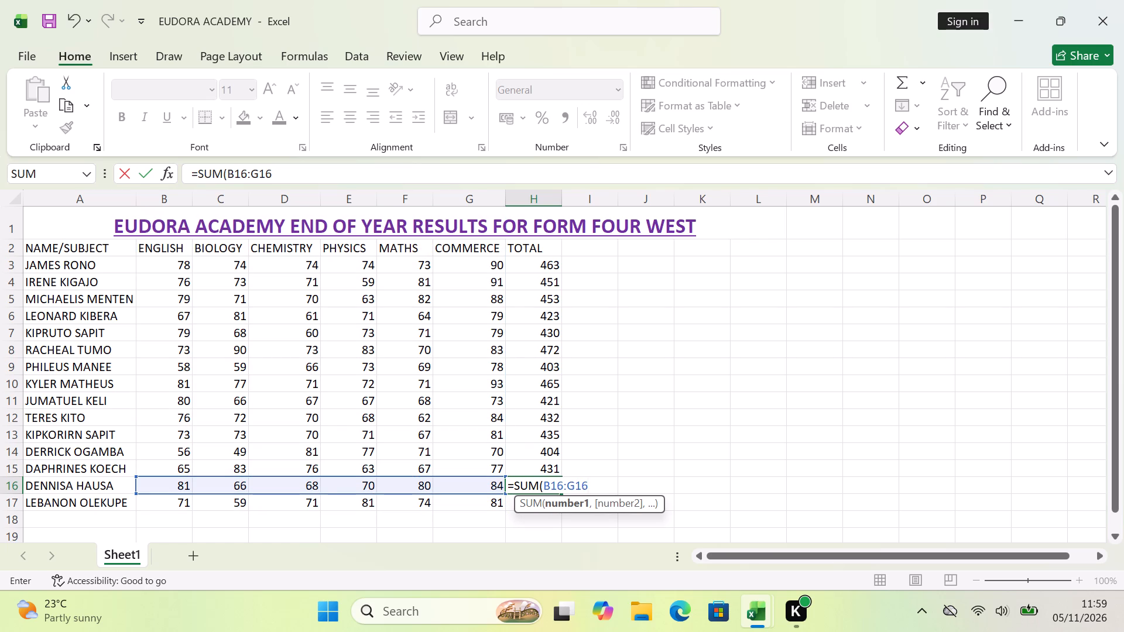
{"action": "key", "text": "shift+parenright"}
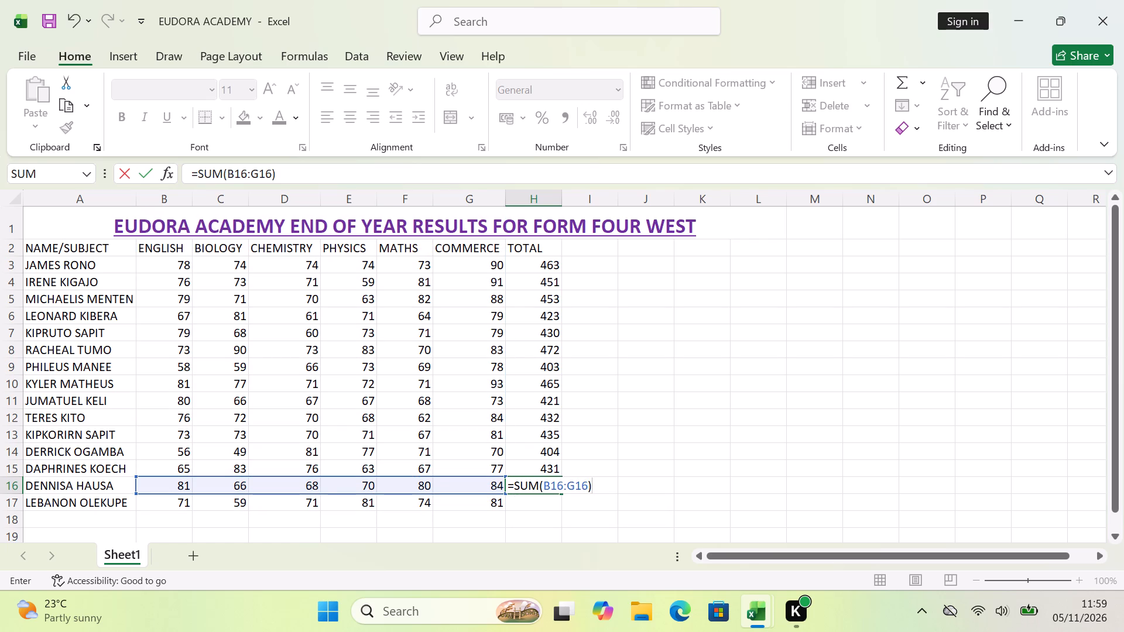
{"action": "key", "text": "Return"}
{"action": "left_click", "coordinate": [549, 466]}
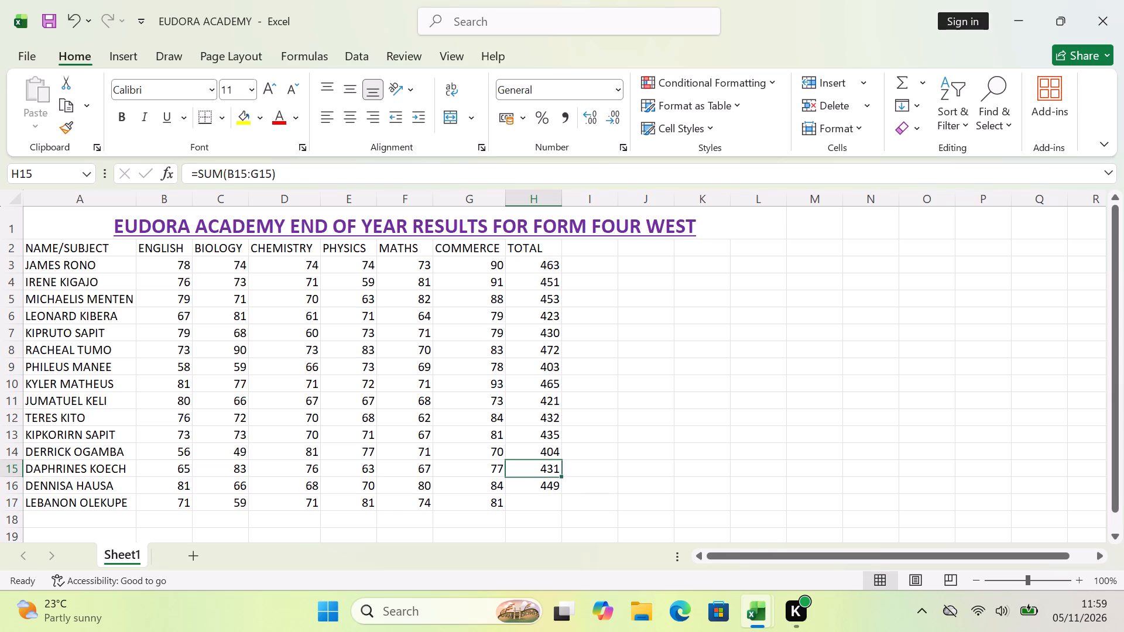
Review the SUM formulas behind the existing totals in the TOTAL column, going upward from row 14 to row 3.
{"action": "left_click", "coordinate": [546, 447]}
{"action": "left_click_drag", "start_coordinate": [540, 434], "coordinate": [541, 420]}
{"action": "left_click", "coordinate": [541, 420]}
{"action": "left_click", "coordinate": [540, 416]}
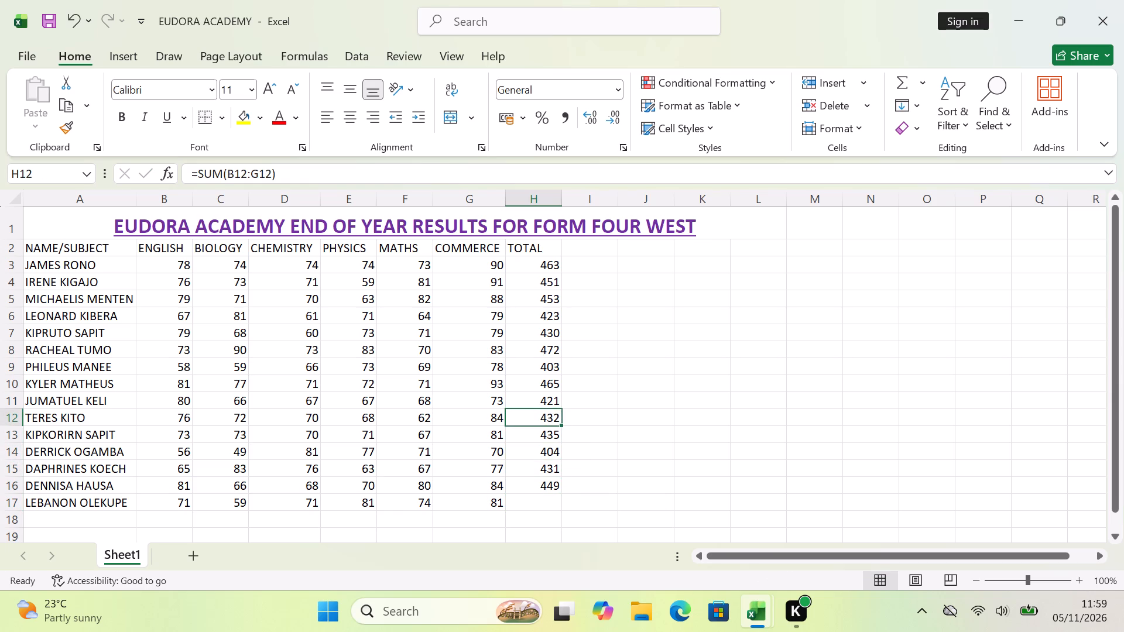
{"action": "left_click", "coordinate": [540, 409]}
{"action": "left_click", "coordinate": [540, 408]}
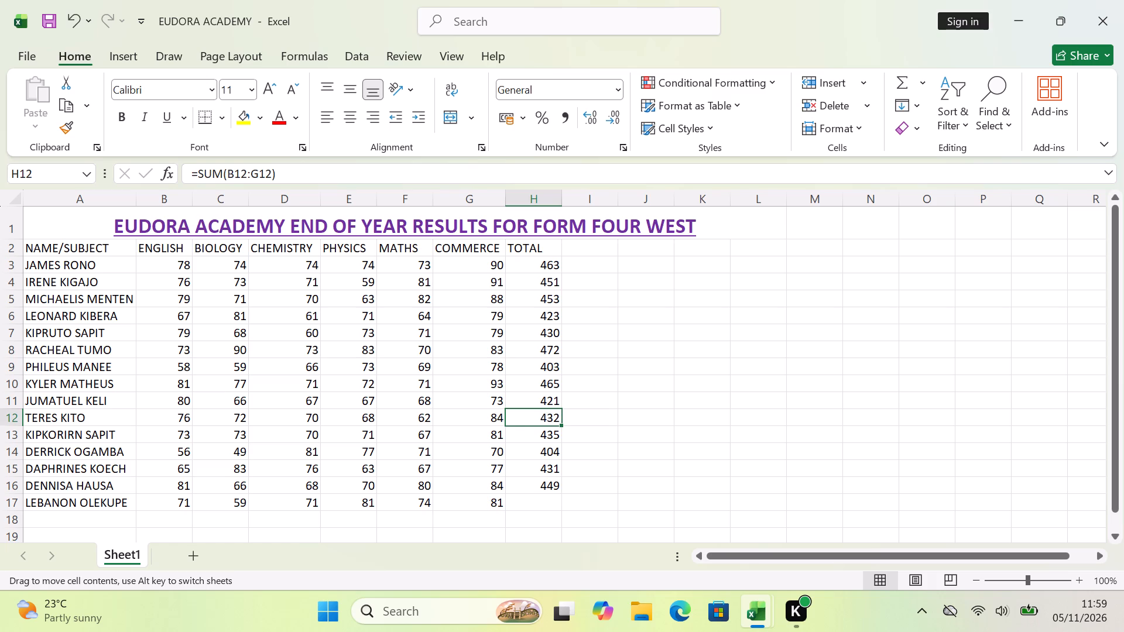
{"action": "left_click", "coordinate": [540, 408]}
{"action": "left_click", "coordinate": [540, 401]}
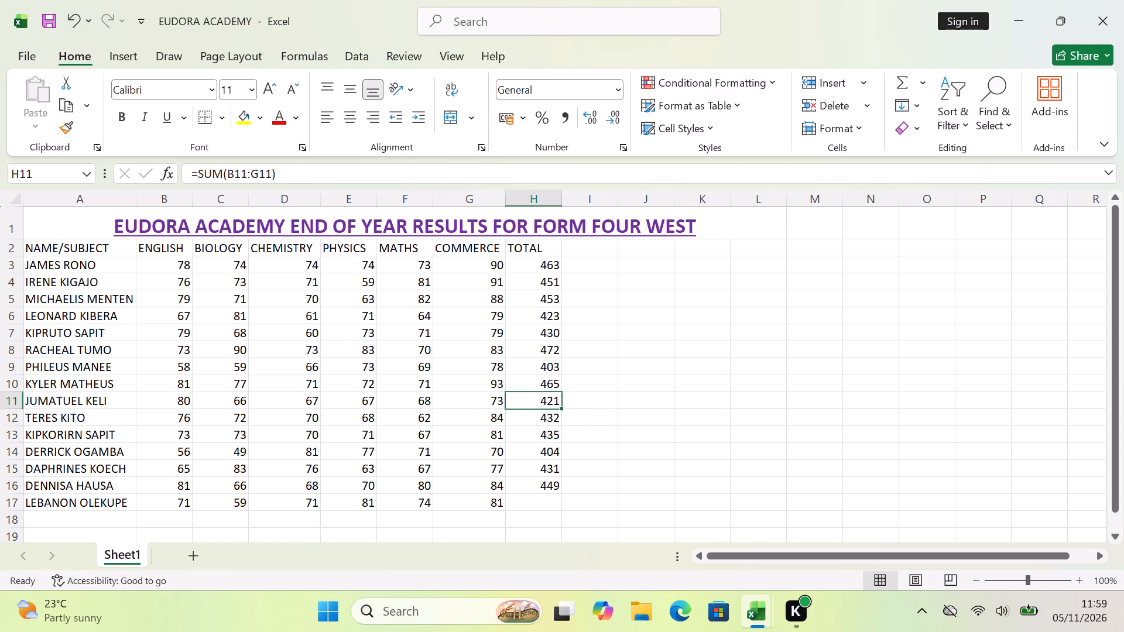
{"action": "left_click", "coordinate": [540, 386]}
{"action": "left_click", "coordinate": [540, 381]}
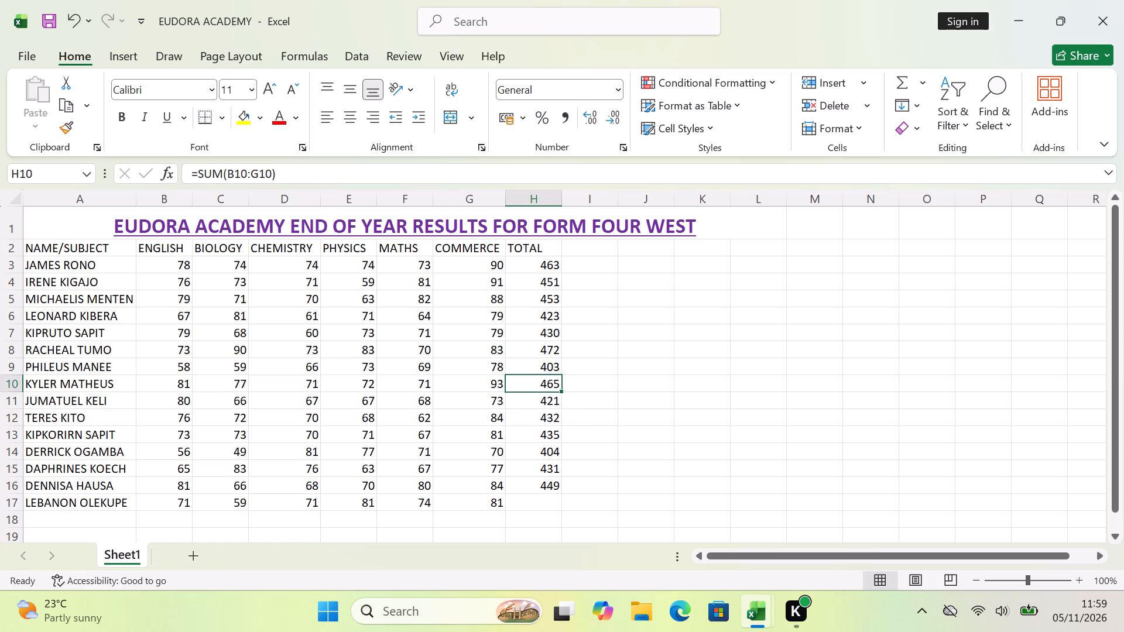
{"action": "left_click", "coordinate": [542, 367]}
{"action": "left_click", "coordinate": [542, 359]}
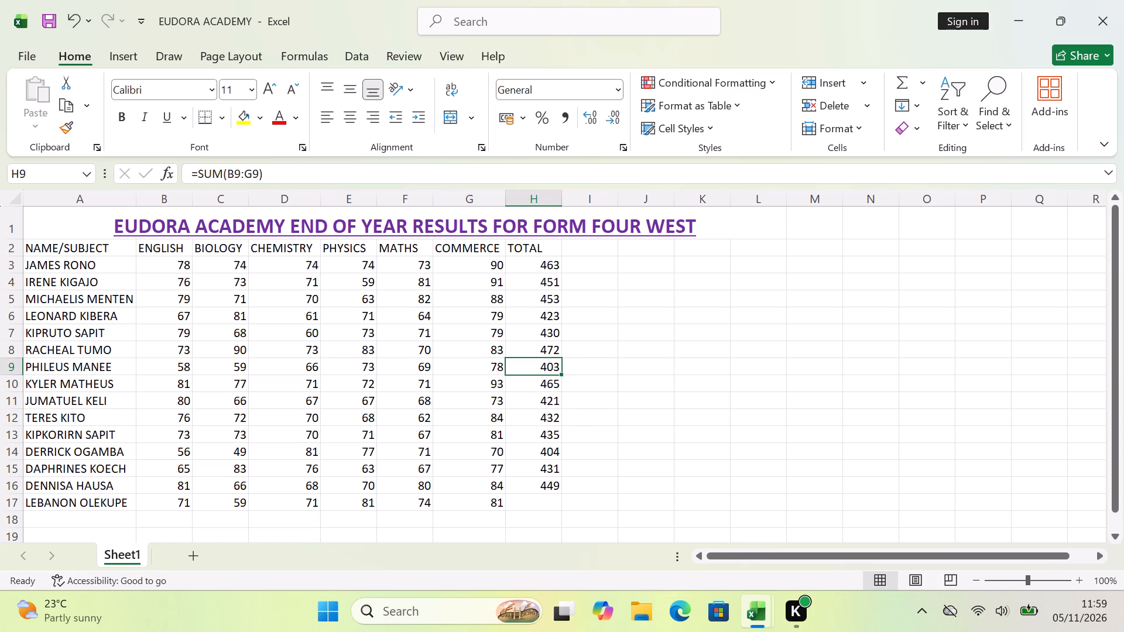
{"action": "left_click", "coordinate": [548, 346]}
{"action": "left_click", "coordinate": [547, 324]}
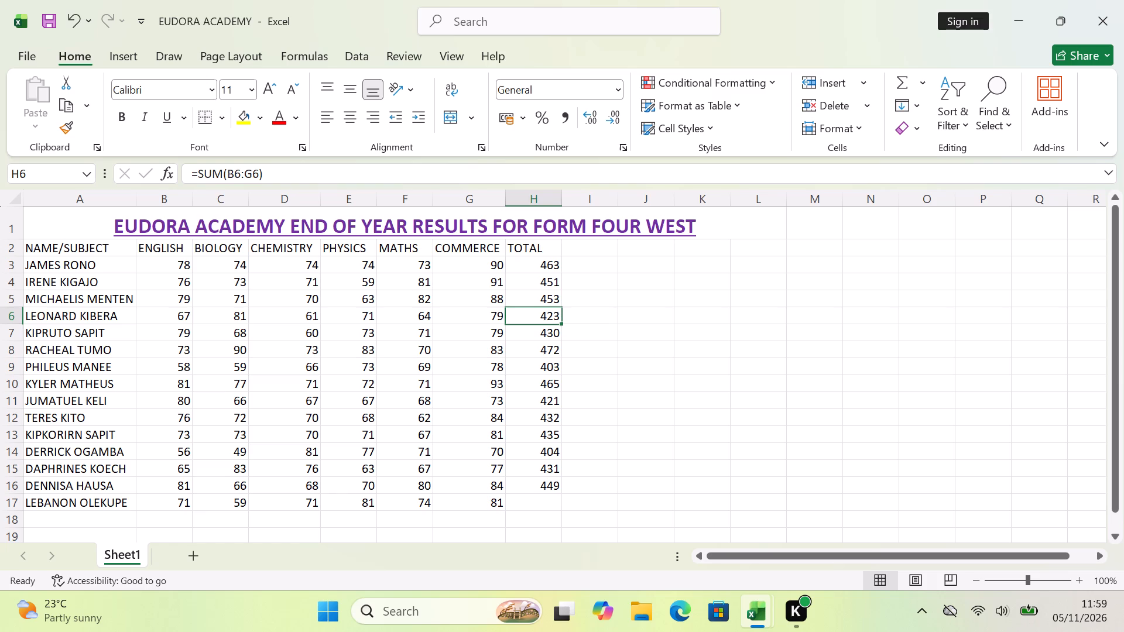
{"action": "left_click", "coordinate": [547, 311]}
{"action": "left_click", "coordinate": [547, 310]}
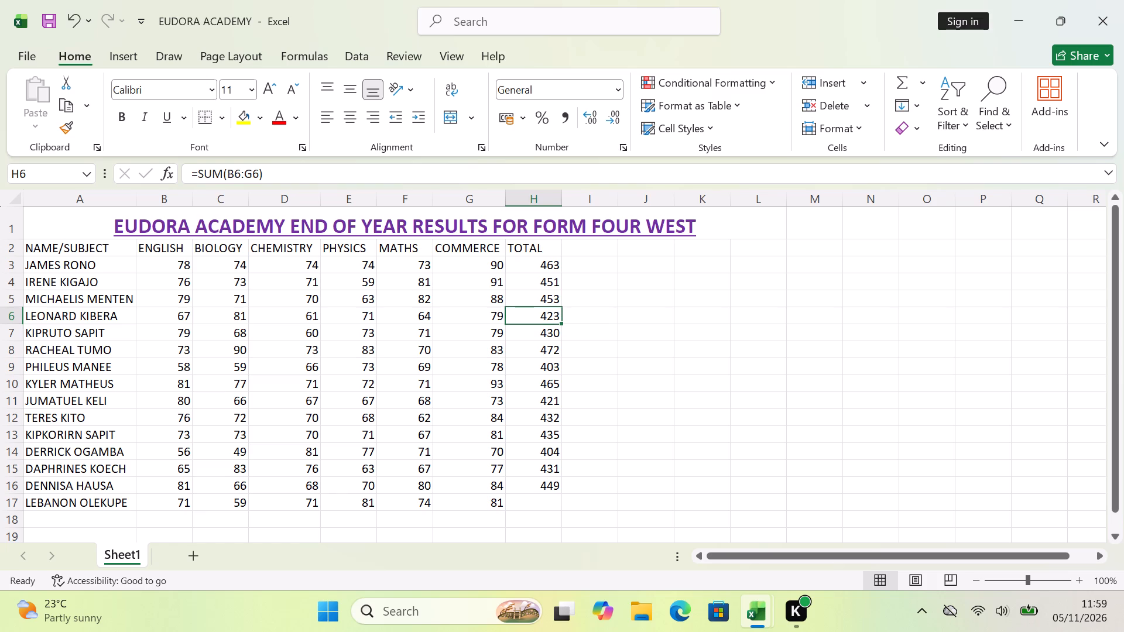
{"action": "left_click", "coordinate": [547, 302]}
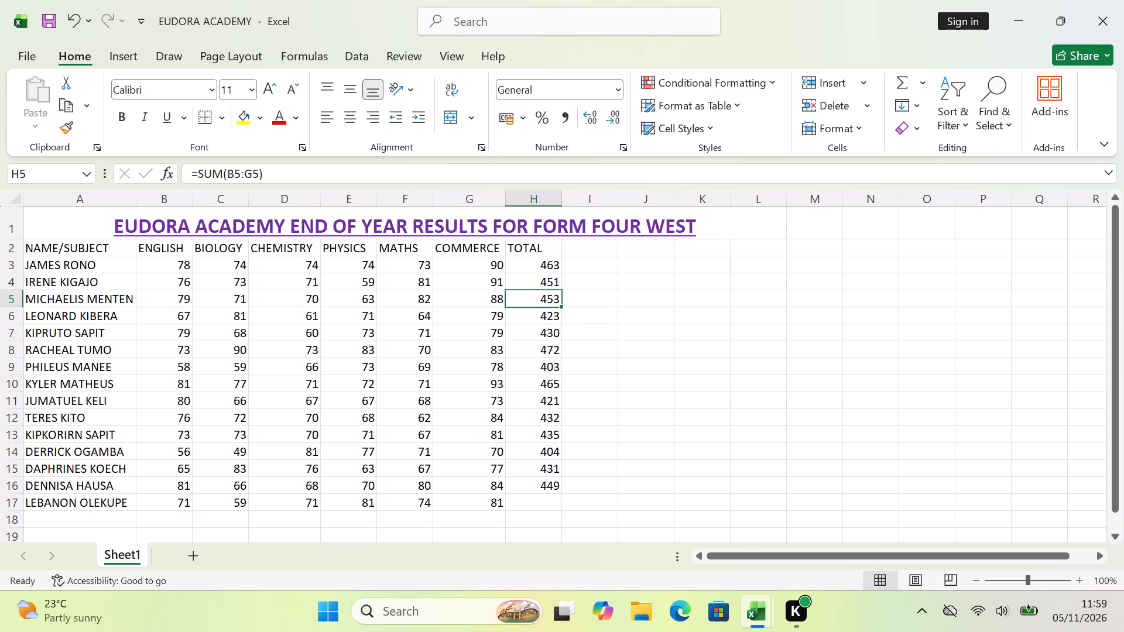
{"action": "left_click", "coordinate": [546, 280]}
{"action": "left_click", "coordinate": [545, 262]}
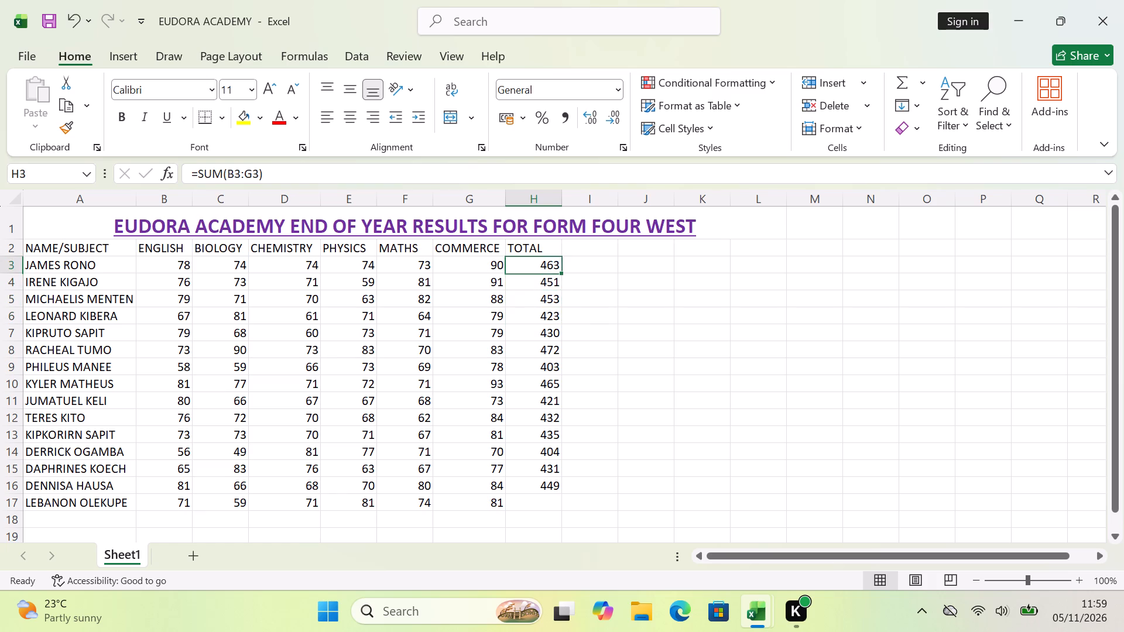
Total the fifth new student's marks in H17 with the formula =SUM(B17:G17).
{"action": "left_click", "coordinate": [530, 504]}
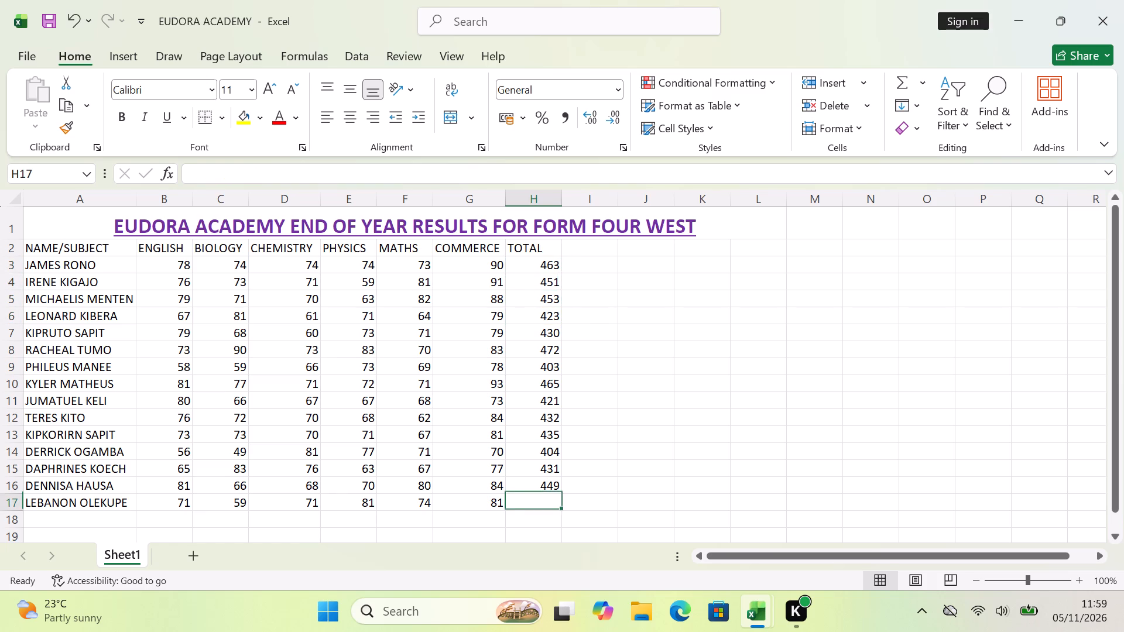
{"action": "key", "text": "equal"}
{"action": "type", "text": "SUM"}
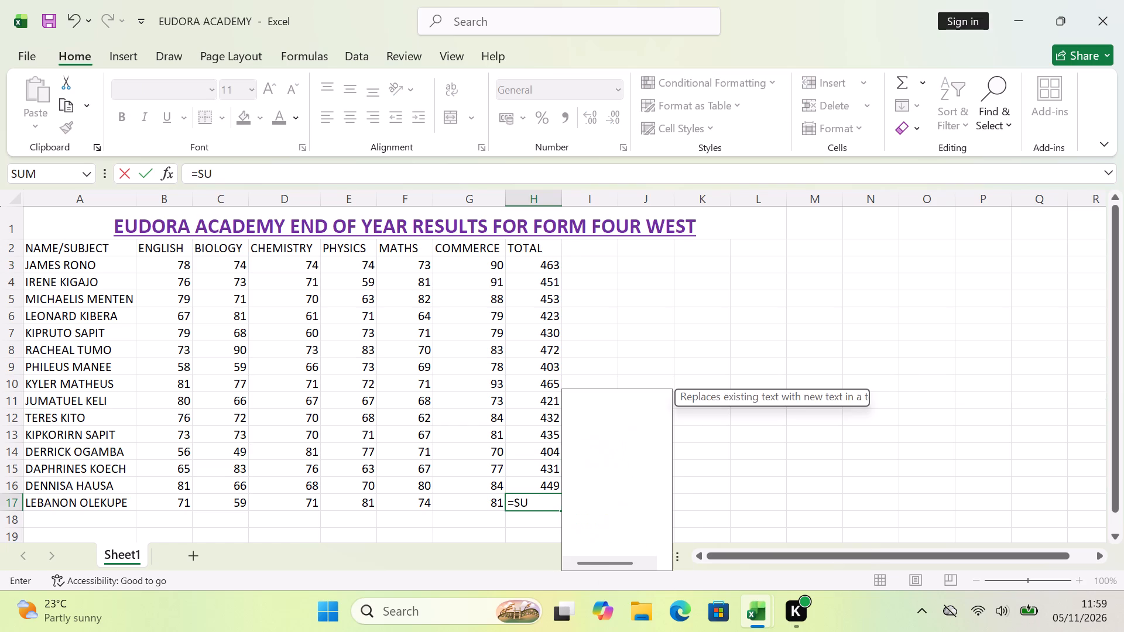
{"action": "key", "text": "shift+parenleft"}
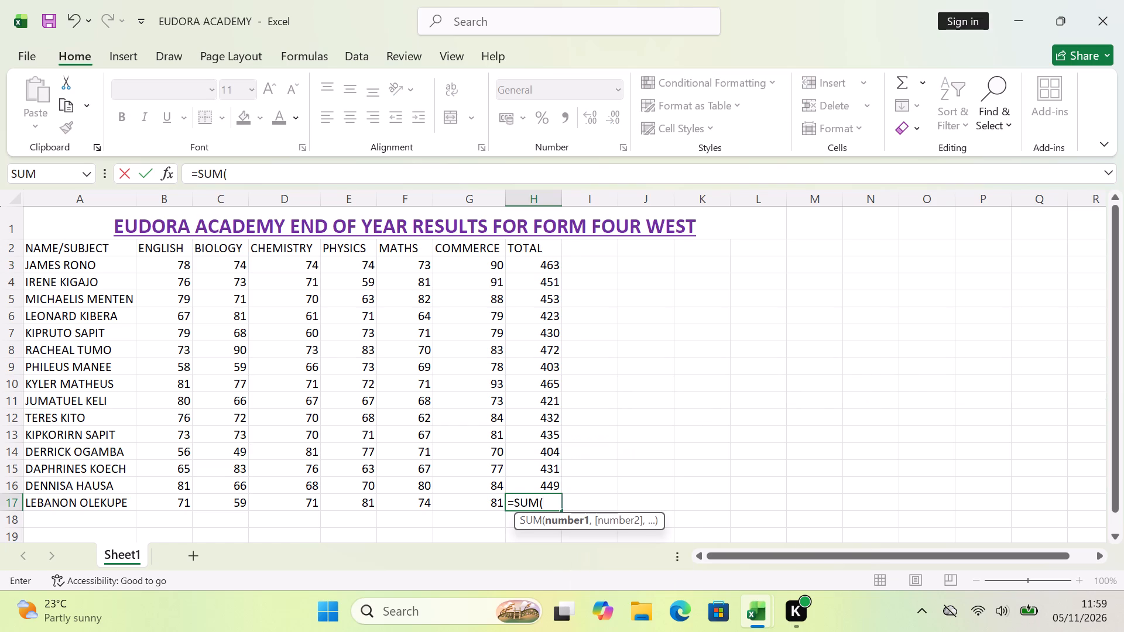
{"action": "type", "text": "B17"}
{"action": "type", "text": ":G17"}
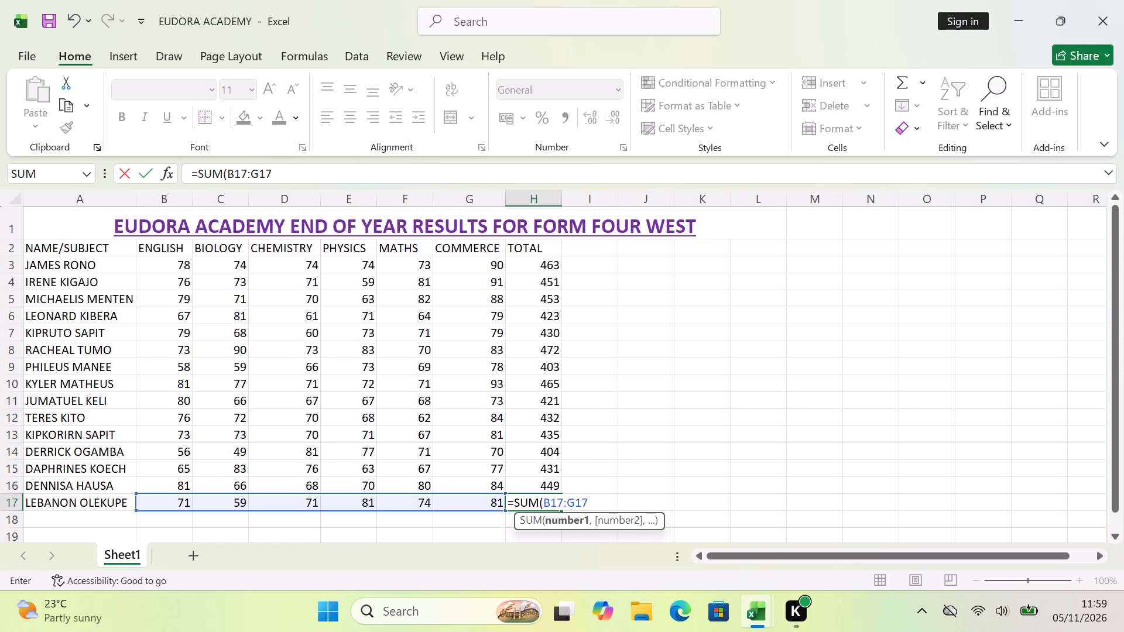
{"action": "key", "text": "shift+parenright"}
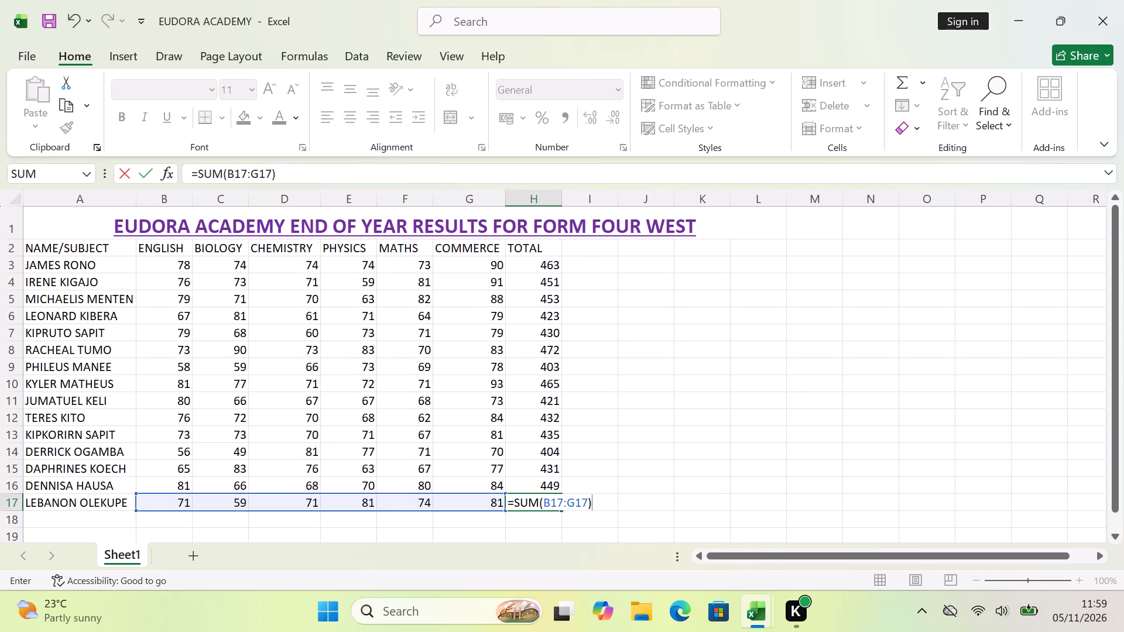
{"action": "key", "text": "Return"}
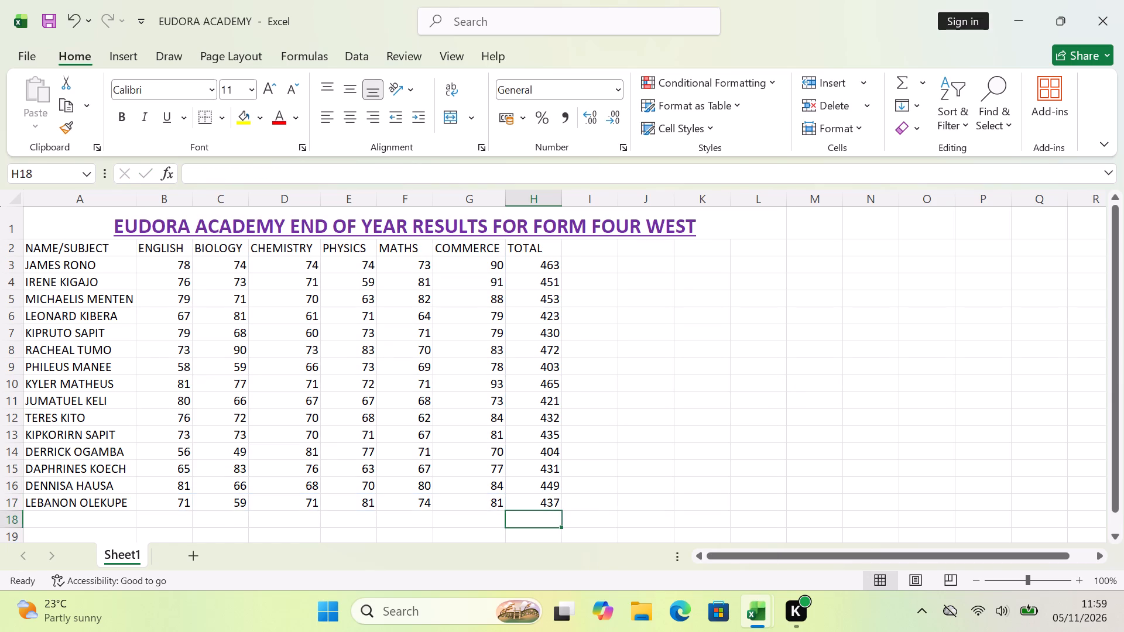
Add the column heading RANK in I2, beside the TOTAL heading.
{"action": "left_click", "coordinate": [585, 245]}
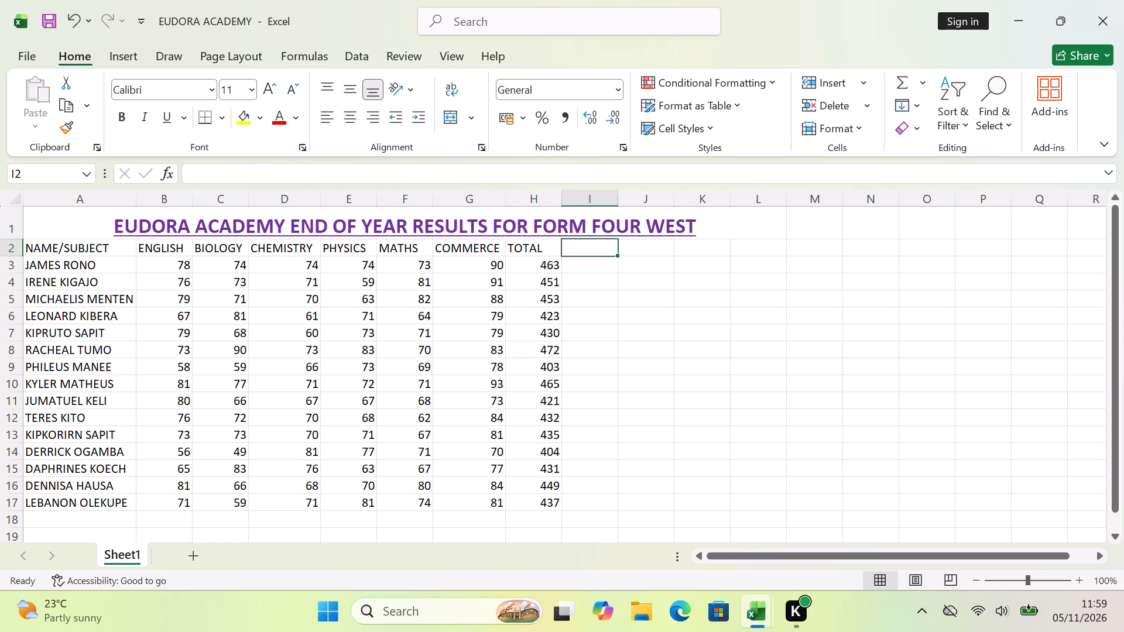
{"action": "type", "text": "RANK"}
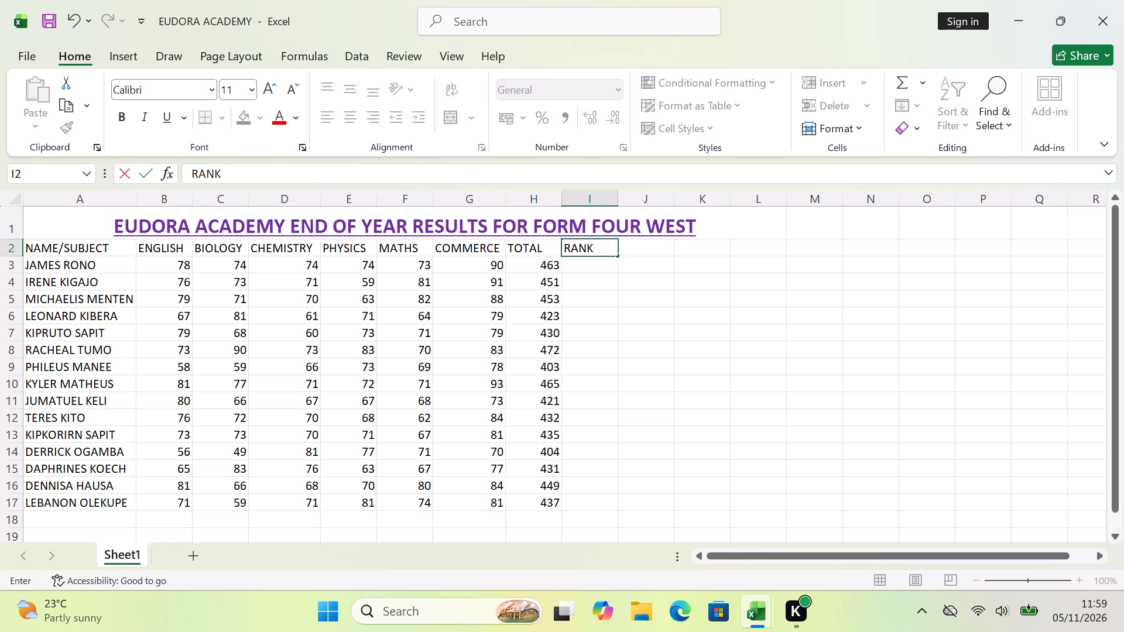
Rank the first student's total in I3 with the formula =RANK(H3,H3:H17).
{"action": "left_click", "coordinate": [568, 263]}
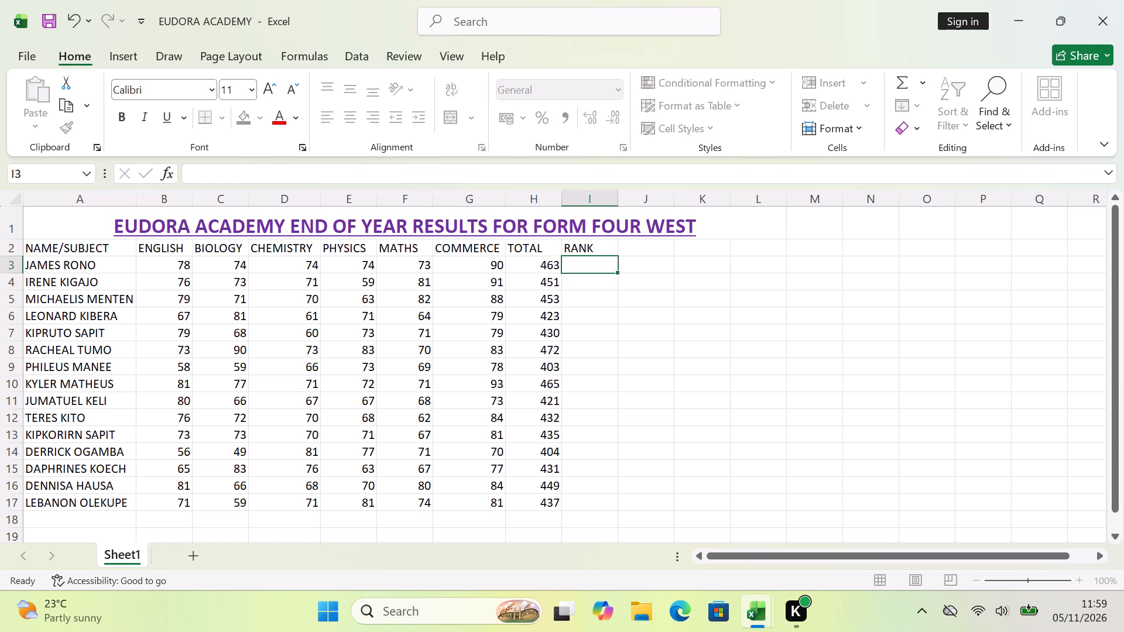
{"action": "key", "text": "equal"}
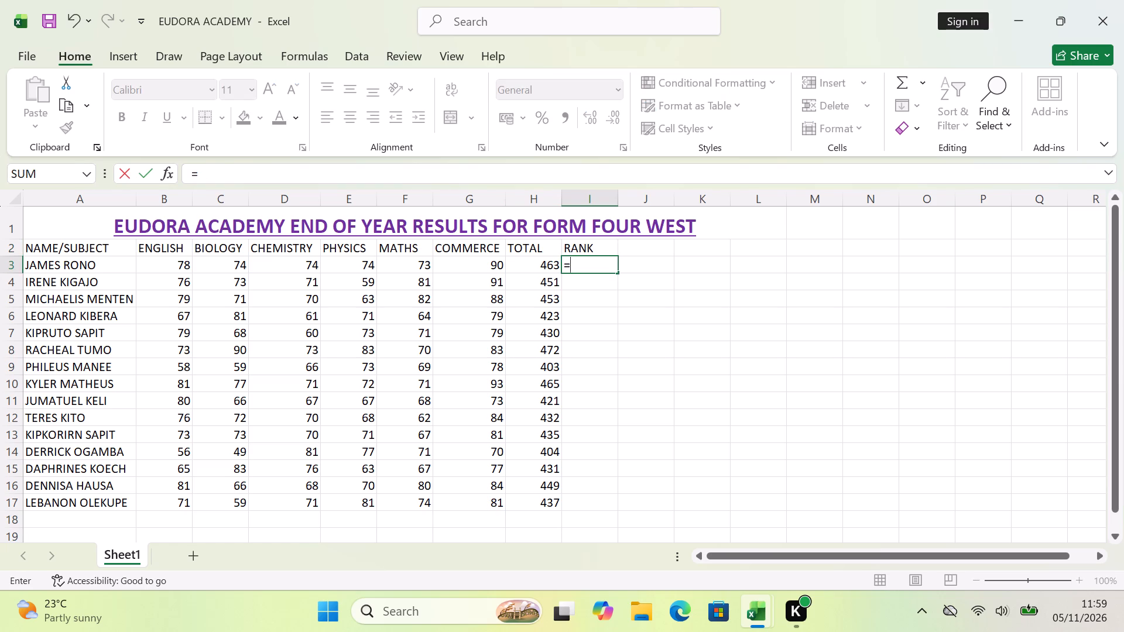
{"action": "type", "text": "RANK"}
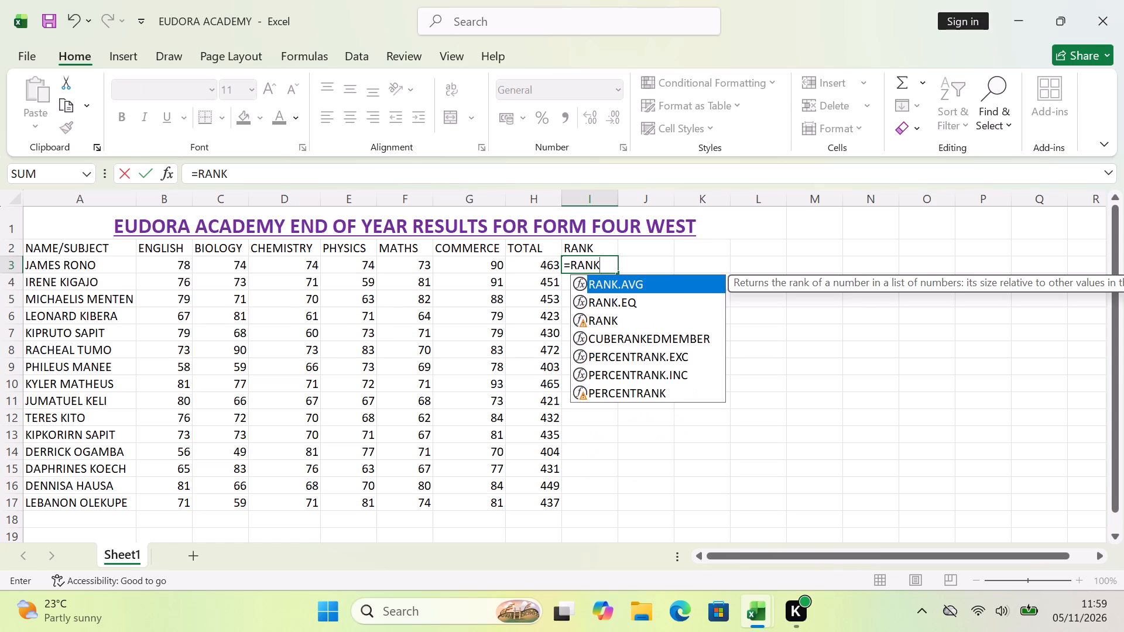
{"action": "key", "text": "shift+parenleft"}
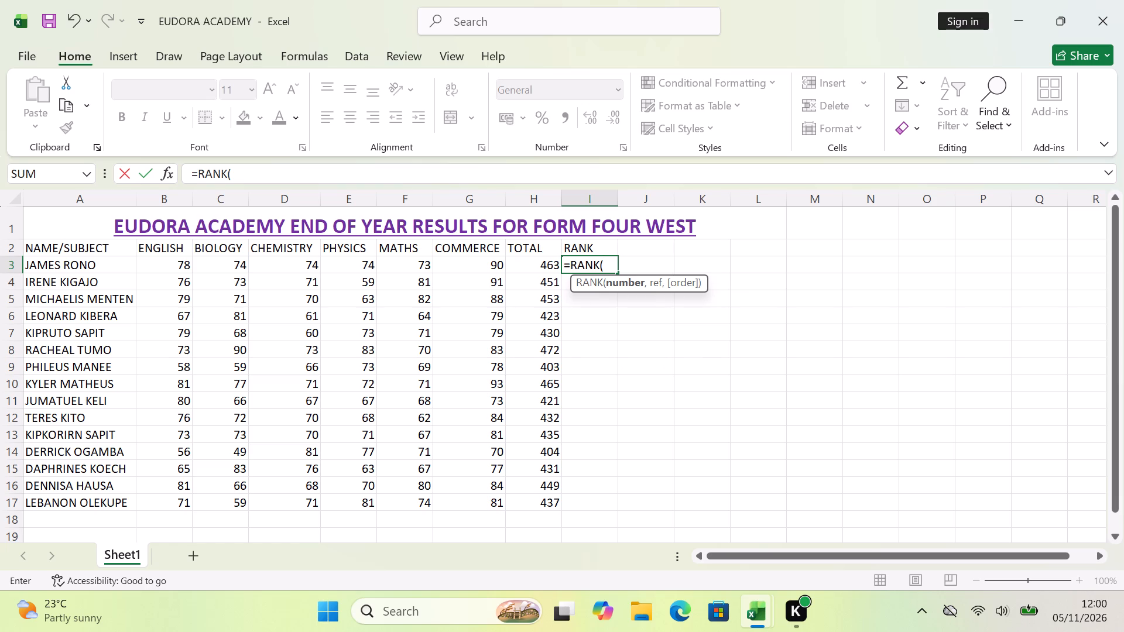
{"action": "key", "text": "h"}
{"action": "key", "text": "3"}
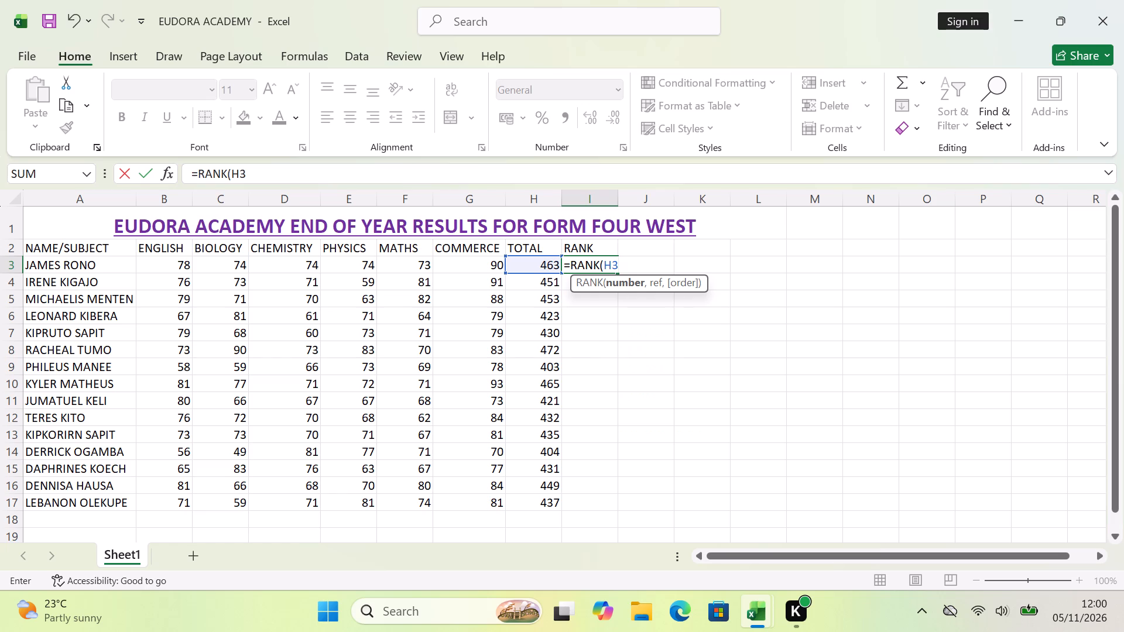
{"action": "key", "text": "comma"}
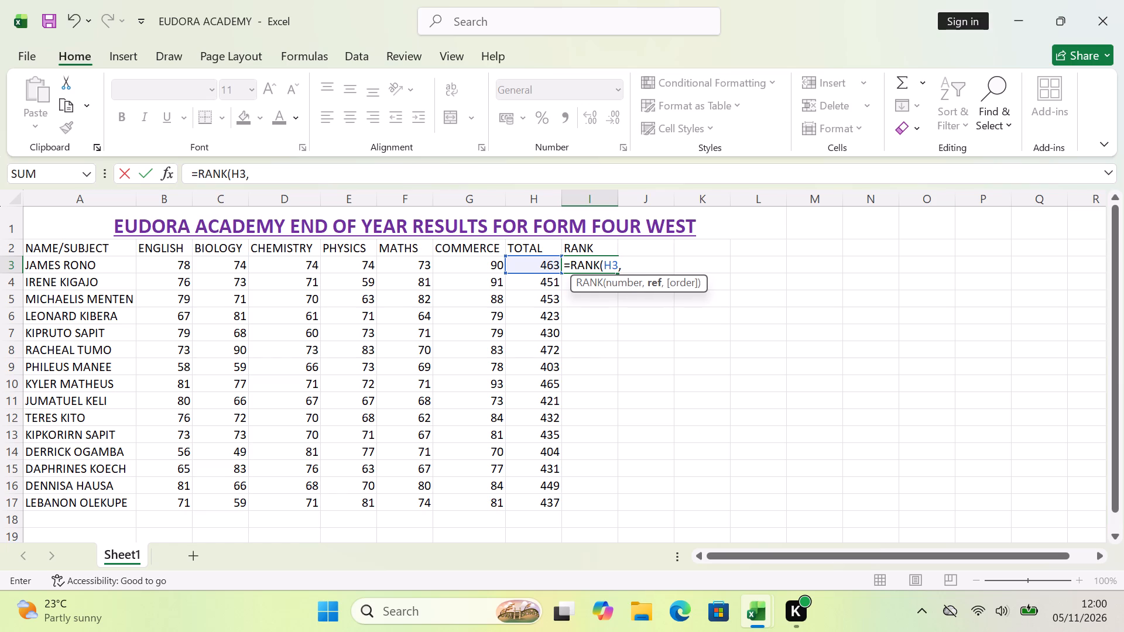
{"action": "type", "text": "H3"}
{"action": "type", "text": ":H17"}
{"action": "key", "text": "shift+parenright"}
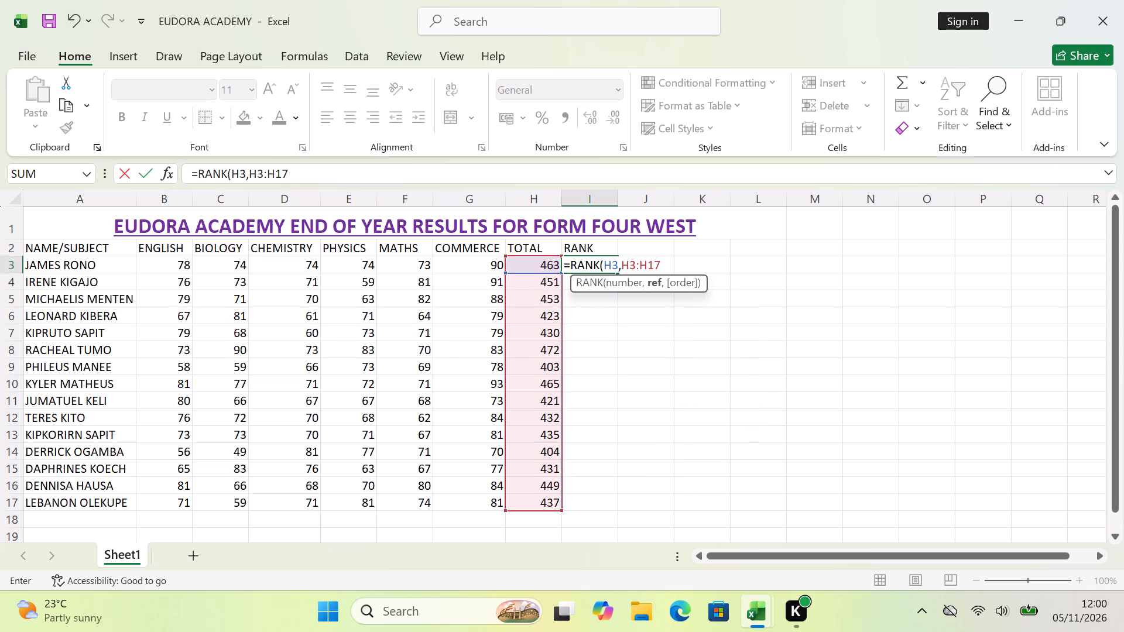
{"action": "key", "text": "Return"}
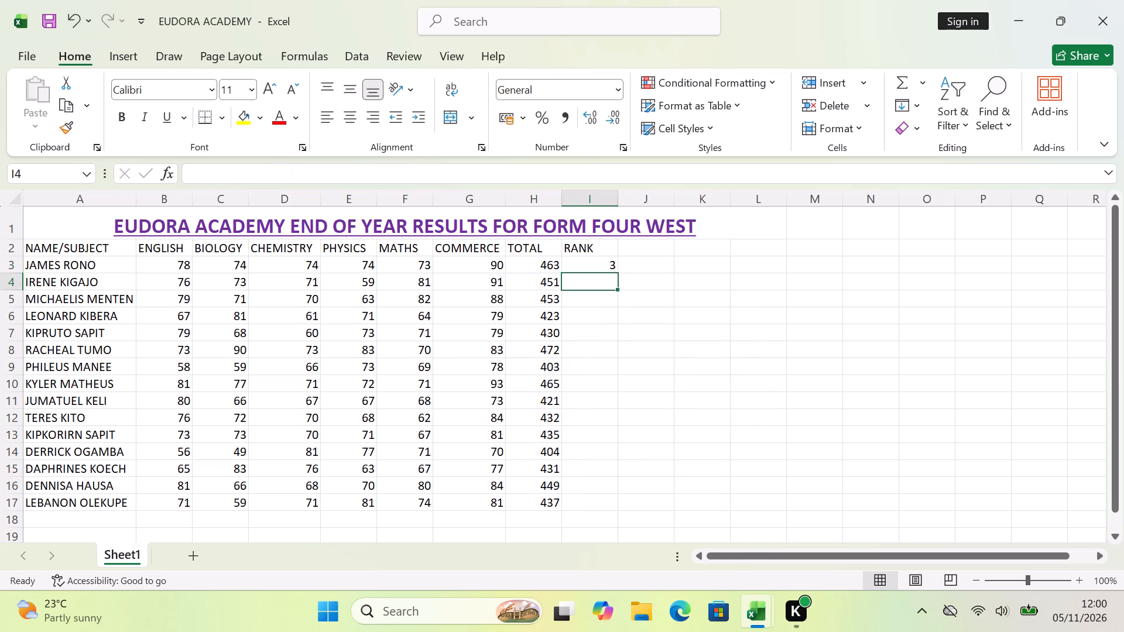
Rank the second student's total in I4 with the formula =RANK(H4,H3:H17).
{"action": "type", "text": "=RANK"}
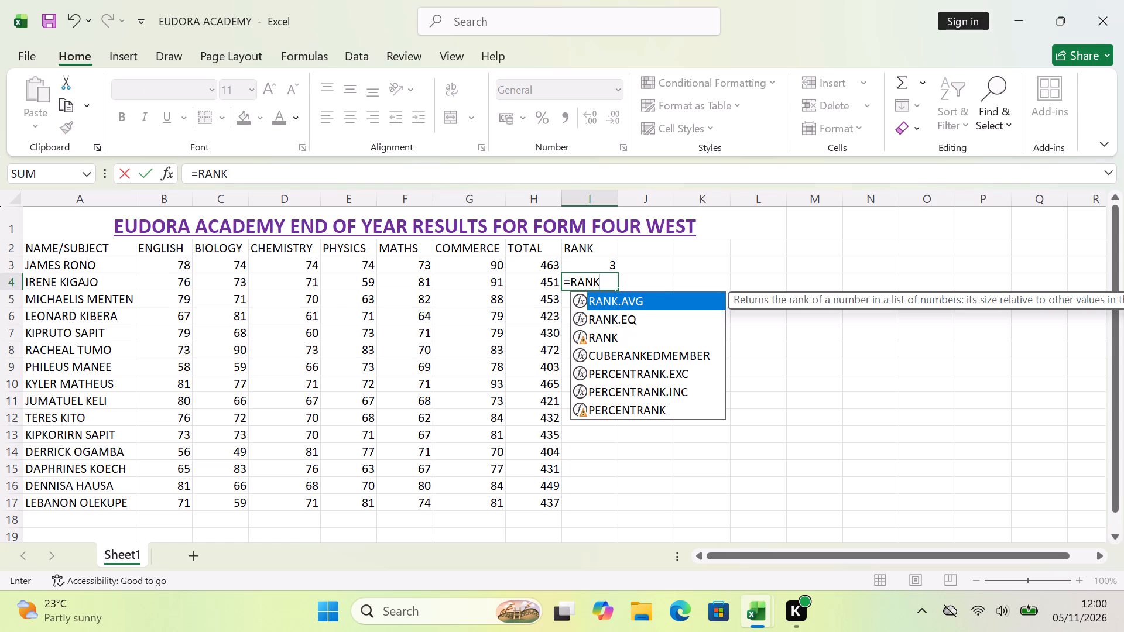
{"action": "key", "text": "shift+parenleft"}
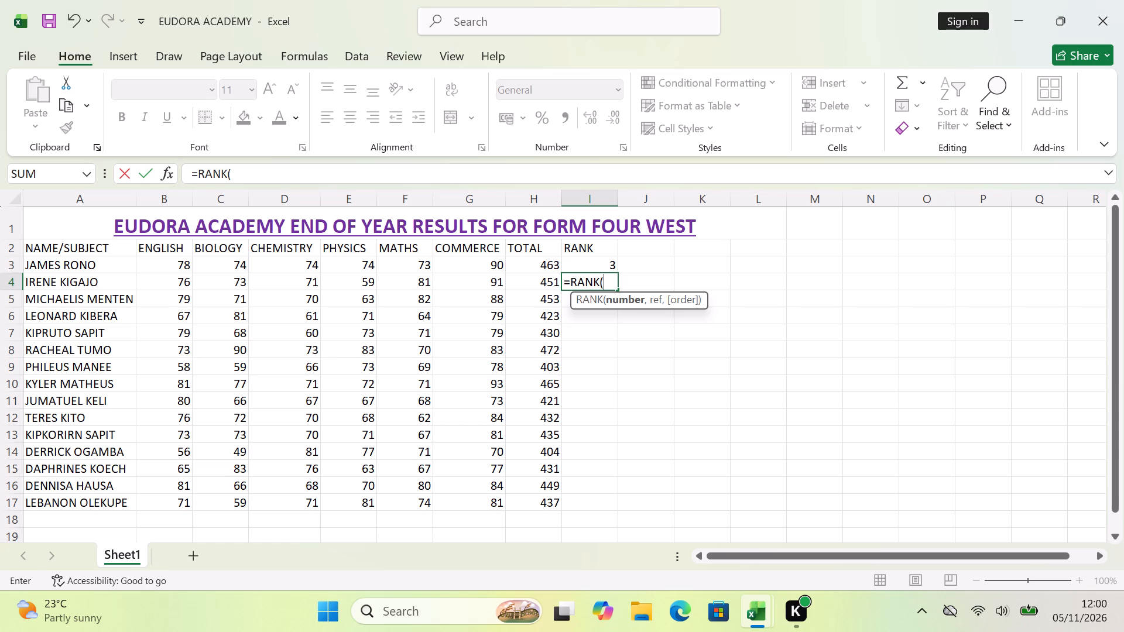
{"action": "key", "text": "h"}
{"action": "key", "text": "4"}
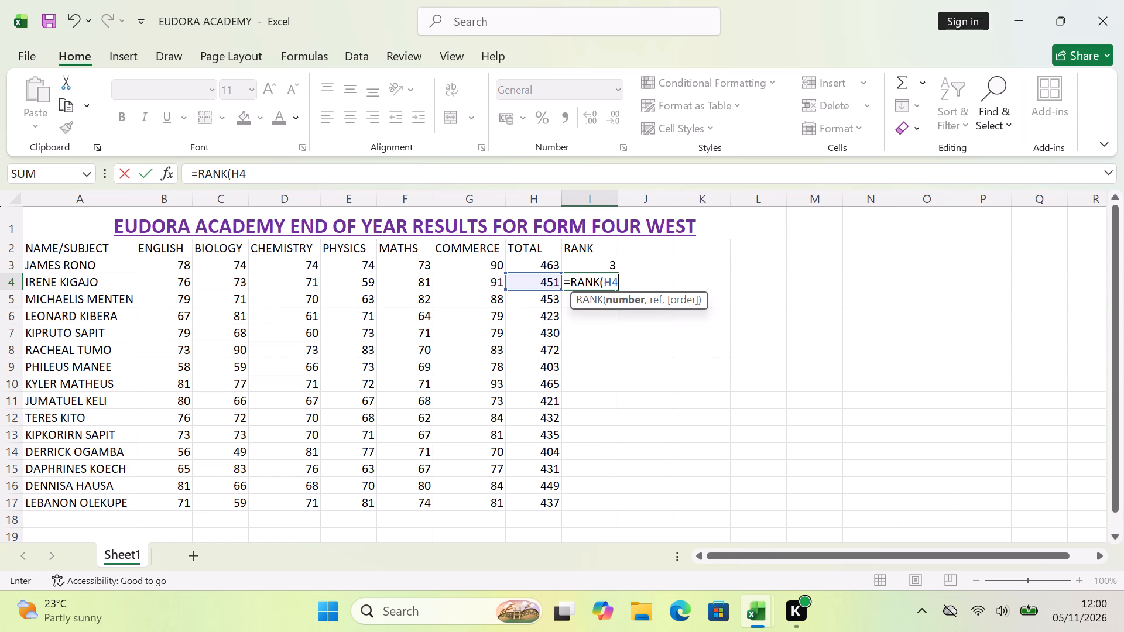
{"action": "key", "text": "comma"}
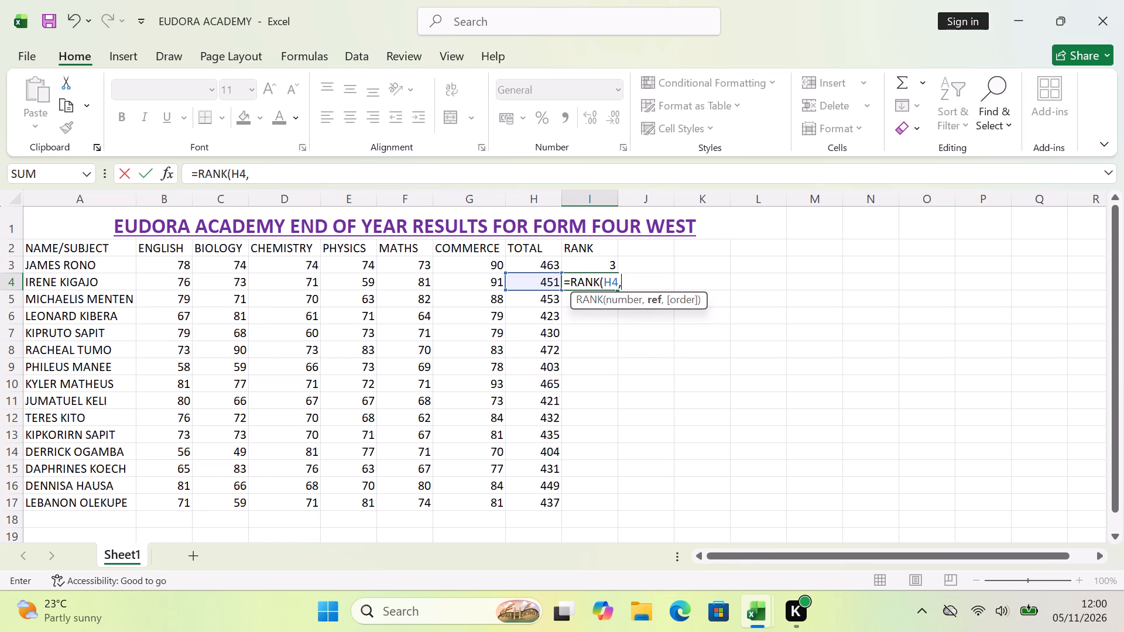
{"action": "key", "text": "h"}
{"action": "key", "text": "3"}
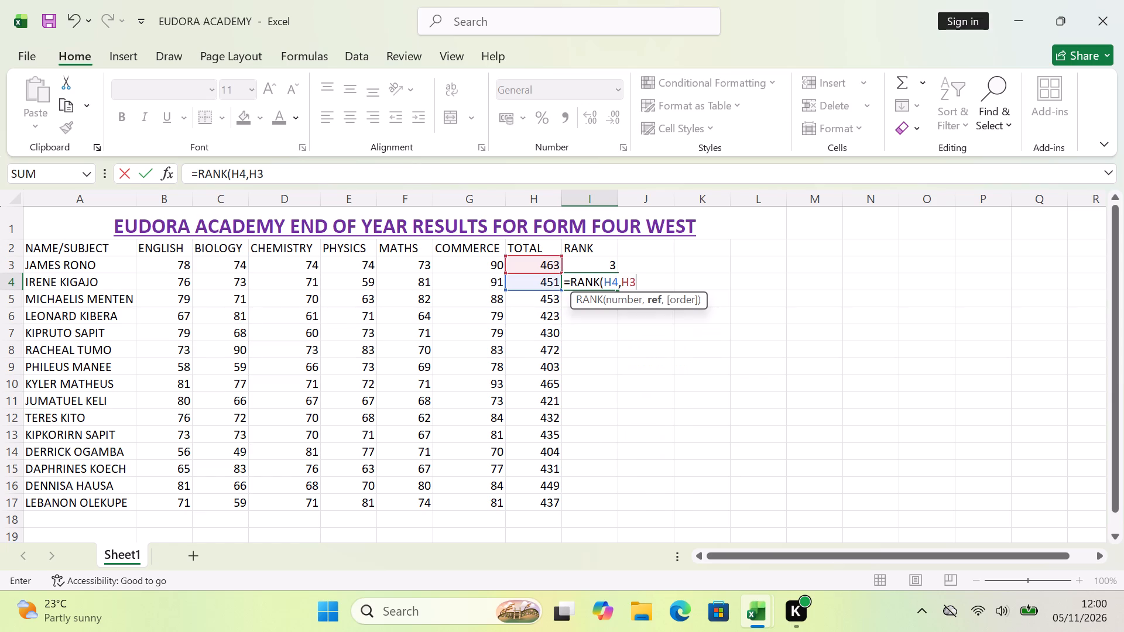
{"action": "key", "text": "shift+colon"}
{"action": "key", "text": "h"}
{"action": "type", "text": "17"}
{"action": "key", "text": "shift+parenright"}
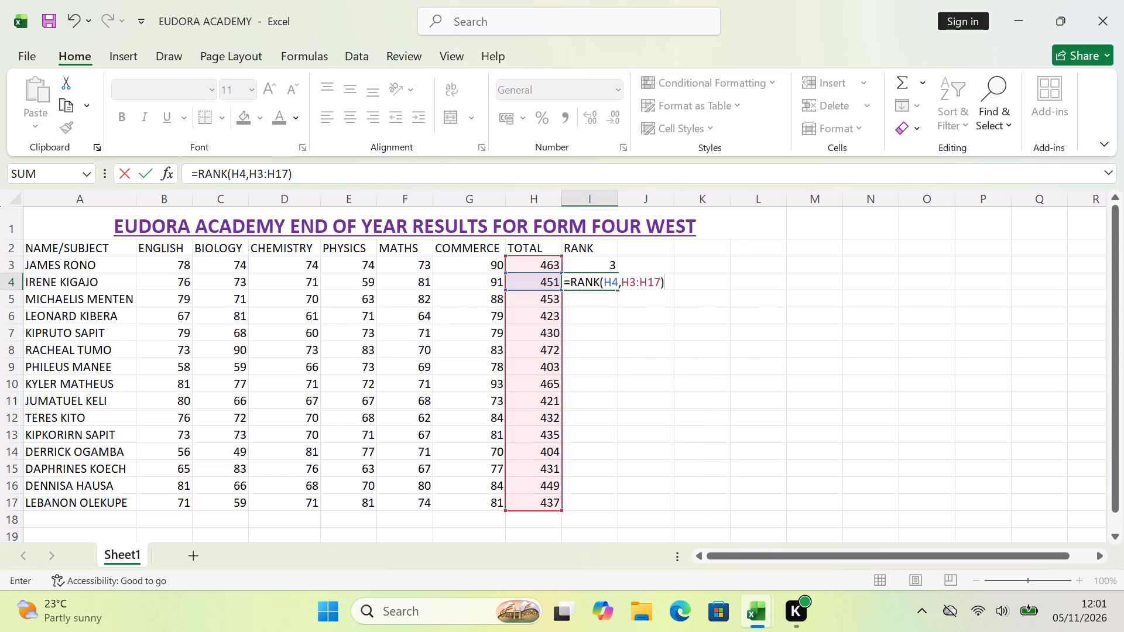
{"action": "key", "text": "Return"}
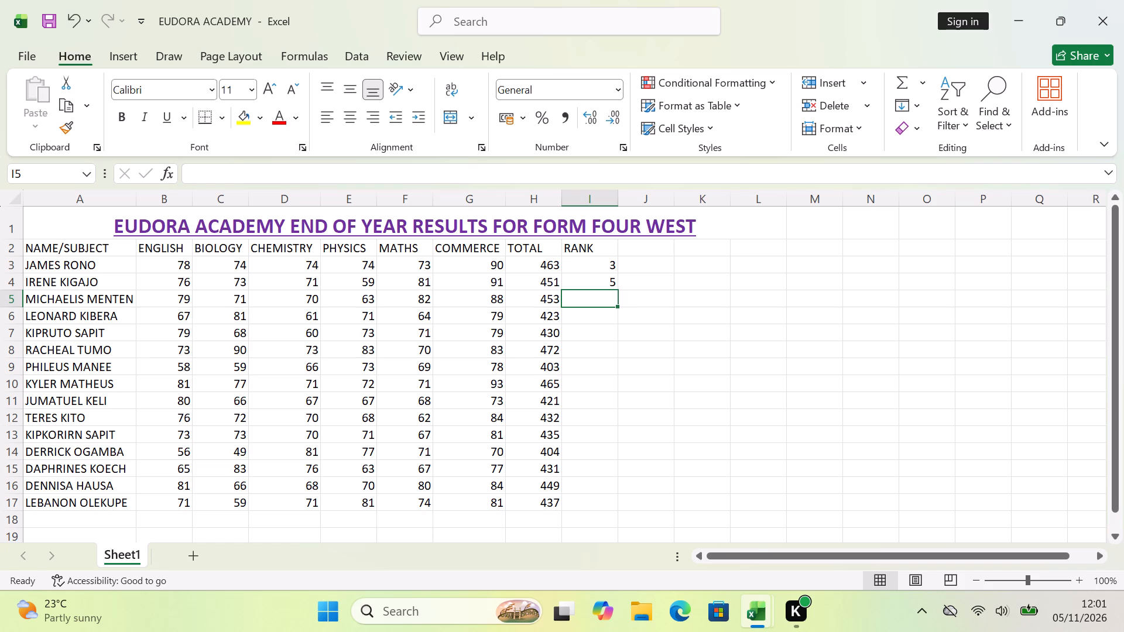
Rank the third student's total in I5 with the formula =RANK(H5,H3:H17).
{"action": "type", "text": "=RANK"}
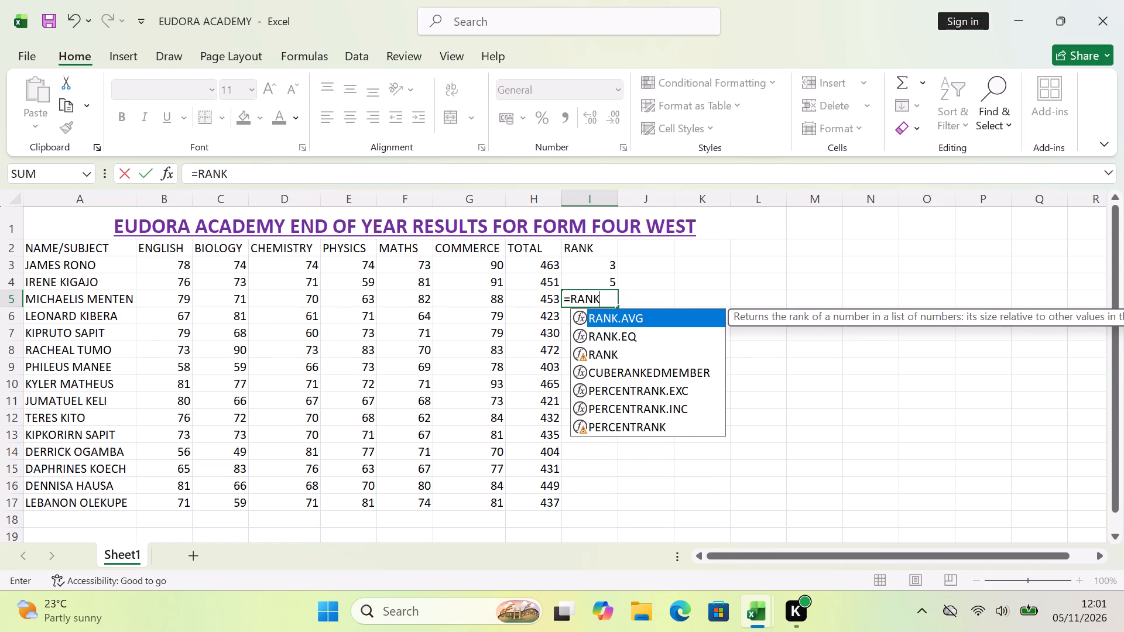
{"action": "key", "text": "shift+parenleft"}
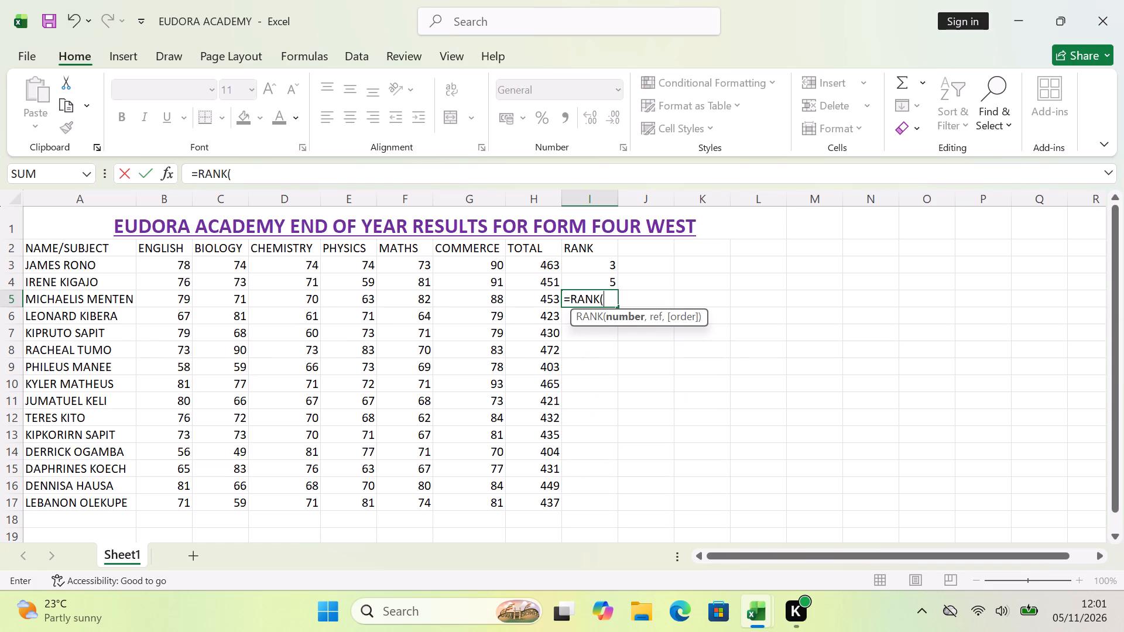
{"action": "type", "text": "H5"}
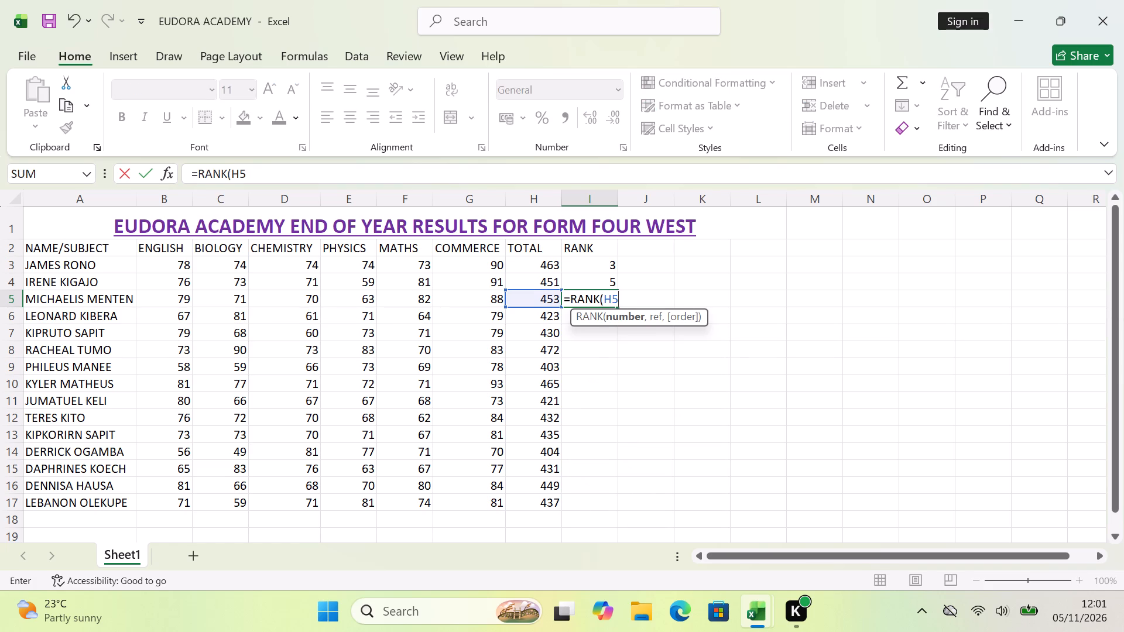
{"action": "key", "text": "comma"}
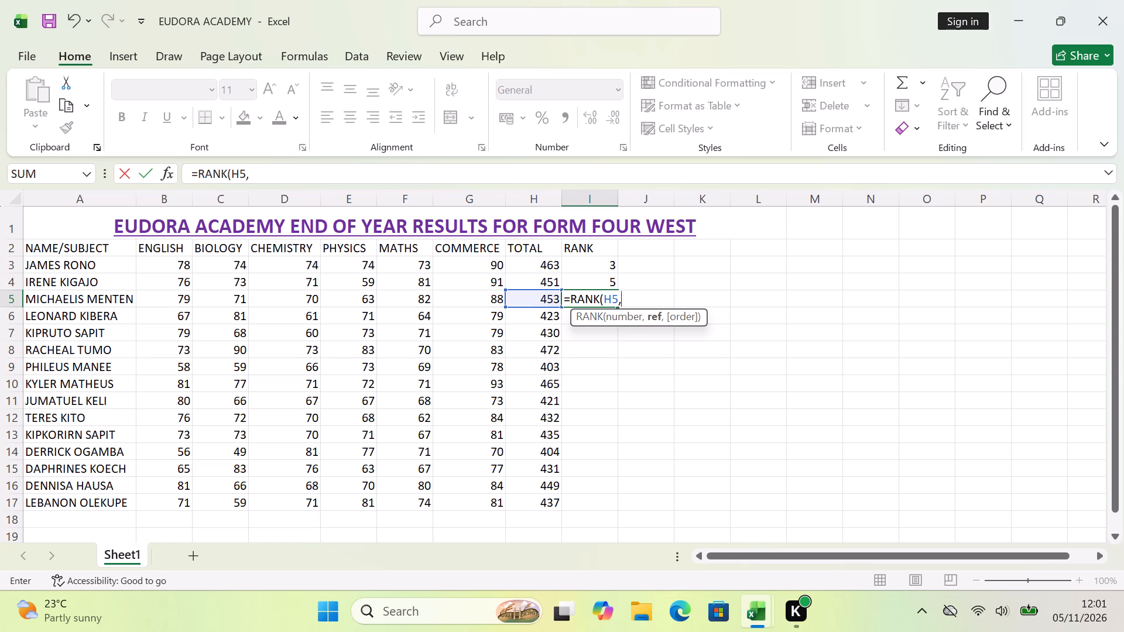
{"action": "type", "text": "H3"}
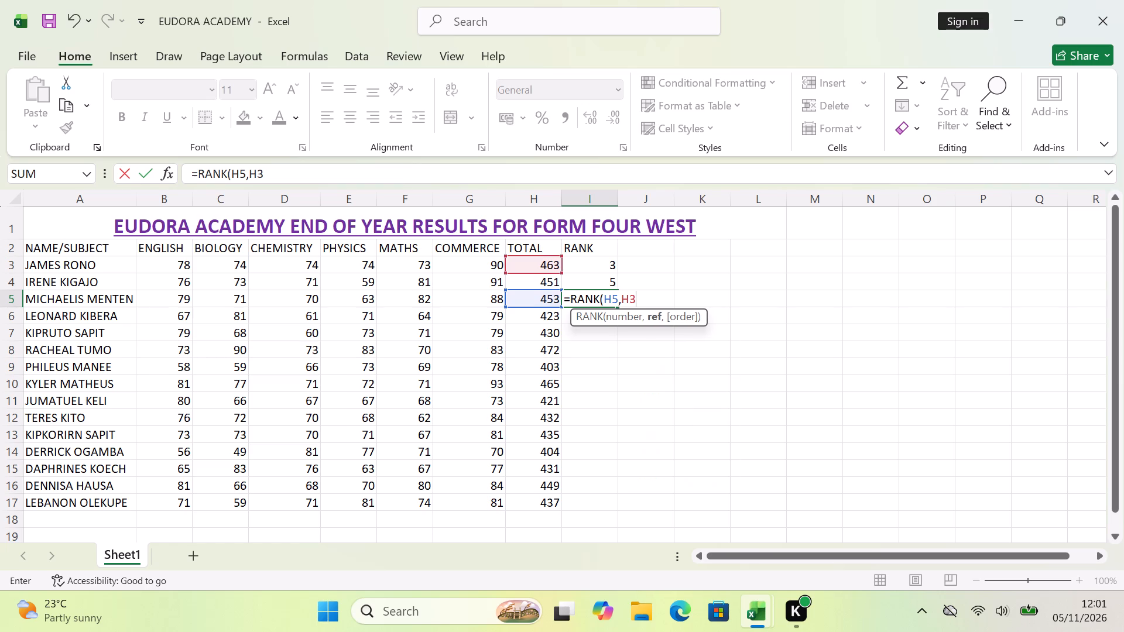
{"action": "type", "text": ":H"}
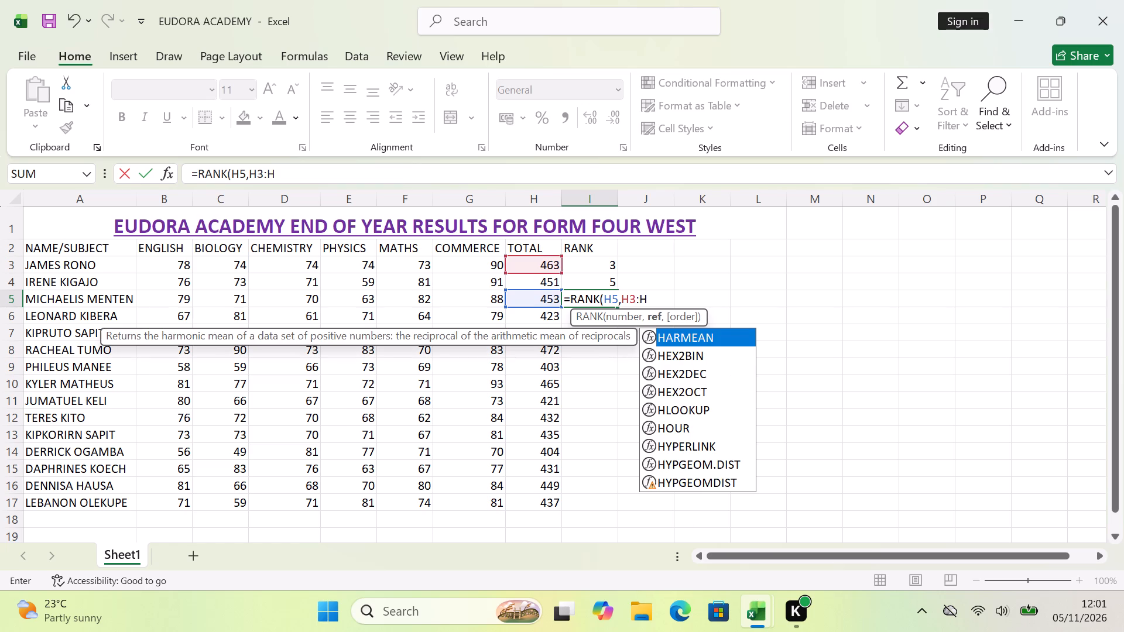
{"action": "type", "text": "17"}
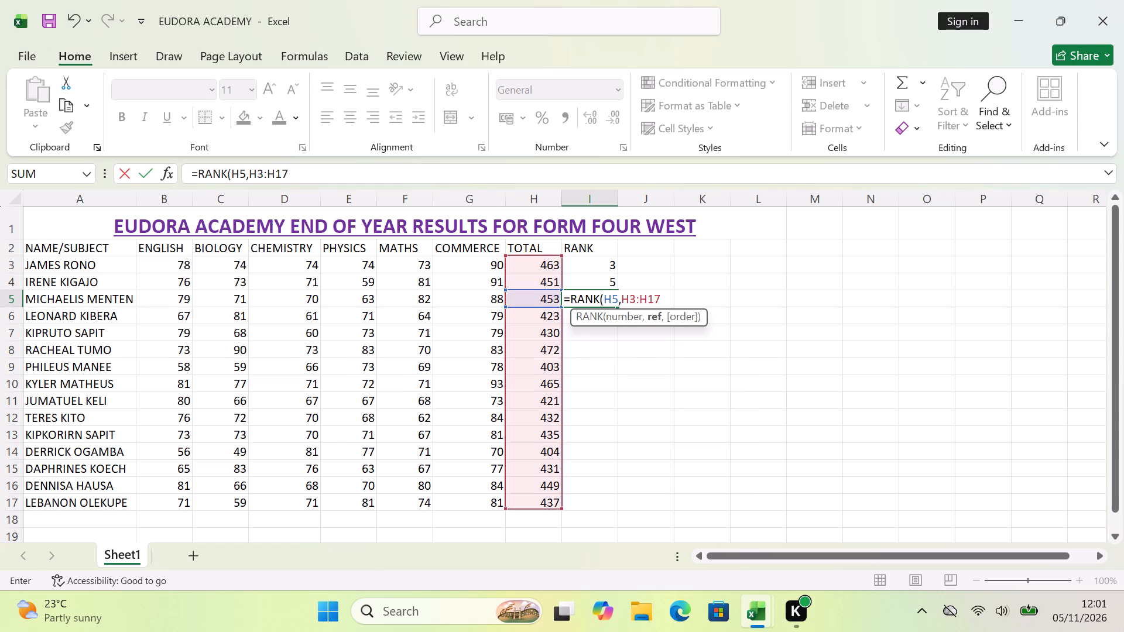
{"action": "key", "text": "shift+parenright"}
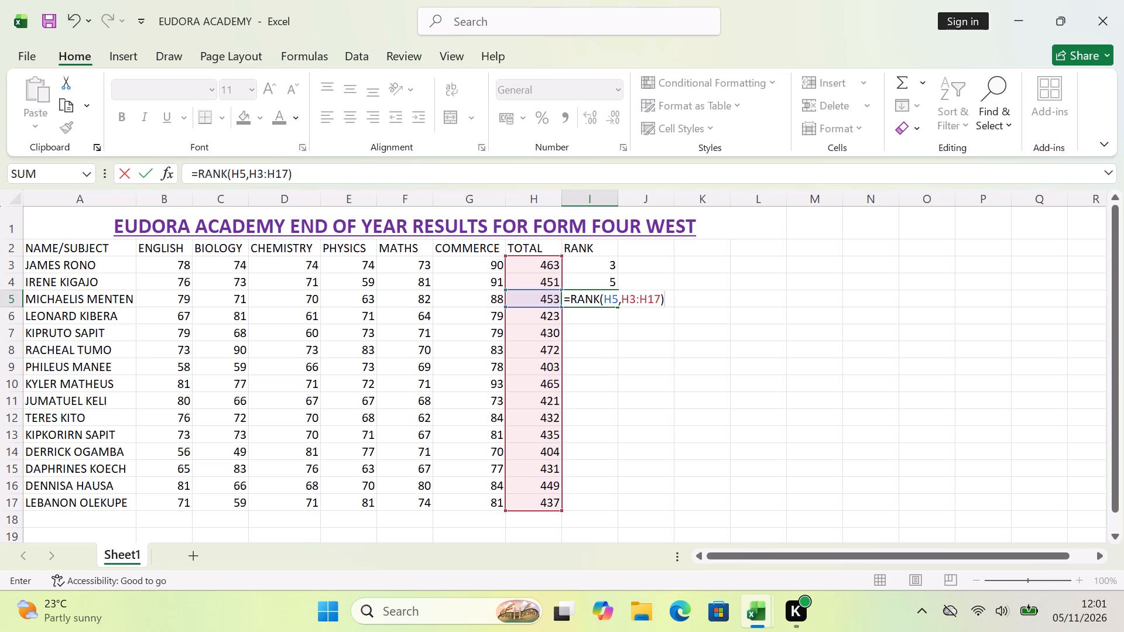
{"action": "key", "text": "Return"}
Rank the fourth student's total in I6 with the formula =RANK(H6,H3:H17).
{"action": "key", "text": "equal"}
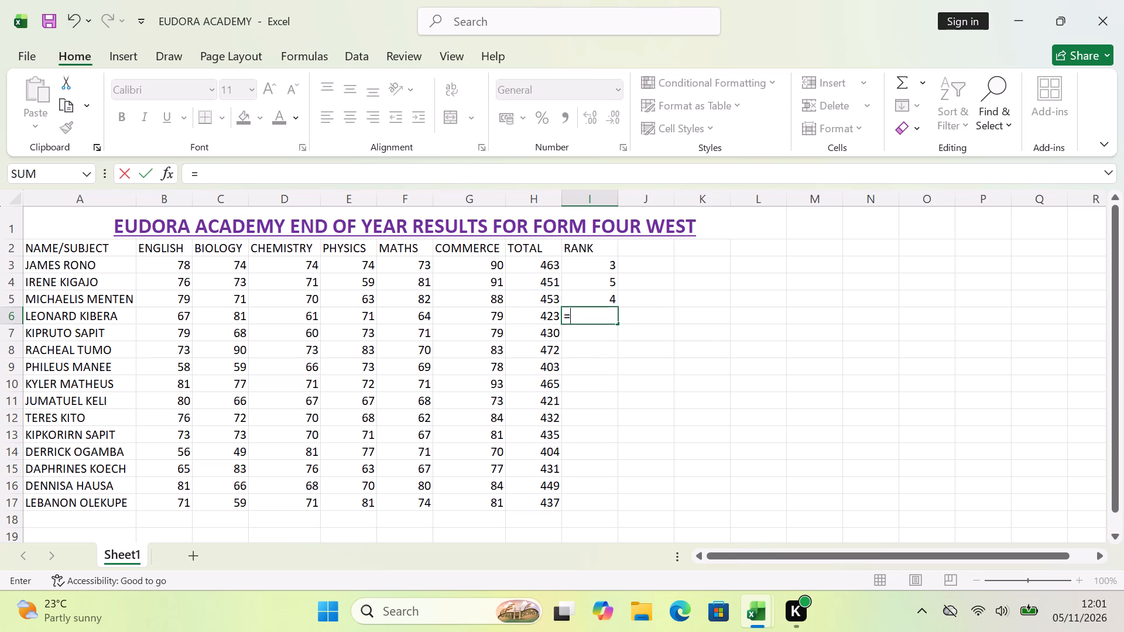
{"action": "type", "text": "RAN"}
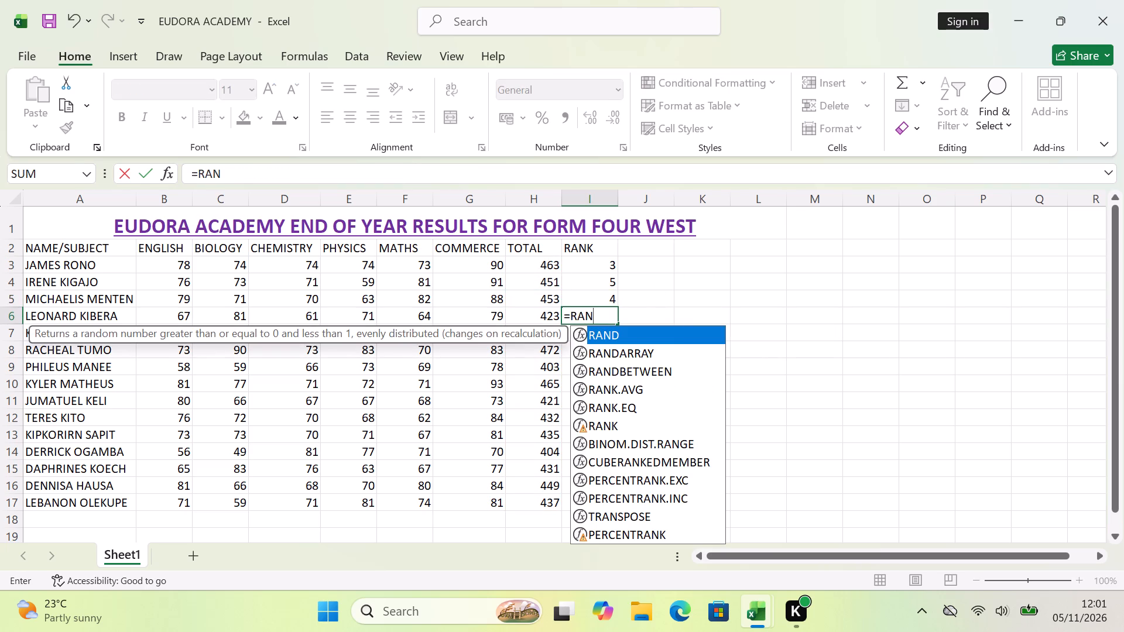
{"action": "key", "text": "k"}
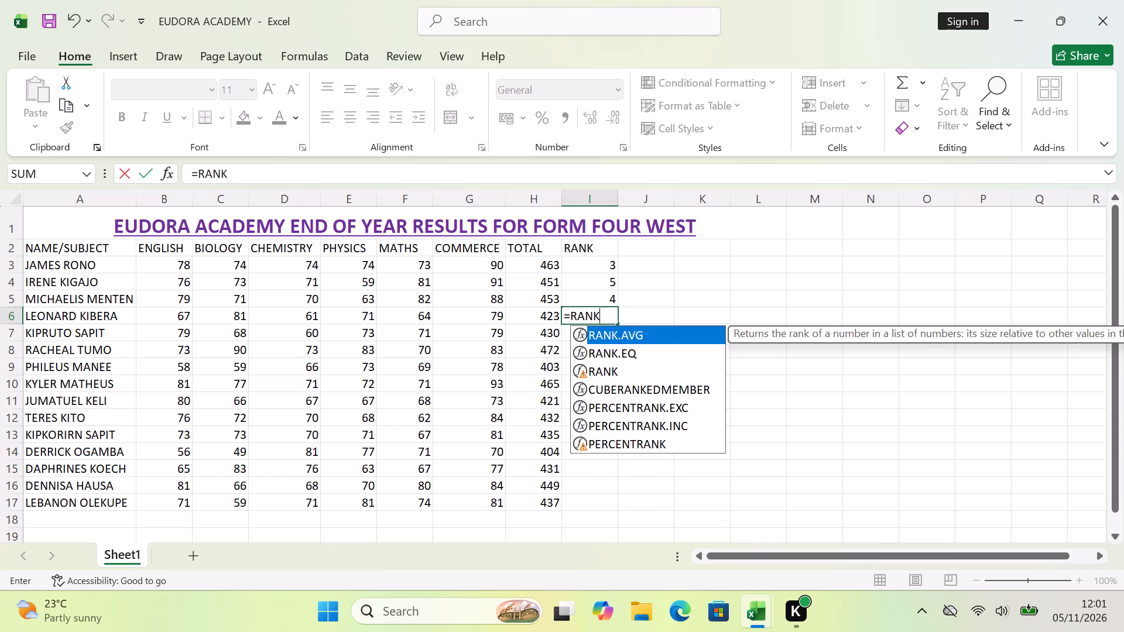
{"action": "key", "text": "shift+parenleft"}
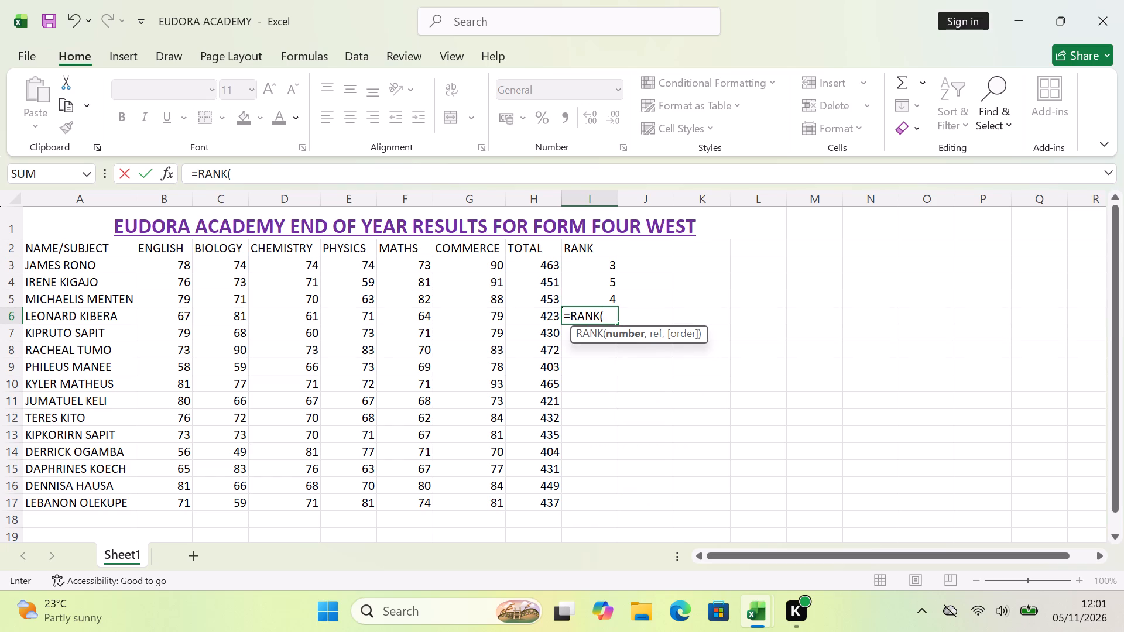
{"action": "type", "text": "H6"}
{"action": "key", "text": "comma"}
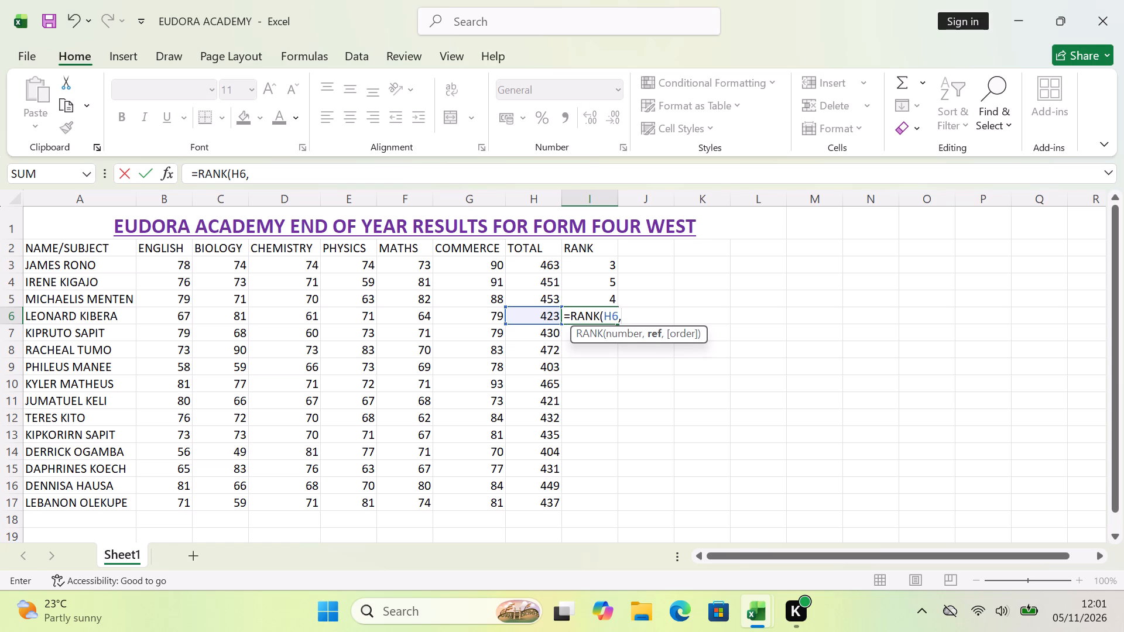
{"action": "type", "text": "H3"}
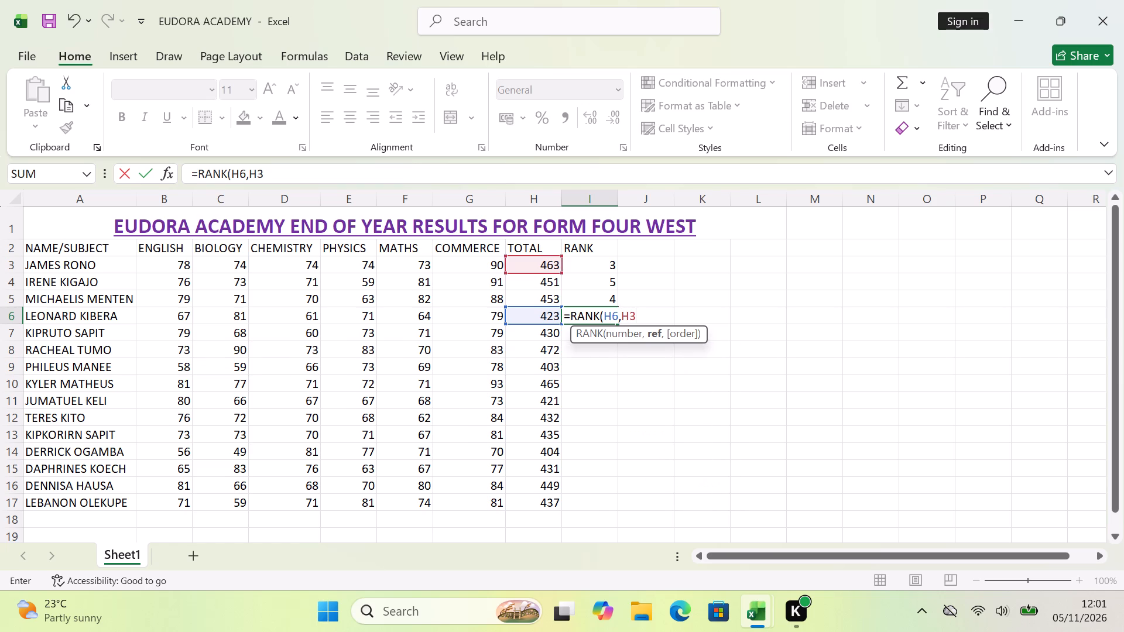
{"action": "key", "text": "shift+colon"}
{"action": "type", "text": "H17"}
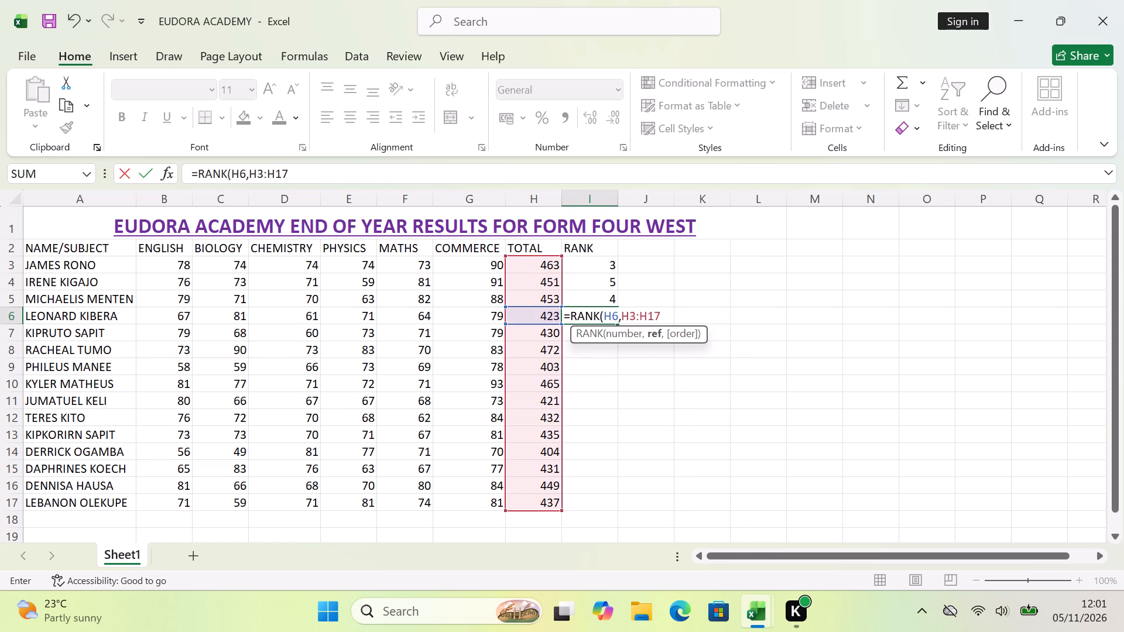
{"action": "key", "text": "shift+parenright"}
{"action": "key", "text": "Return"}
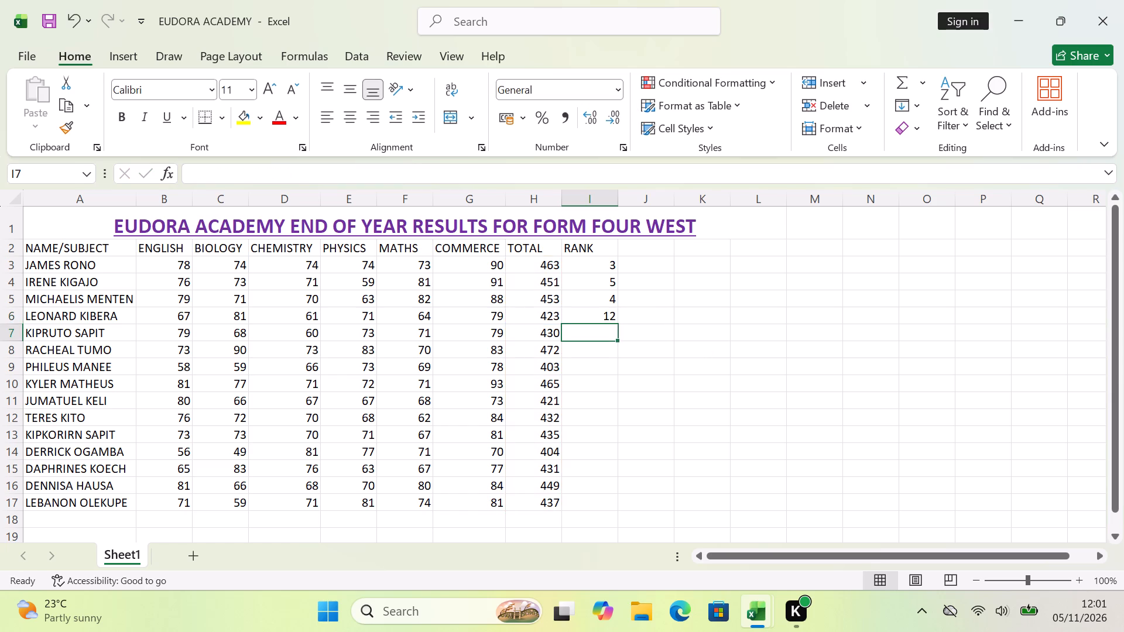
Fill the fifth student's rank cell I7 with the formula =RANK(H17,H3:H17).
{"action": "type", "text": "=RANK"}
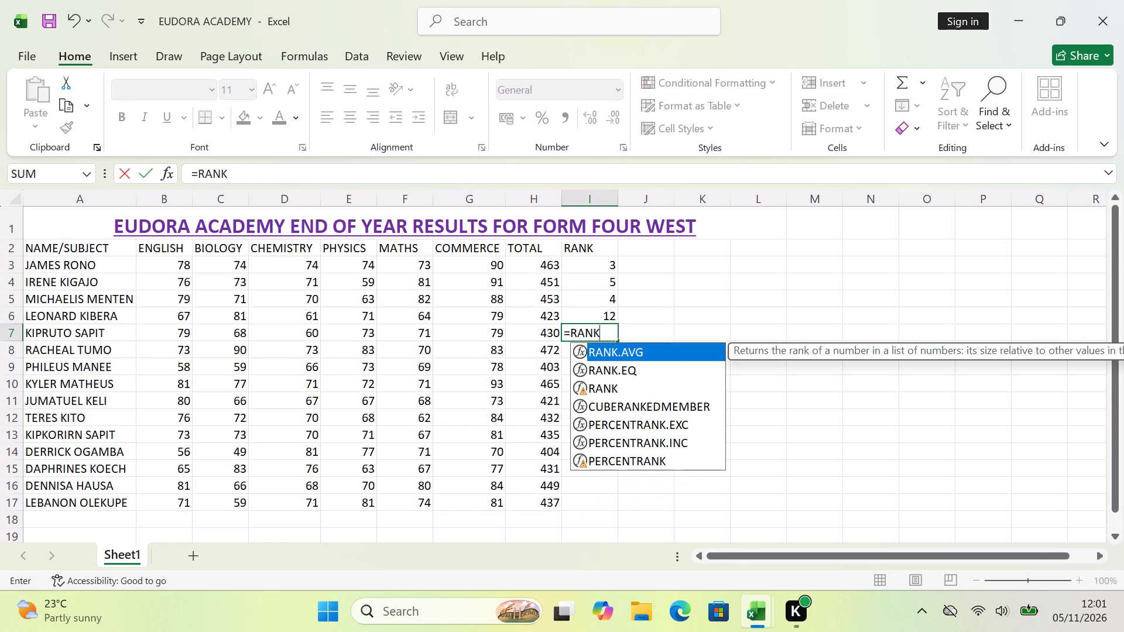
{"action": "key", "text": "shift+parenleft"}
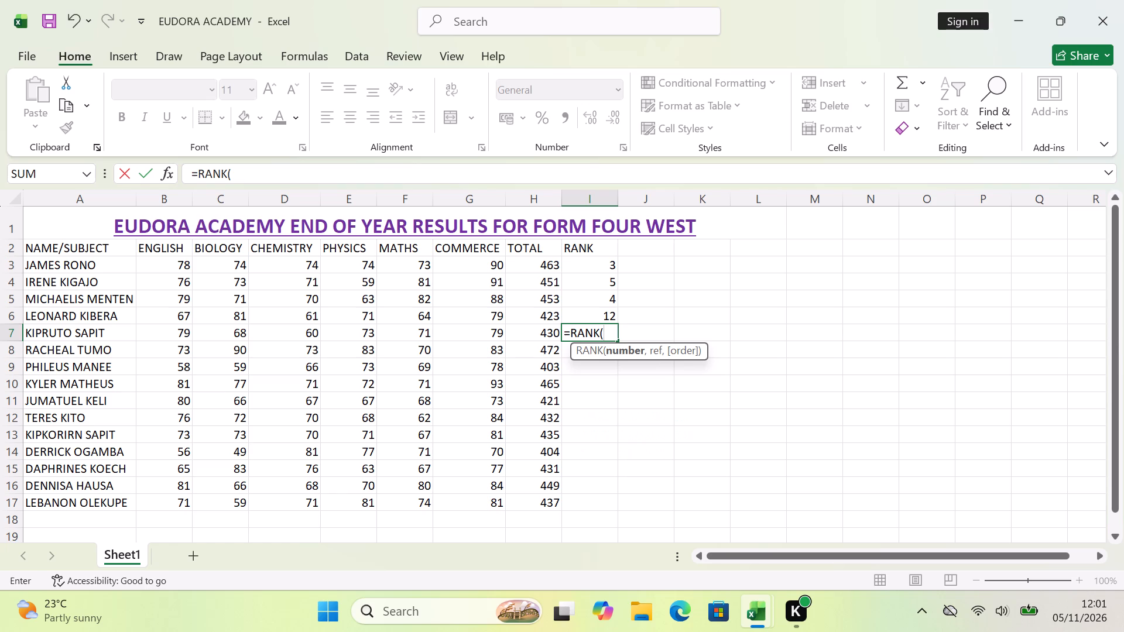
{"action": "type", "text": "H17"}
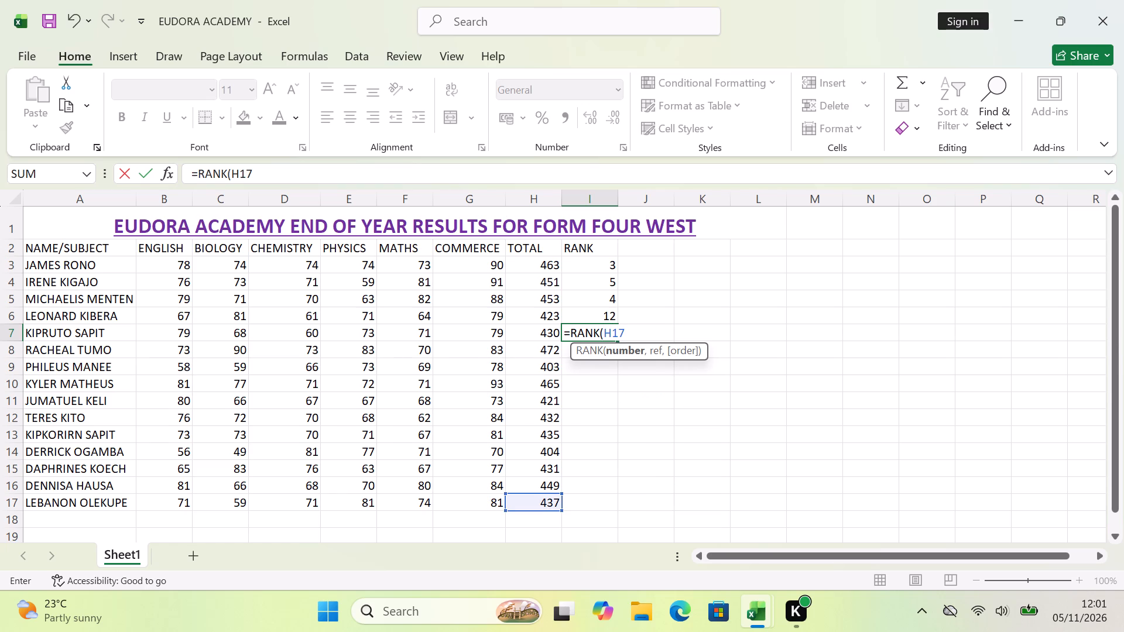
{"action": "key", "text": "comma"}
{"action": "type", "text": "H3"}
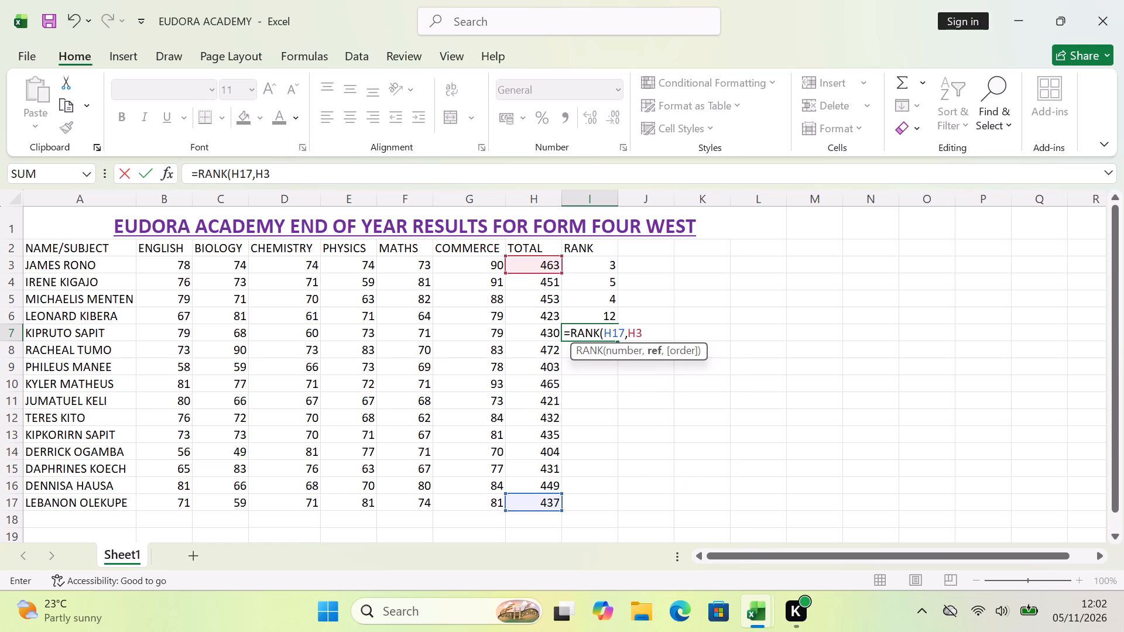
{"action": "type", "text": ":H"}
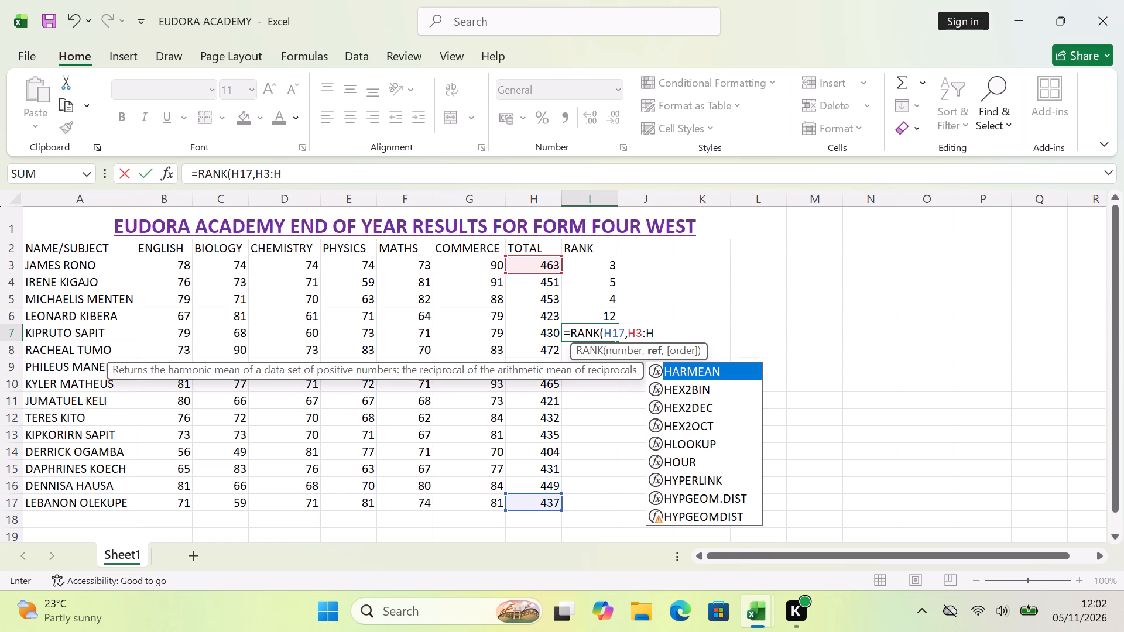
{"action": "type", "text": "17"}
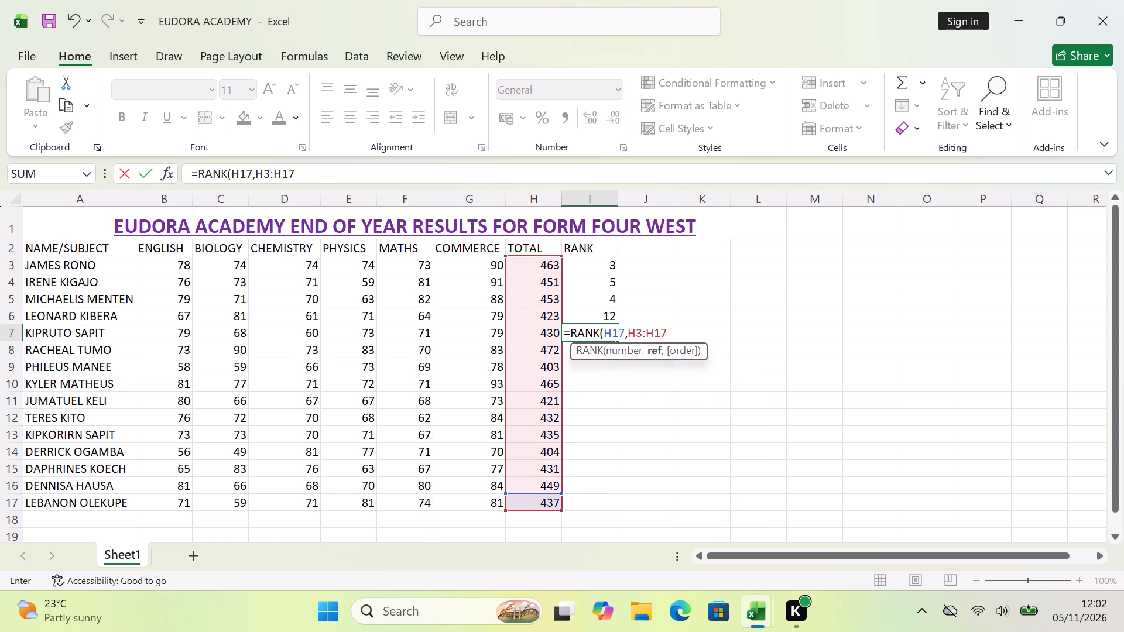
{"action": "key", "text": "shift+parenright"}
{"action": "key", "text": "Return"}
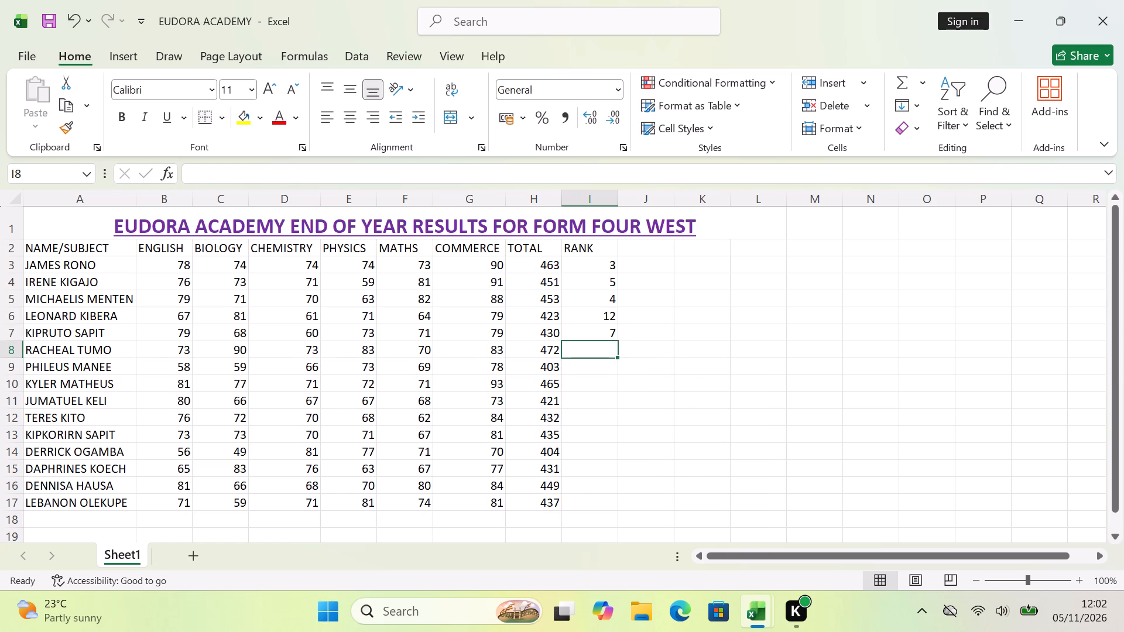
Rank the sixth student's total in I8 with the formula =RANK(H8,H3:H17).
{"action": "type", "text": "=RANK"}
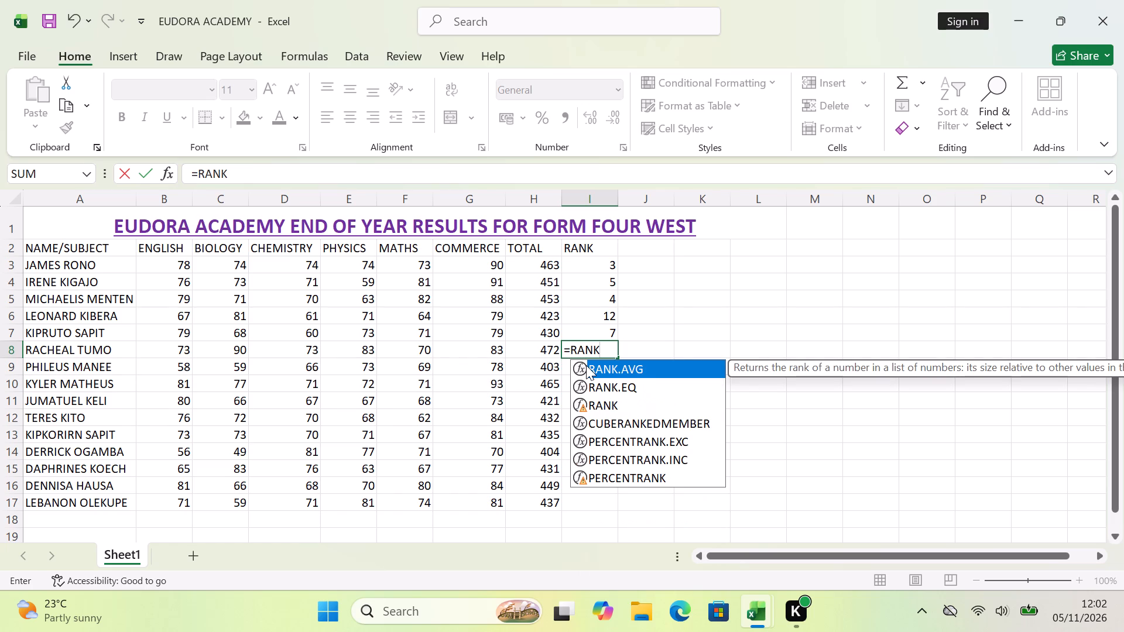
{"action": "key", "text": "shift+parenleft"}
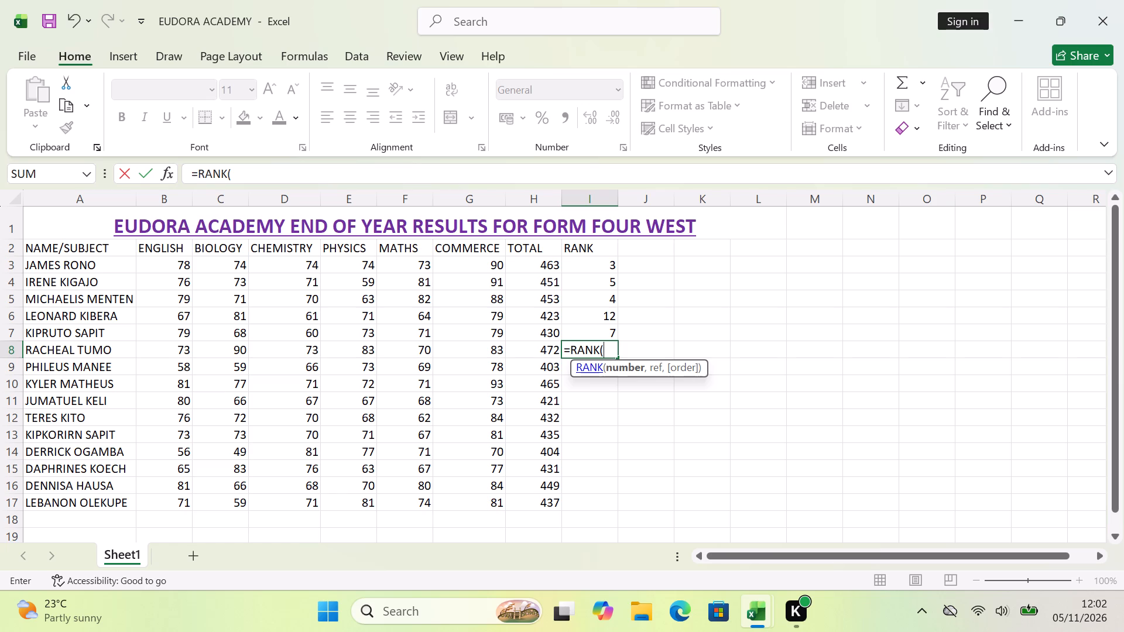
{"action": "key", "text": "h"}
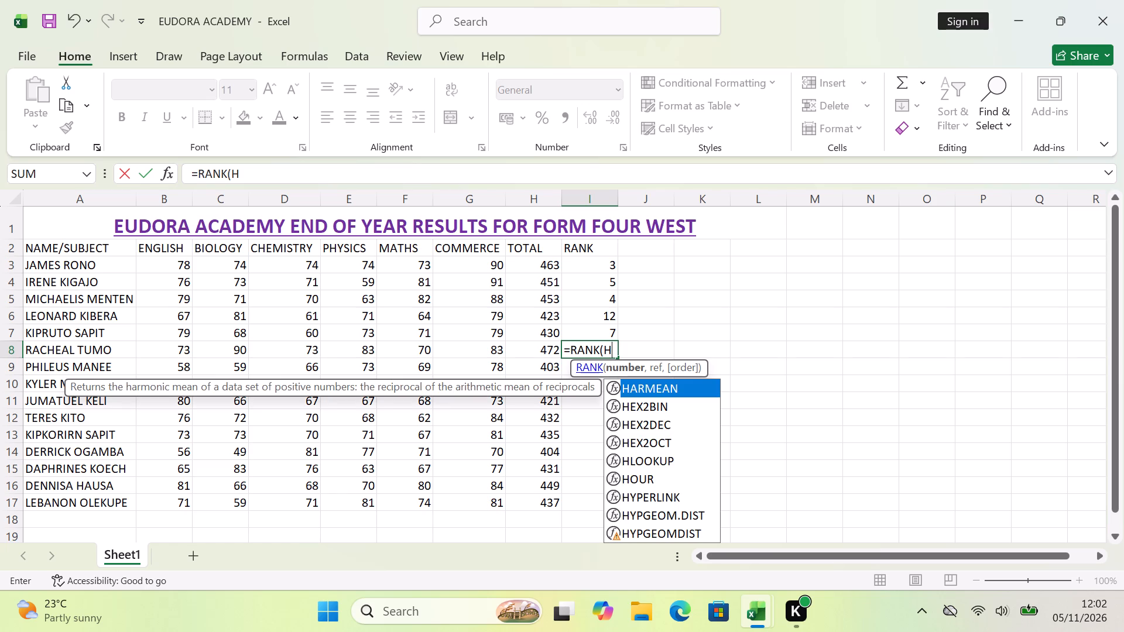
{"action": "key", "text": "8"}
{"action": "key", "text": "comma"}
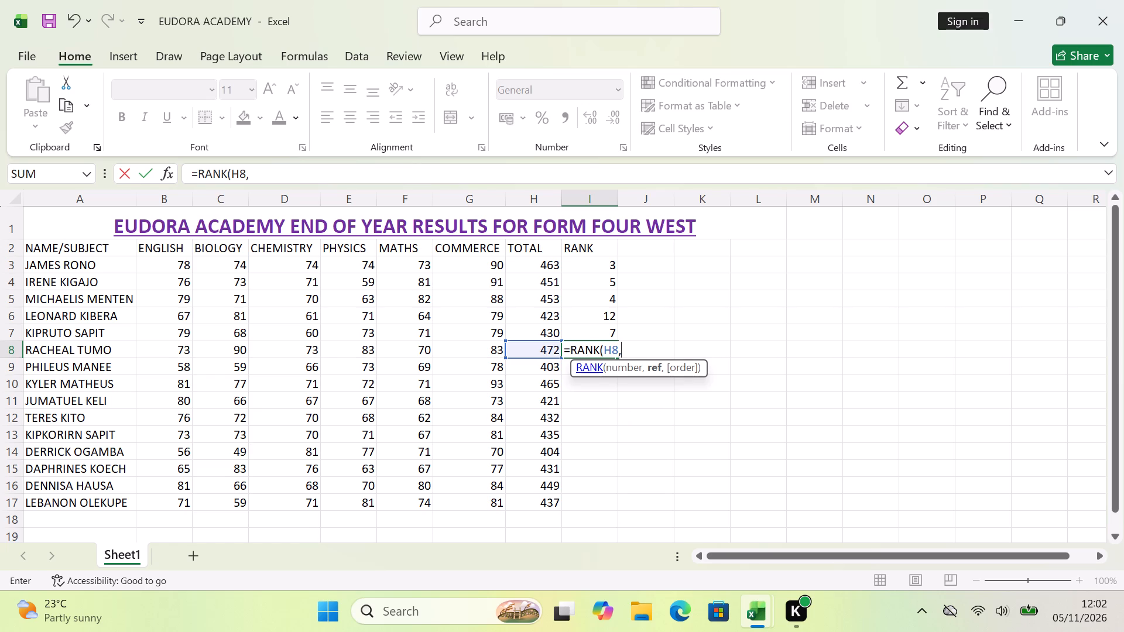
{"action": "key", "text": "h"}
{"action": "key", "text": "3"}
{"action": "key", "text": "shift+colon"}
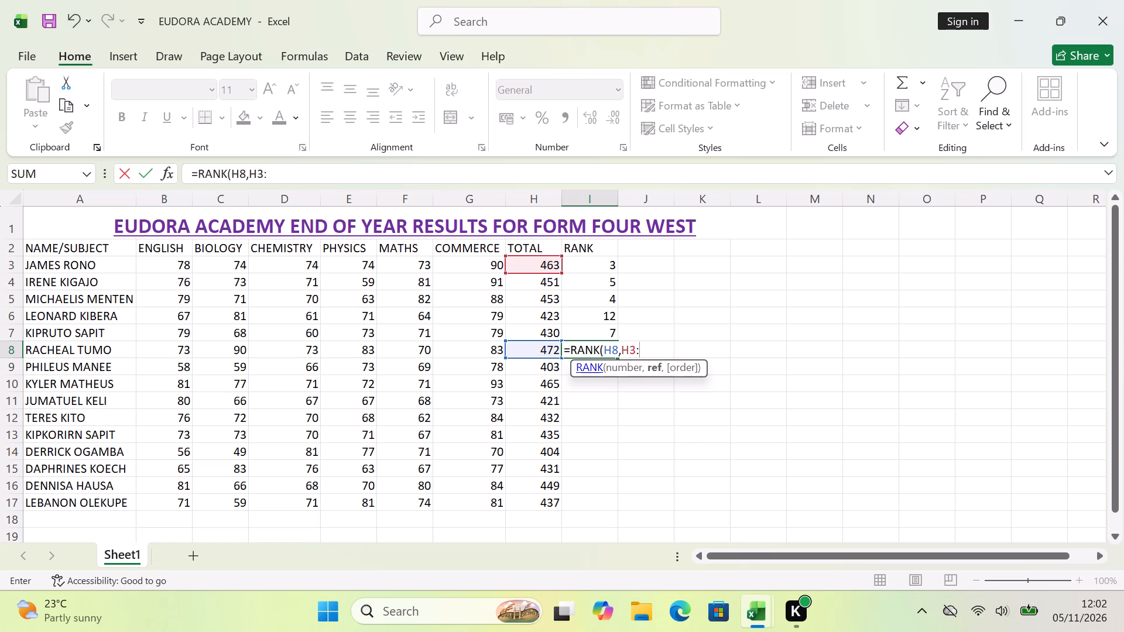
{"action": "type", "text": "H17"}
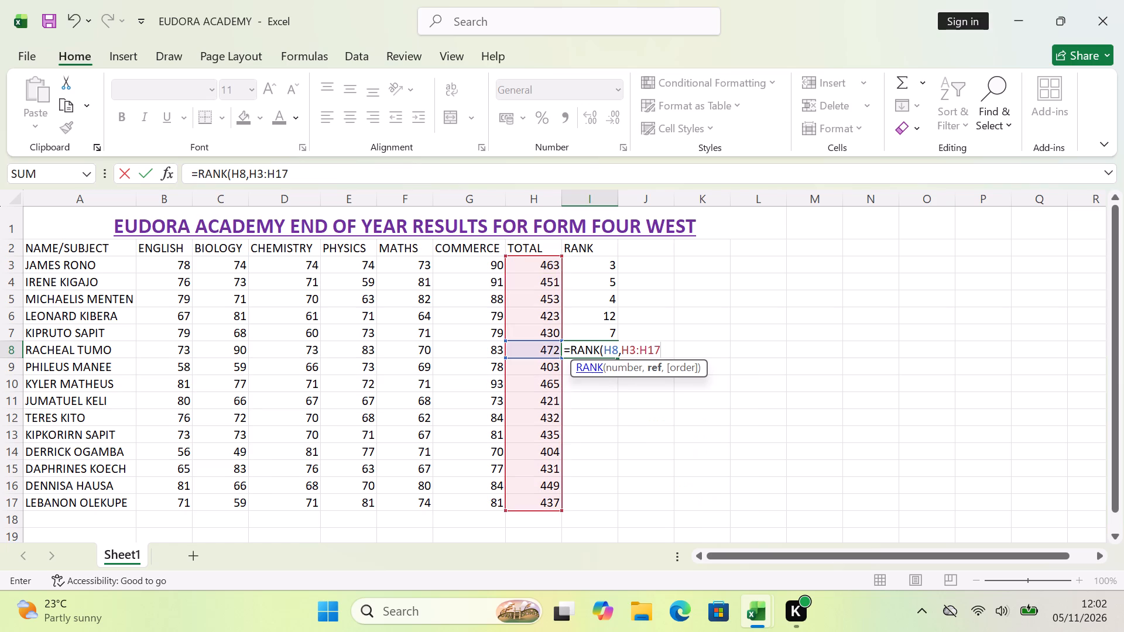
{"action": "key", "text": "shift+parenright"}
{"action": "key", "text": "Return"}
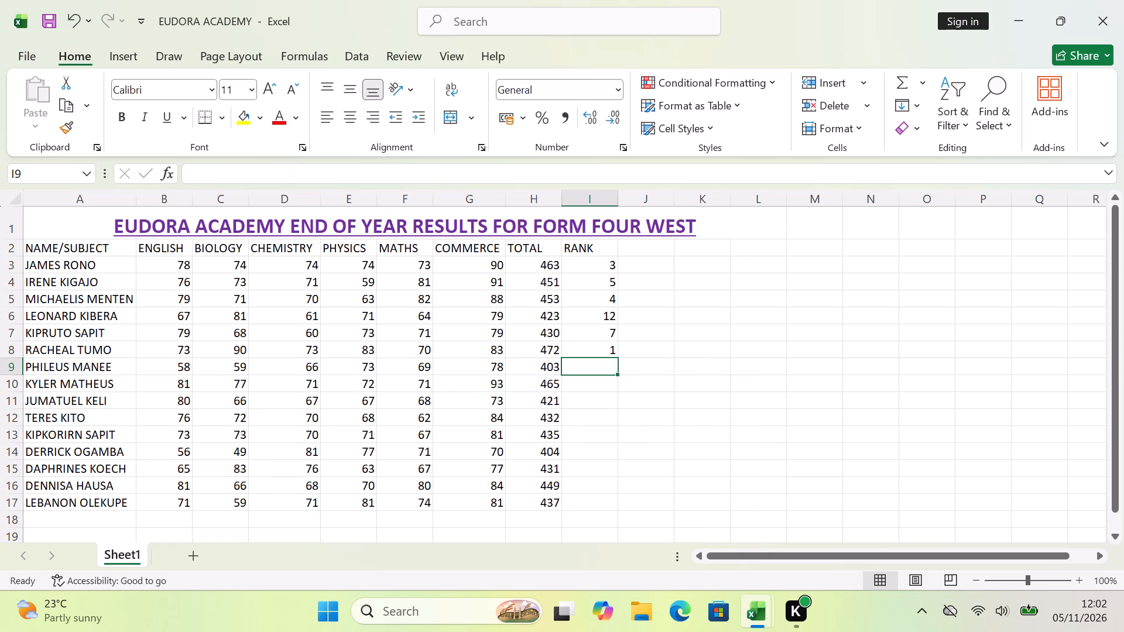
Rank the seventh student's total in I9 with the formula =RANK(H9,H3:H17).
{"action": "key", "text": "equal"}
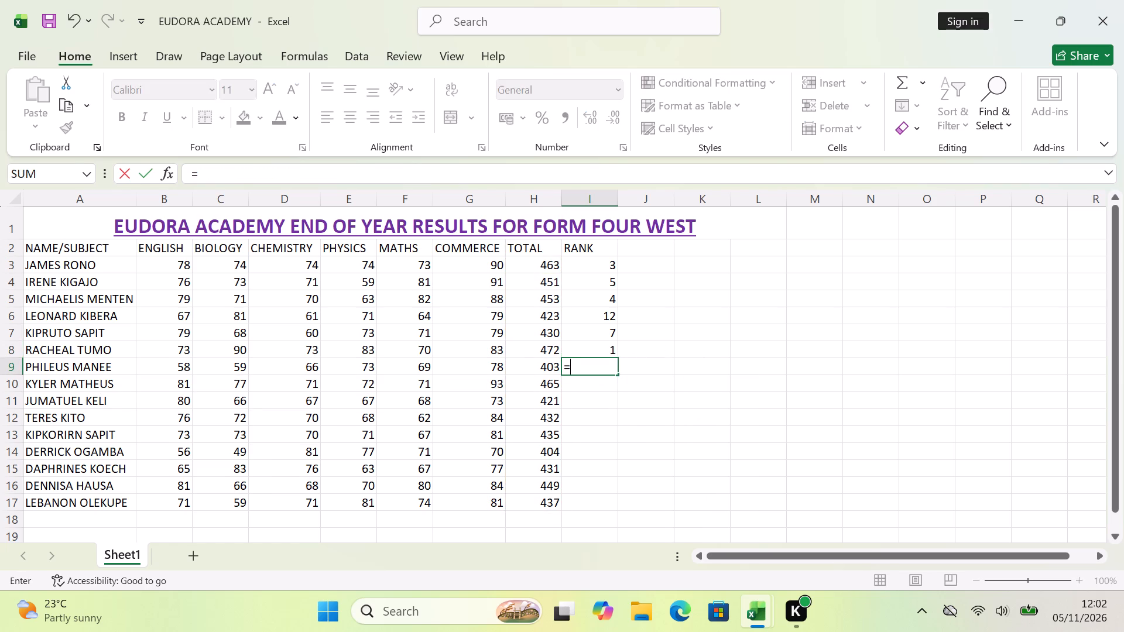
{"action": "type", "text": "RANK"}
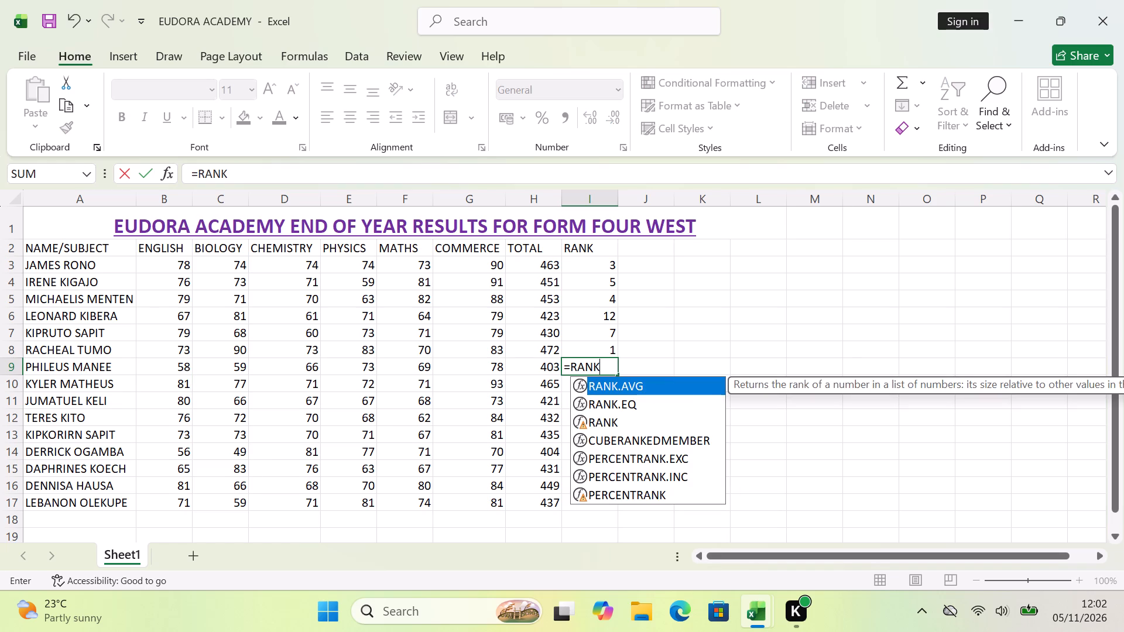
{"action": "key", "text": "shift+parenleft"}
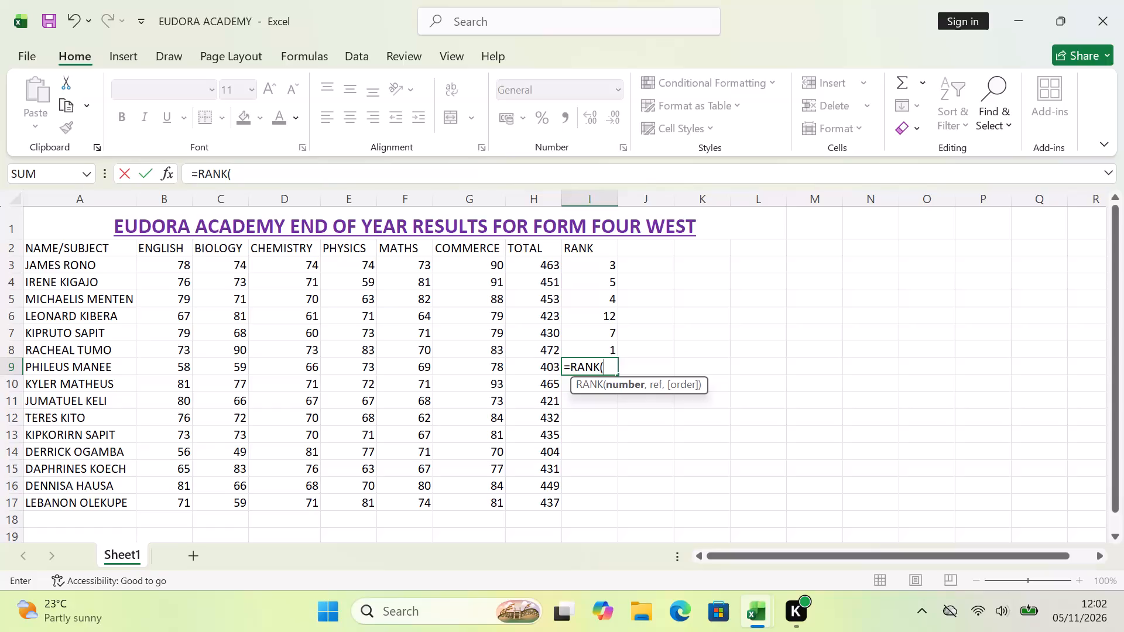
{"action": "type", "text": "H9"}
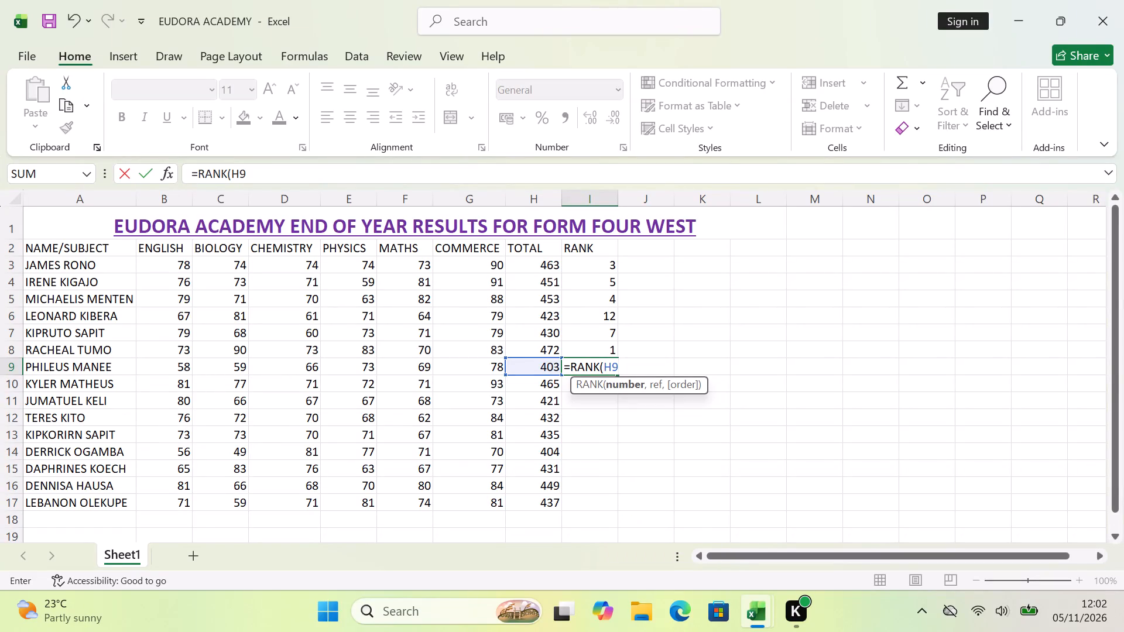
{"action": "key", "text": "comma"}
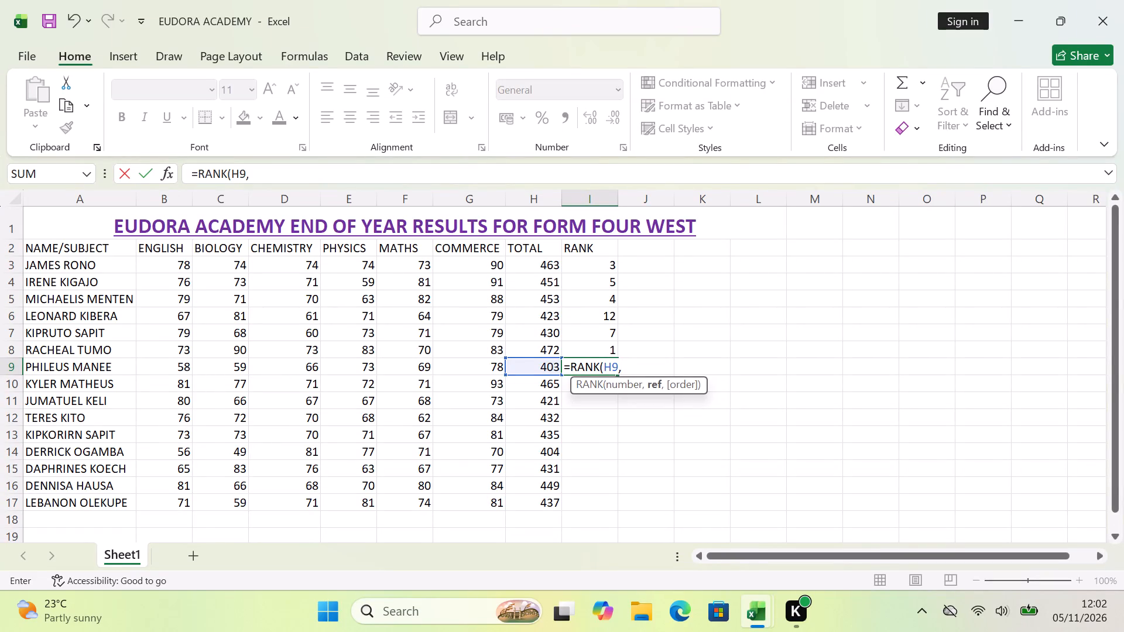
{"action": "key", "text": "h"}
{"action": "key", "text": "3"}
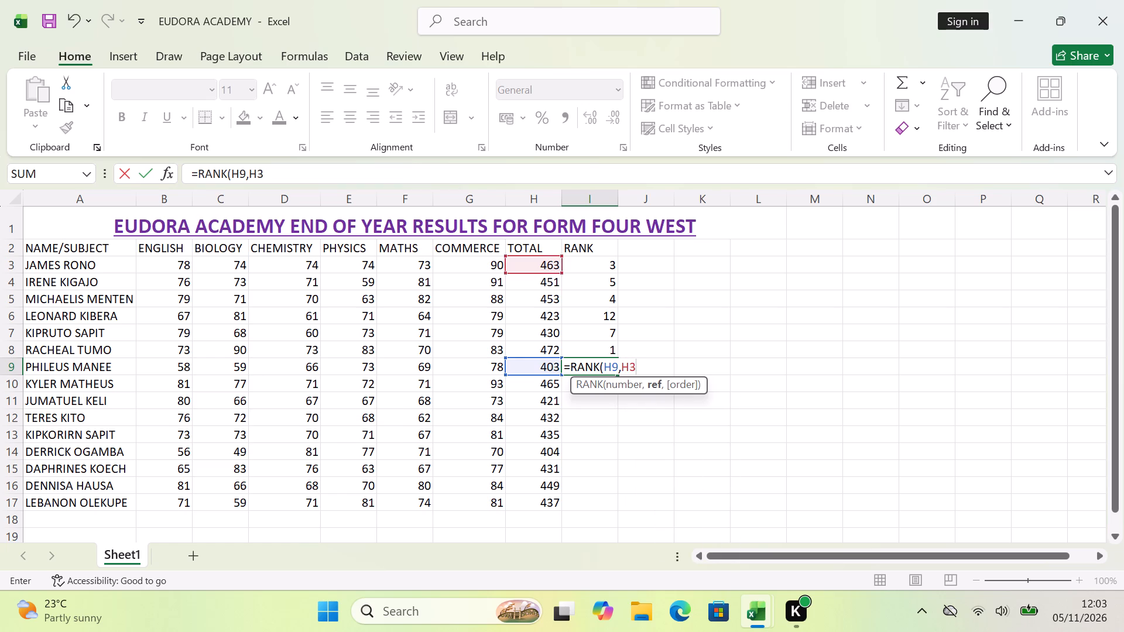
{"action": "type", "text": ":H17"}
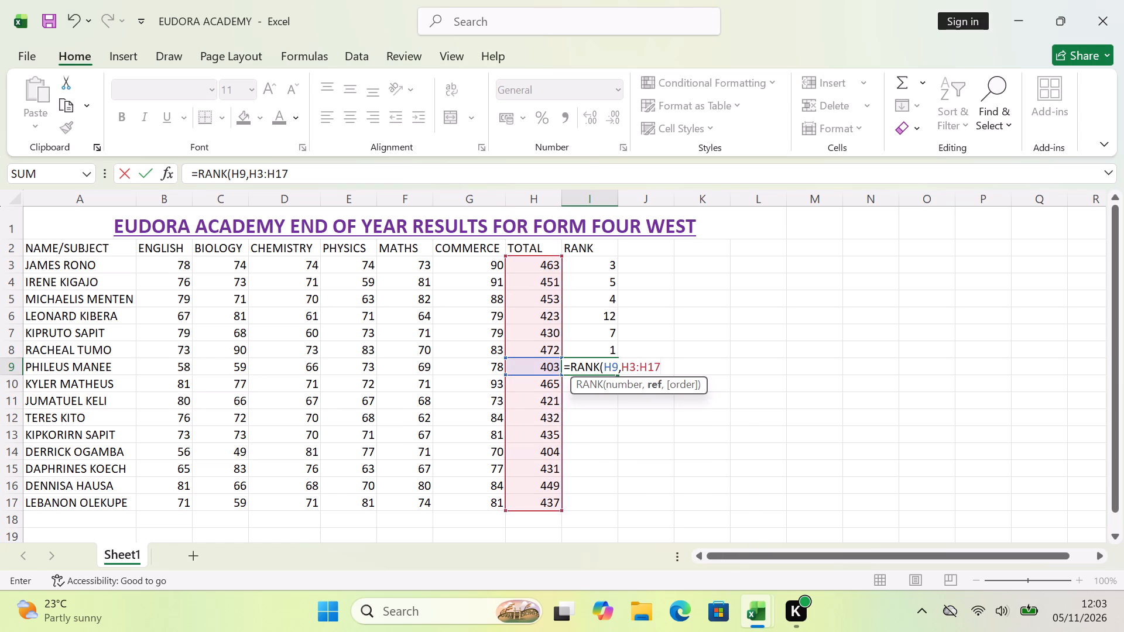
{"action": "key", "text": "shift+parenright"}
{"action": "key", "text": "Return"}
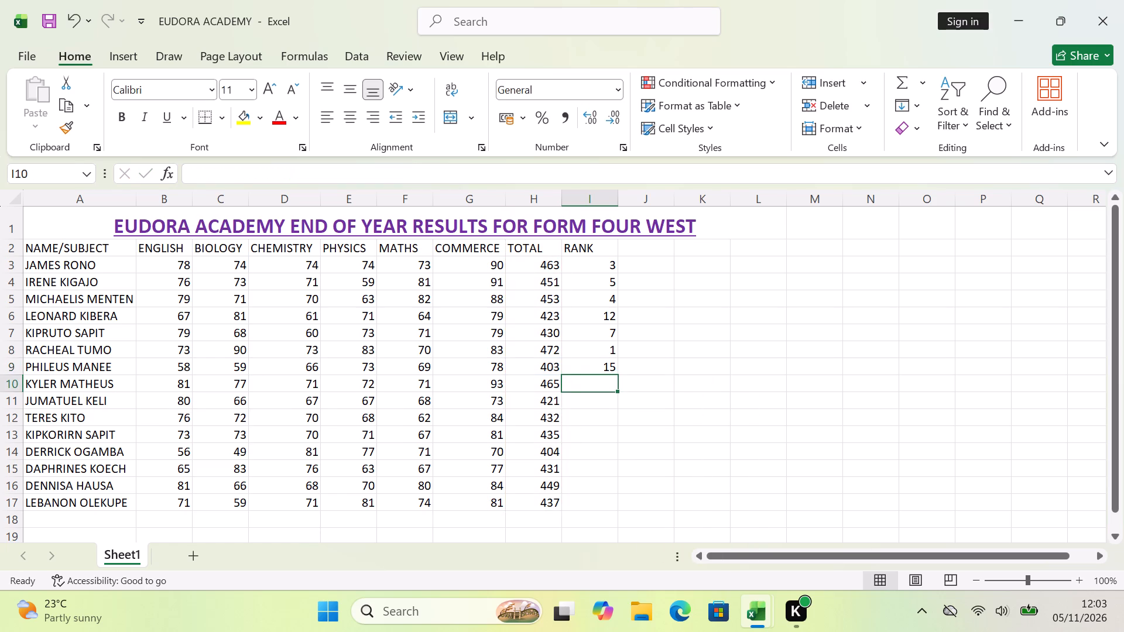
Rank the eighth student's total in I10 with the formula =RANK(H10,H3:H17).
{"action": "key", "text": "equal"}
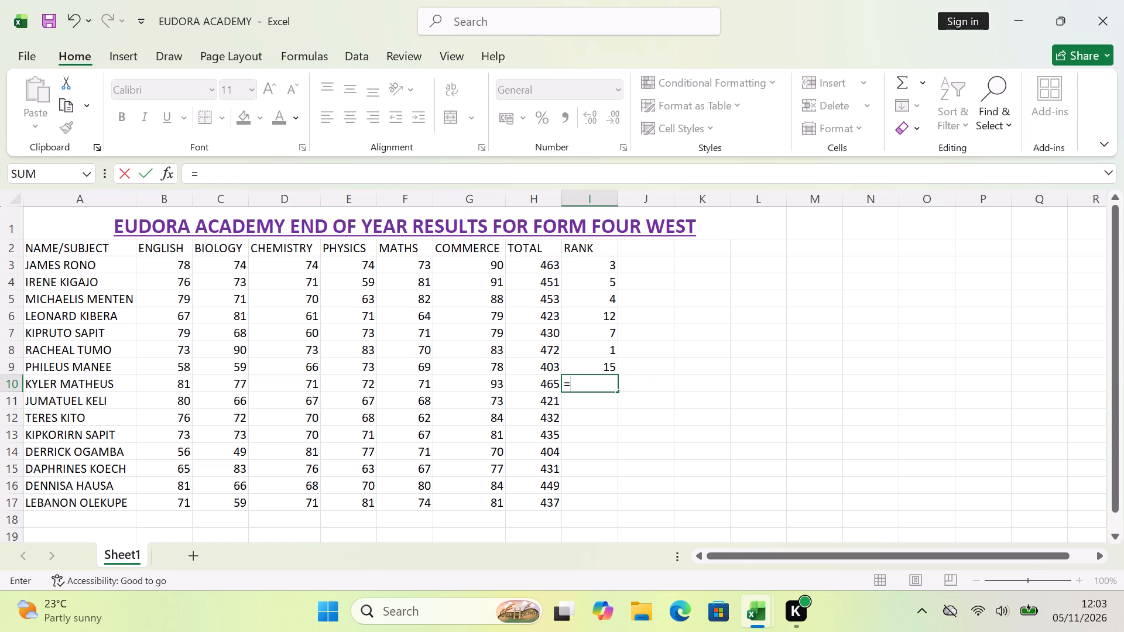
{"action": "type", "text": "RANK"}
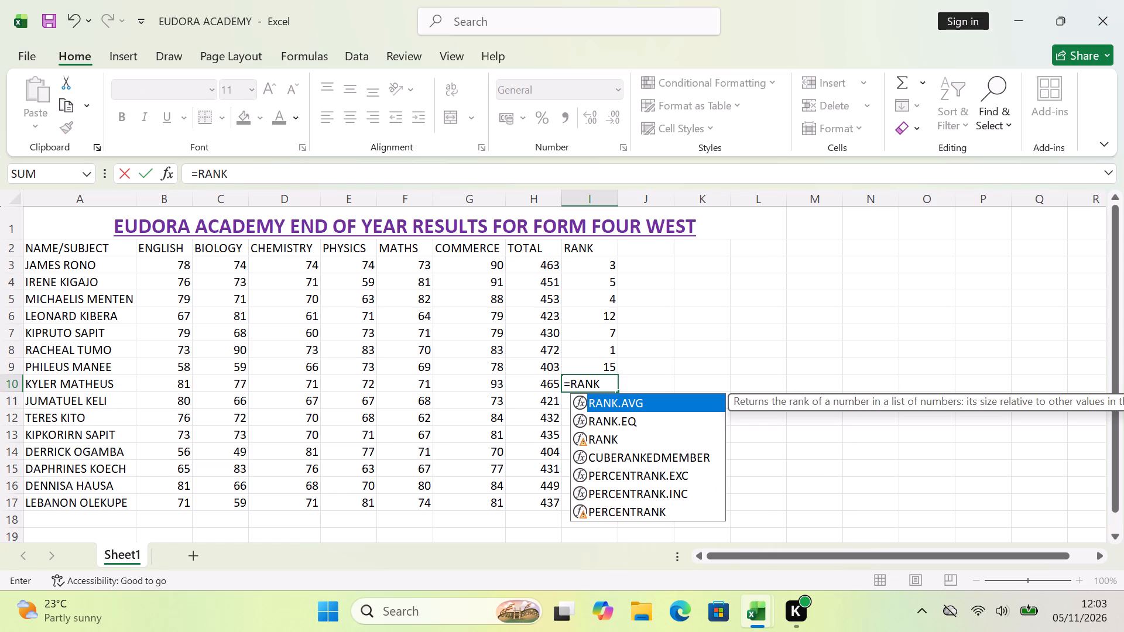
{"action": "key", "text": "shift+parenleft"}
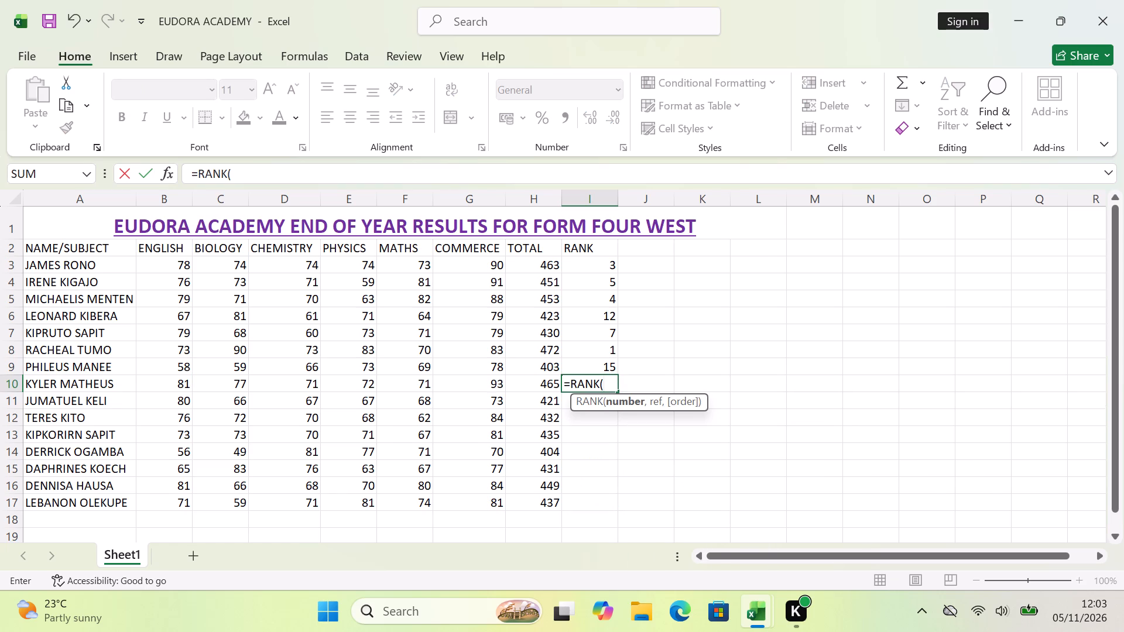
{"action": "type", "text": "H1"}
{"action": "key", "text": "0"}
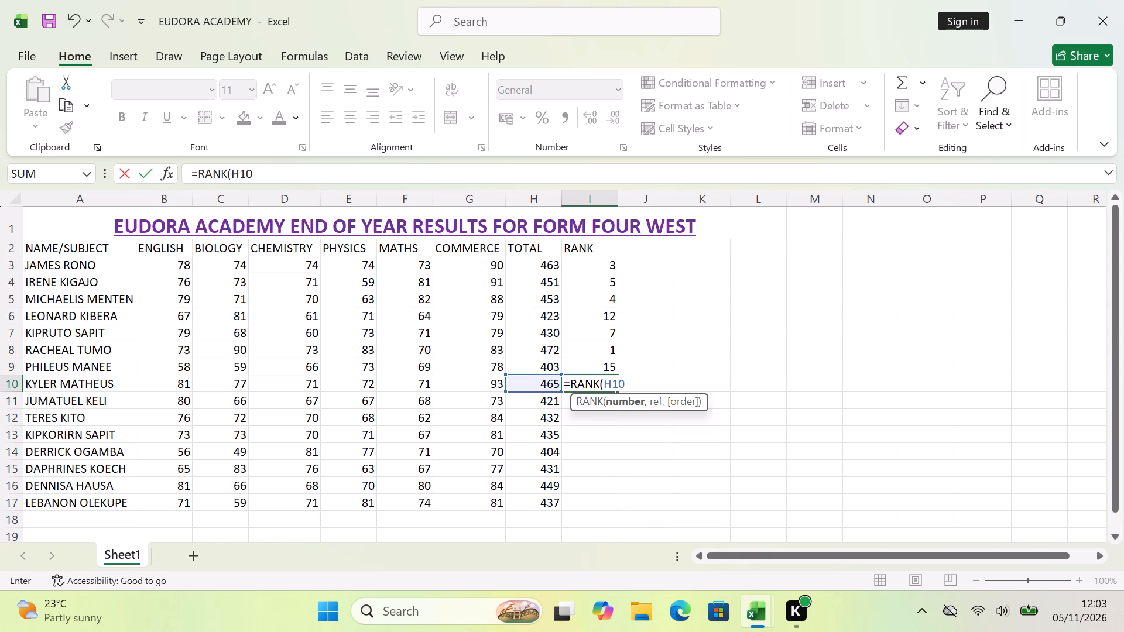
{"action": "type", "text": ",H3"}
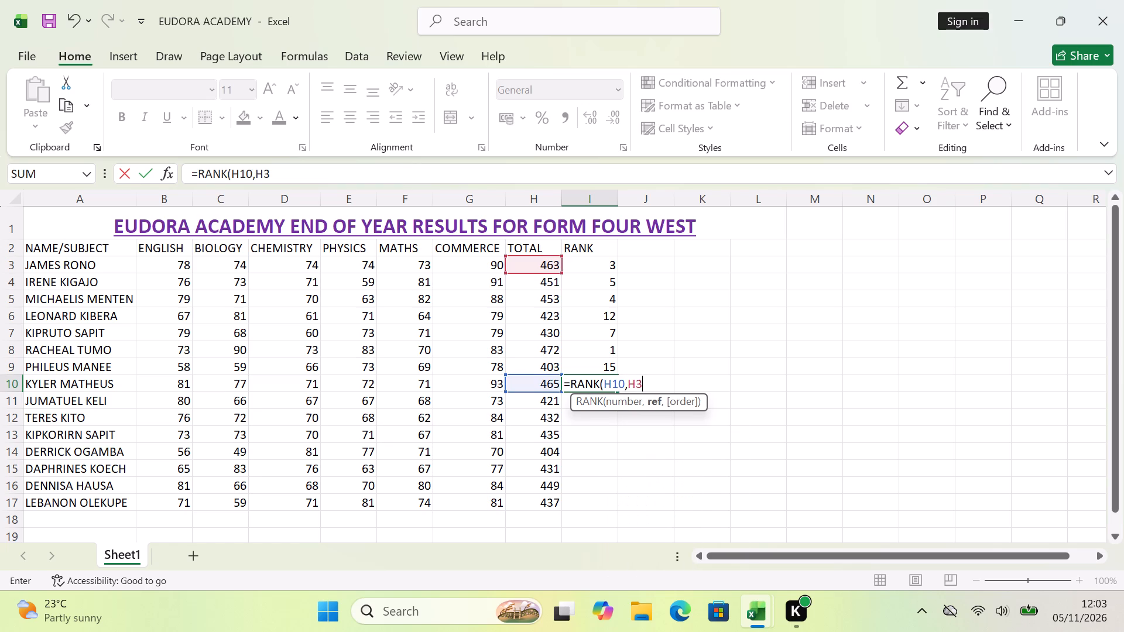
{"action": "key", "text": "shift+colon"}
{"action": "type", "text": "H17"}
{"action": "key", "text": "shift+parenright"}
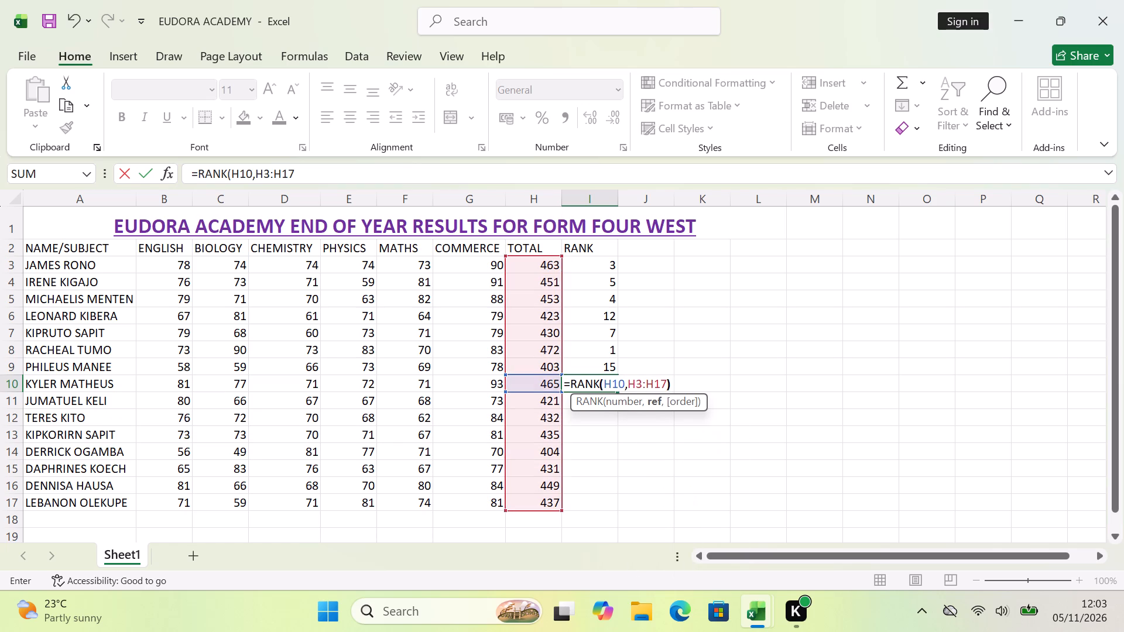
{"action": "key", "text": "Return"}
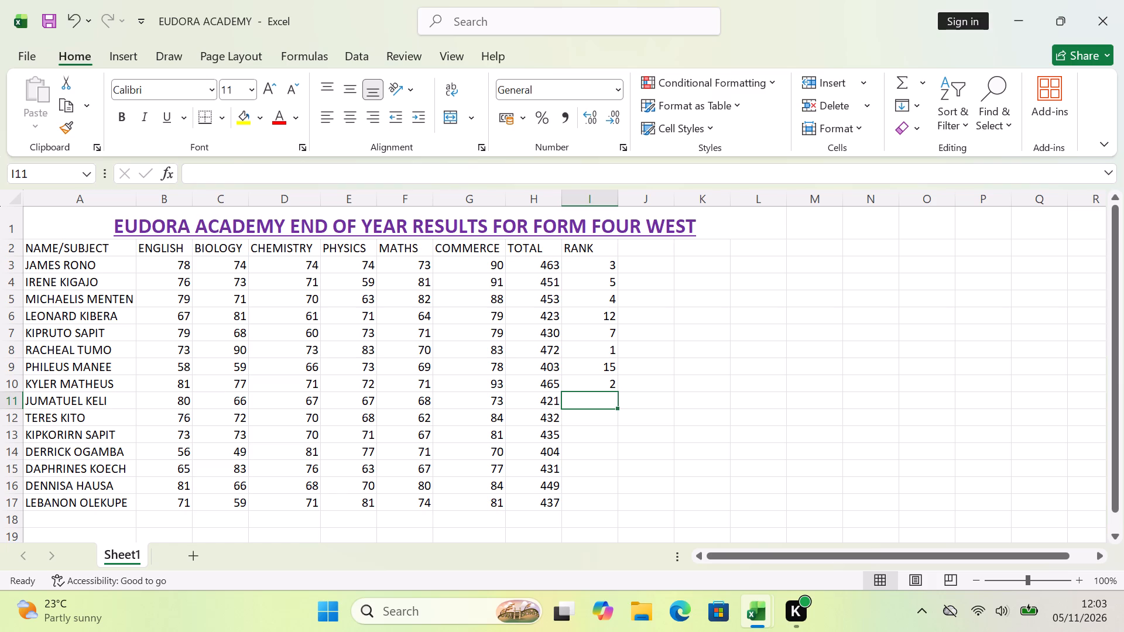
Rank the ninth student's total in I11 with the formula =RANK(H11,H3:H17).
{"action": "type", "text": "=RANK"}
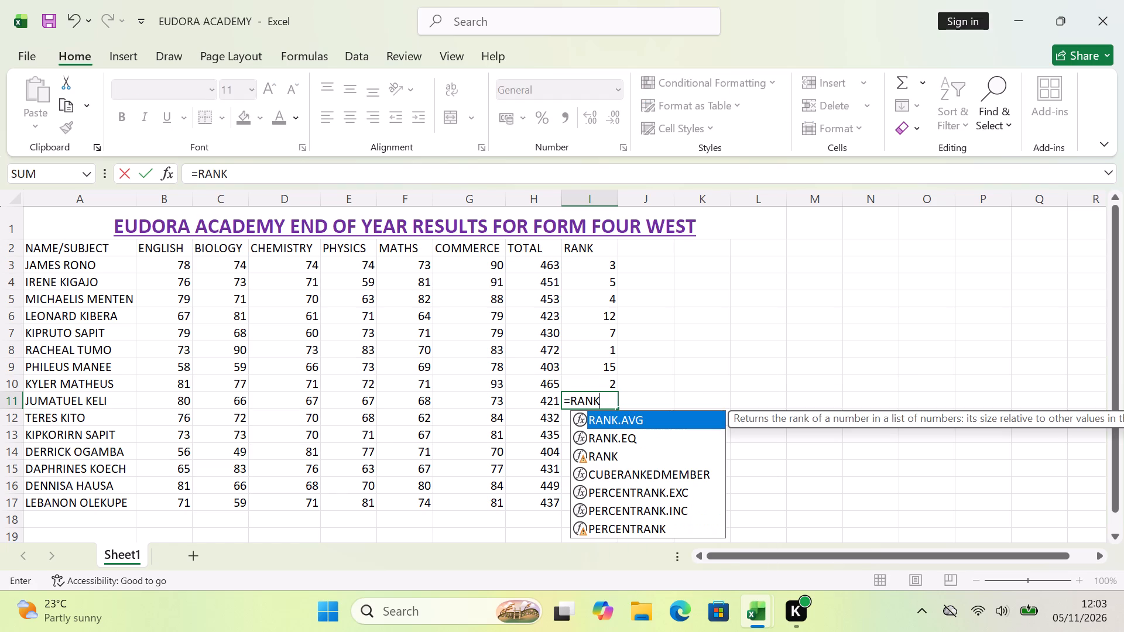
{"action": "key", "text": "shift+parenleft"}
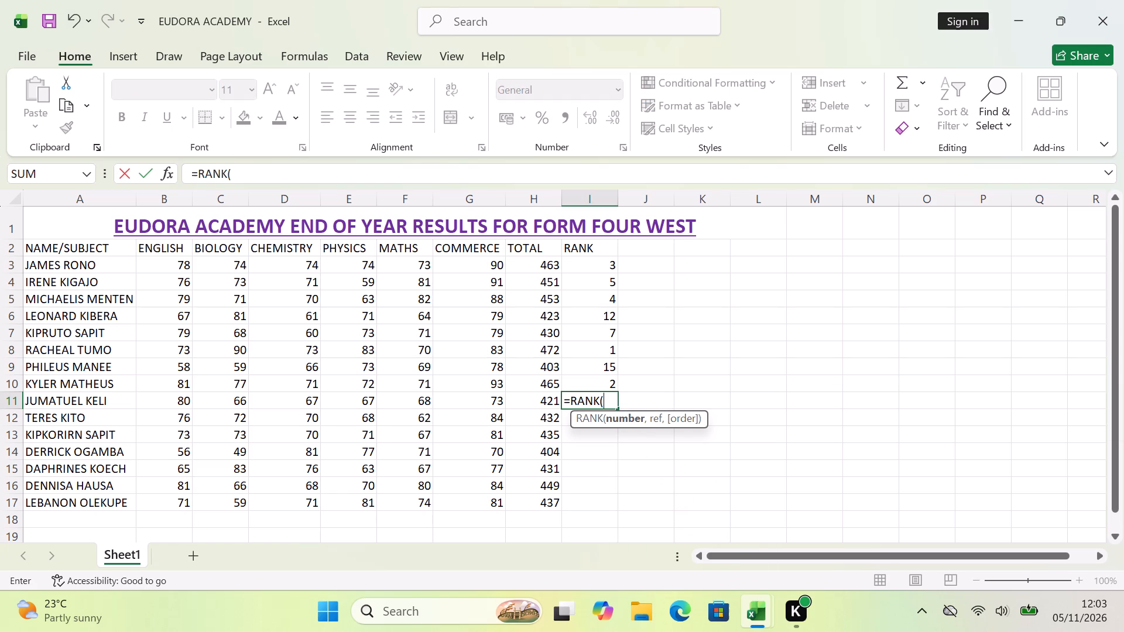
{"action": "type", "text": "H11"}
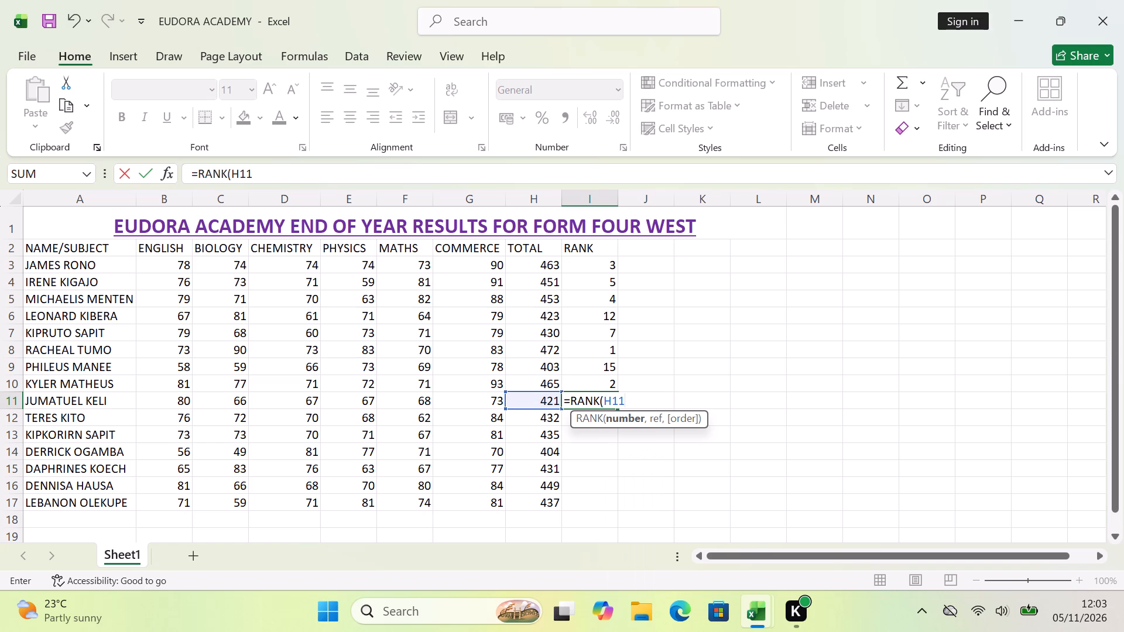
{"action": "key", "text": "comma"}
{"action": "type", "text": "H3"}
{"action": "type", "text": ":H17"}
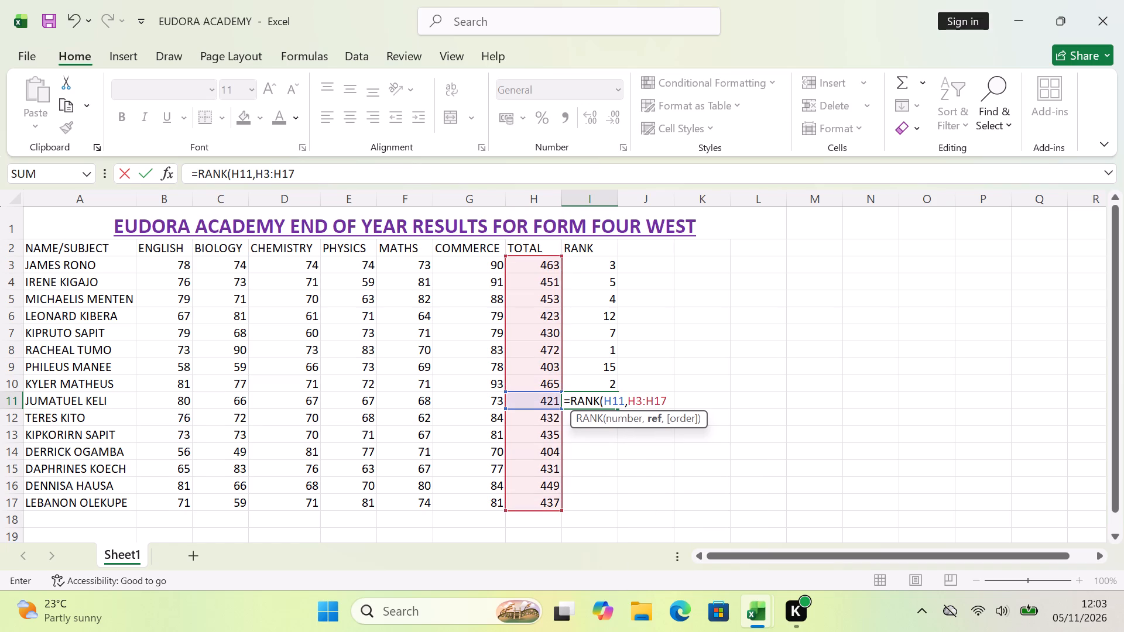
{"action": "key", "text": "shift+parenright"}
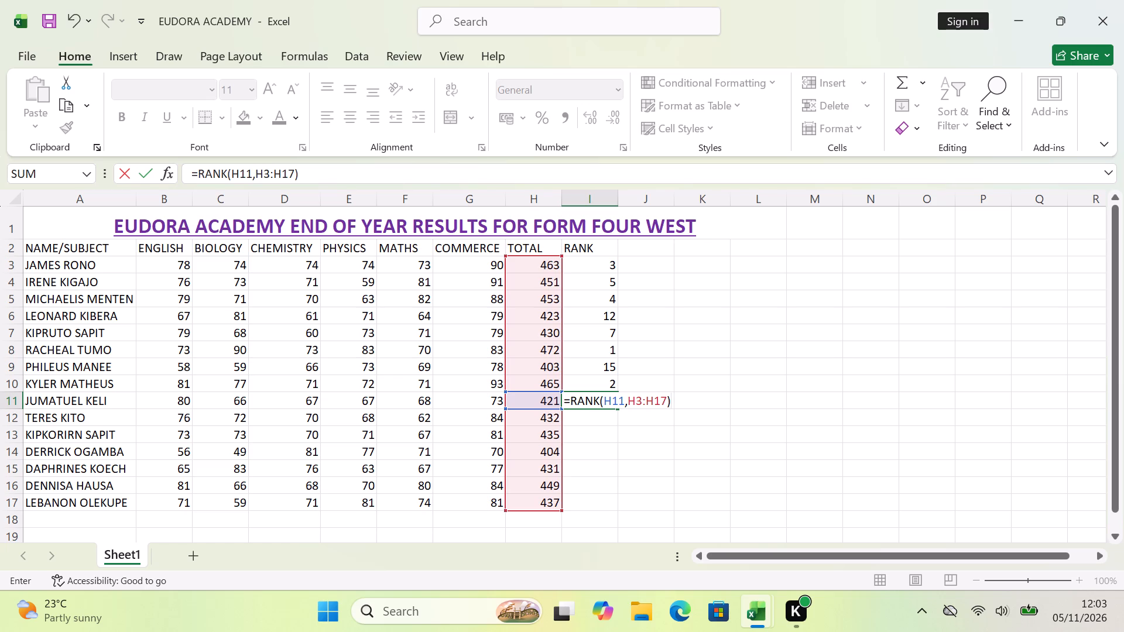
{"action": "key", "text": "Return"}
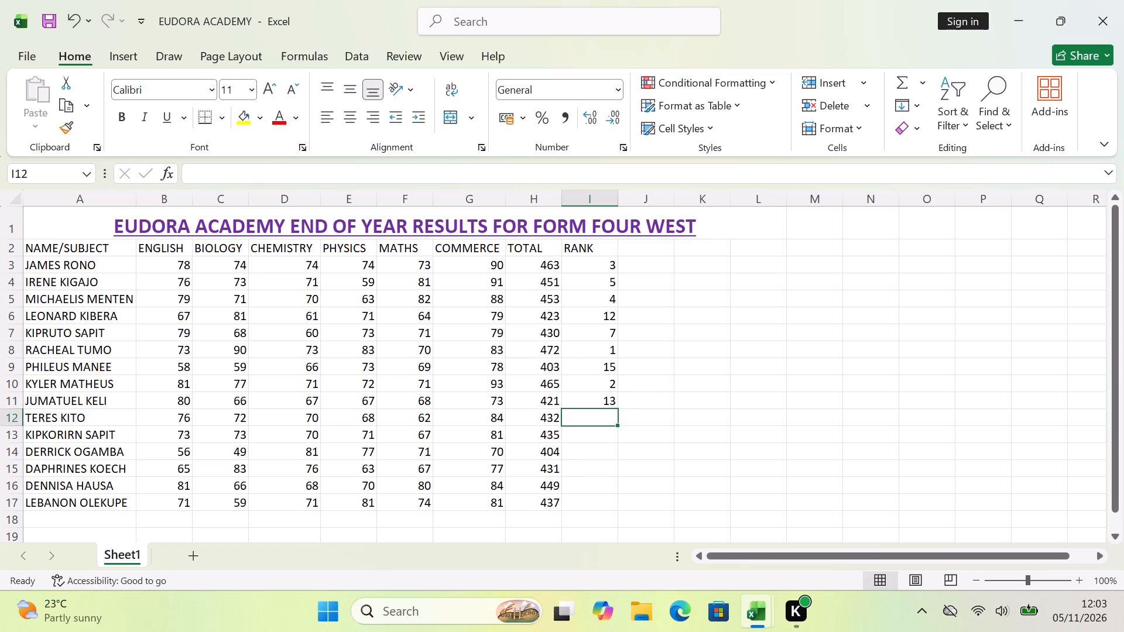
Rank the tenth student's total in I12 with the formula =RANK(H12,H3:H17).
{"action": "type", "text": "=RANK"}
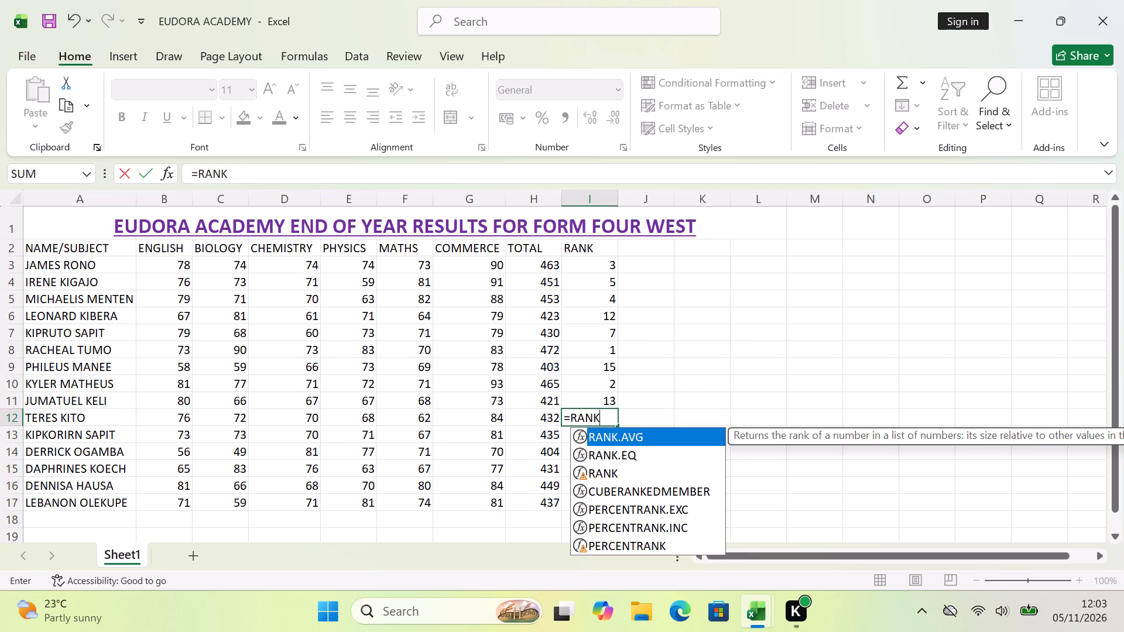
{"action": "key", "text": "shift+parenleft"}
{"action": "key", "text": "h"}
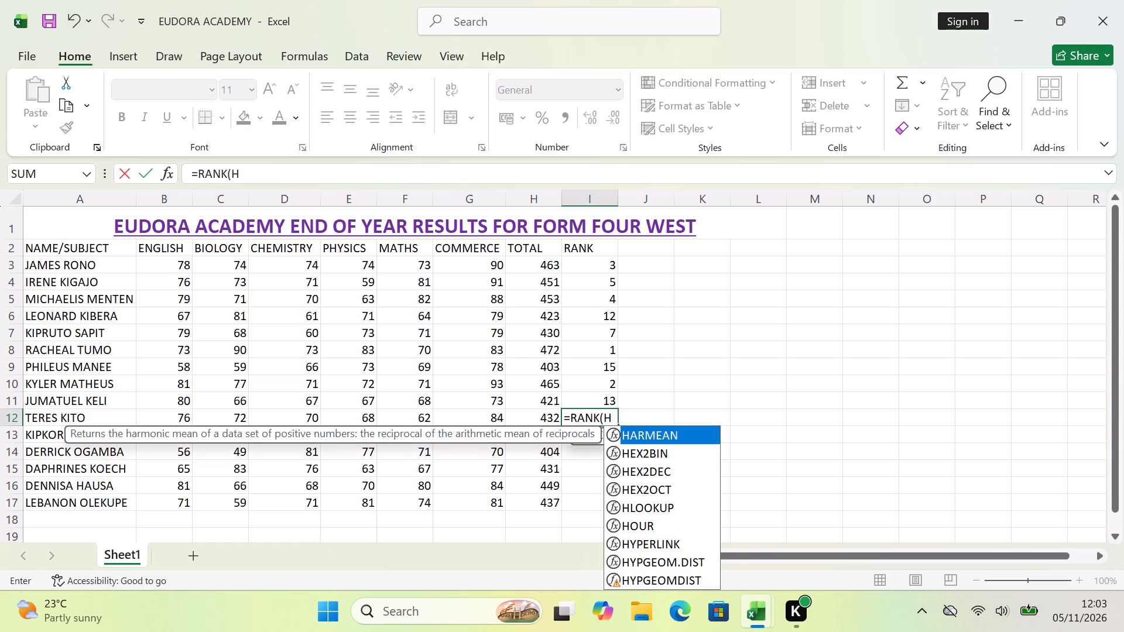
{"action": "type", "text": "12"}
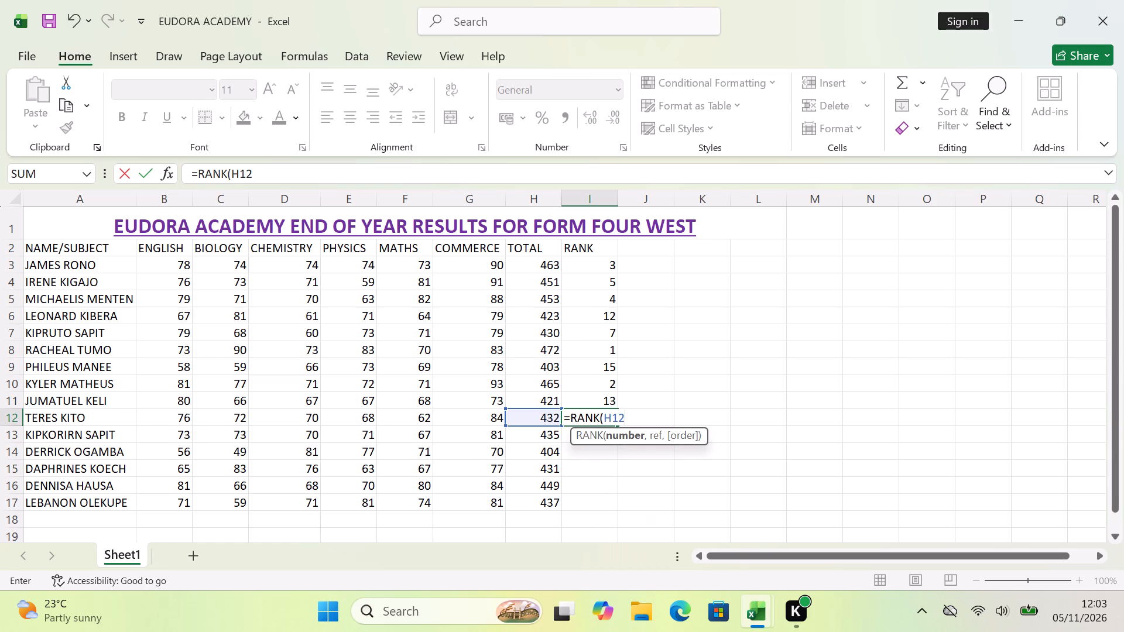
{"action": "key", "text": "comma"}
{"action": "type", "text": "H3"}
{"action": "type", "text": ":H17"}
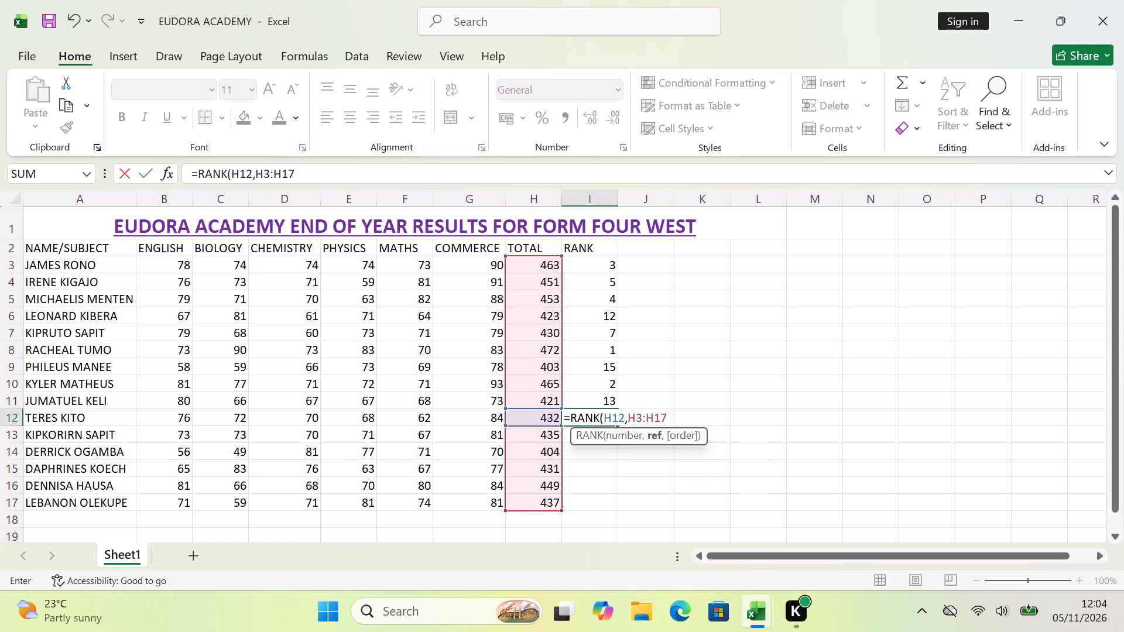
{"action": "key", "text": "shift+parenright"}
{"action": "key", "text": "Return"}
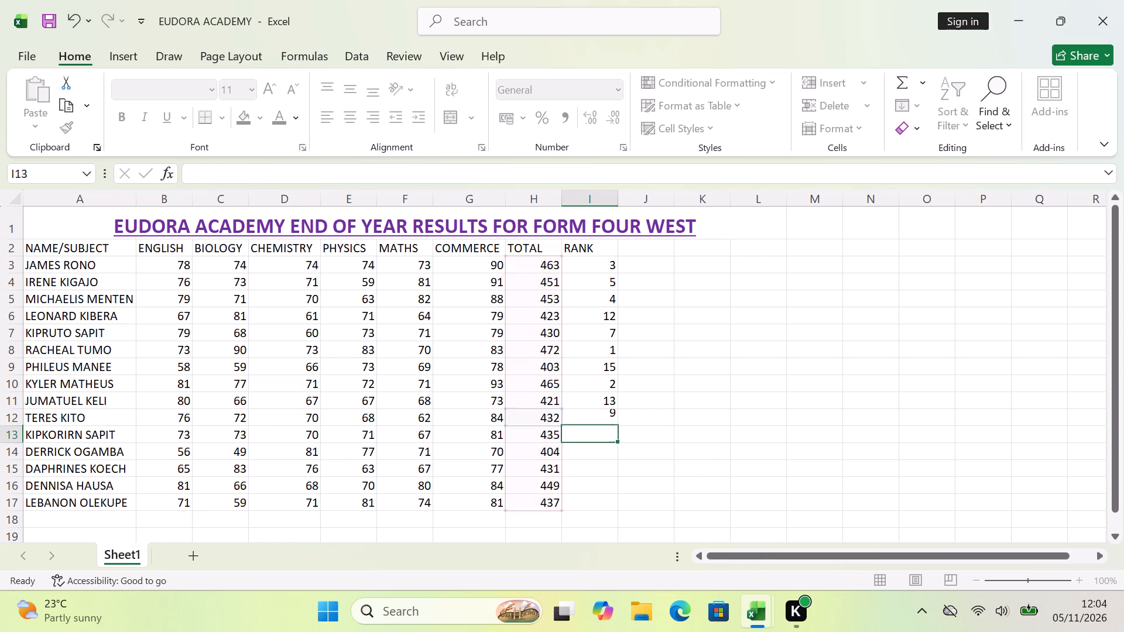
Rank the eleventh student's total in I13 with the formula =RANK(H13,H3:H17).
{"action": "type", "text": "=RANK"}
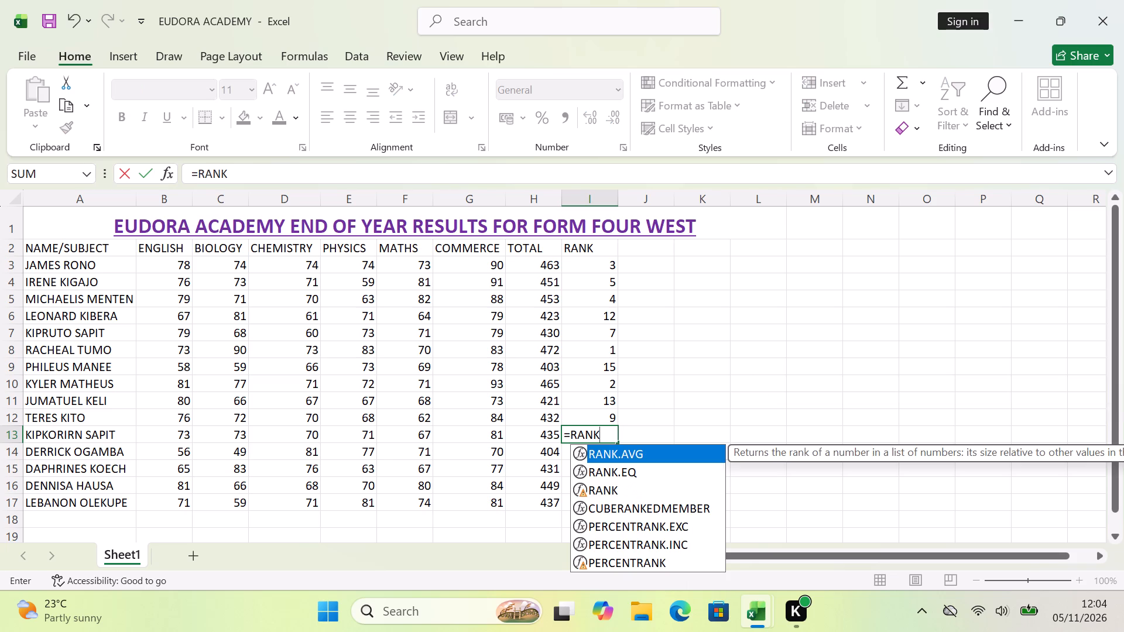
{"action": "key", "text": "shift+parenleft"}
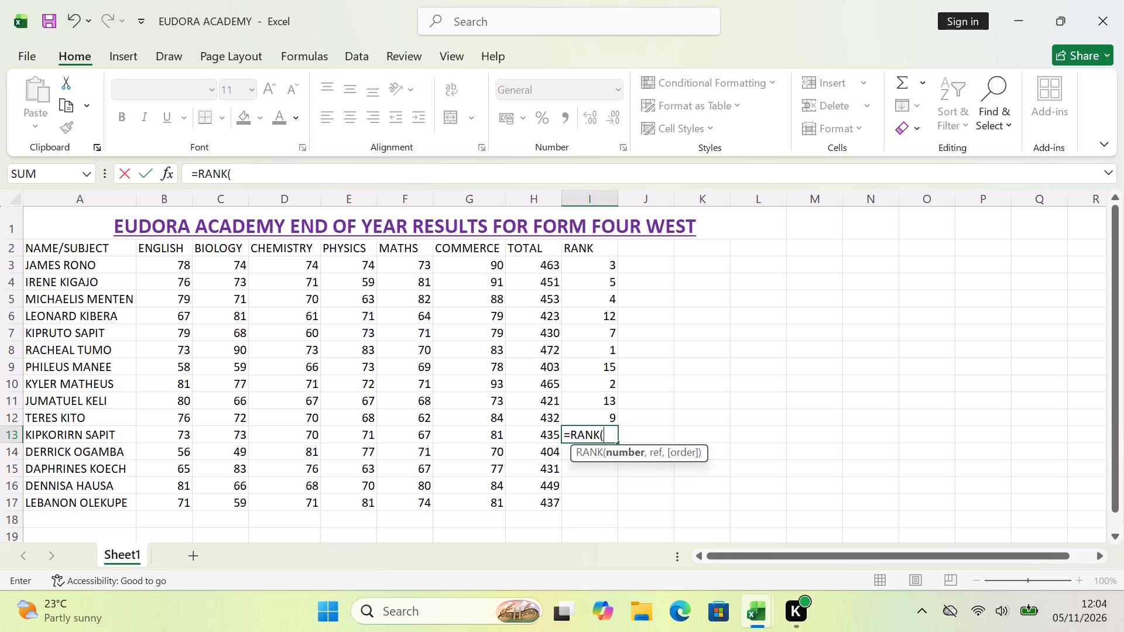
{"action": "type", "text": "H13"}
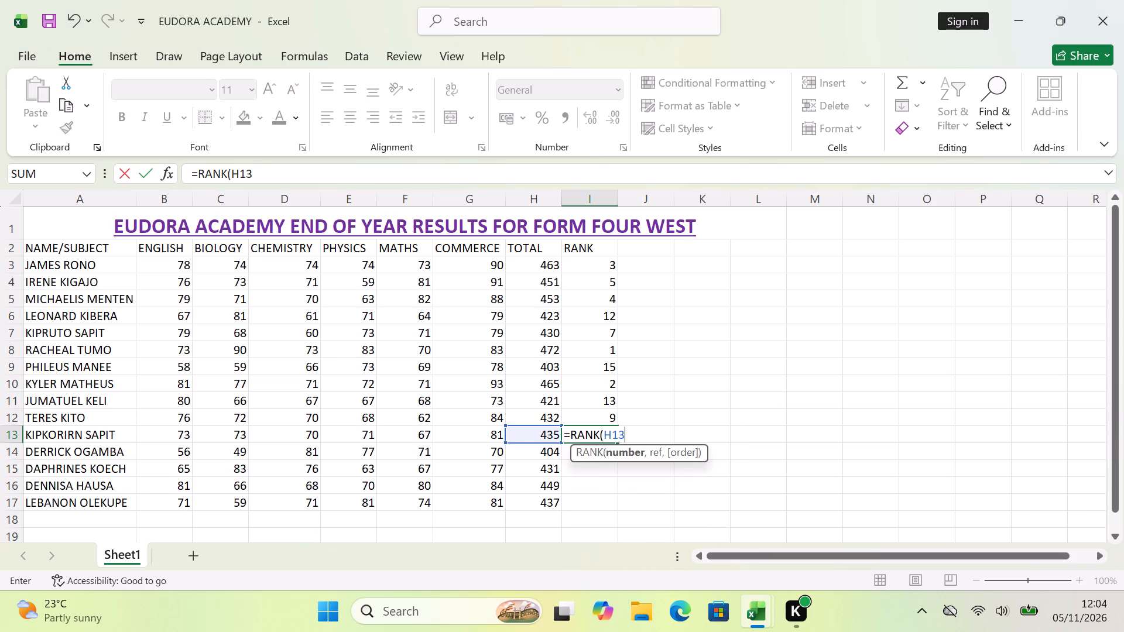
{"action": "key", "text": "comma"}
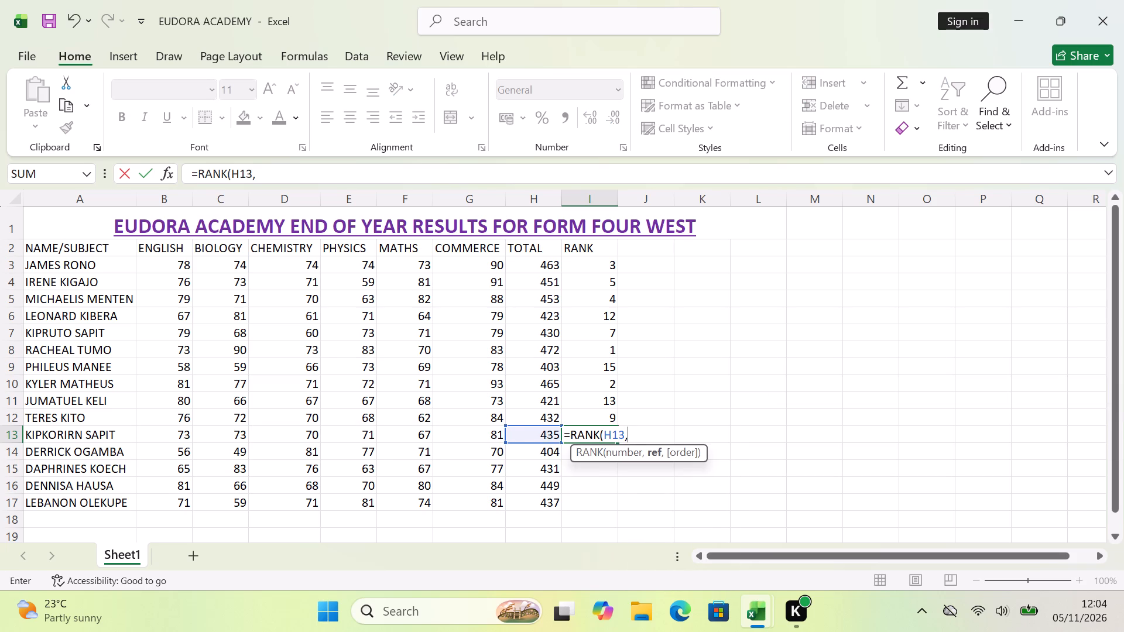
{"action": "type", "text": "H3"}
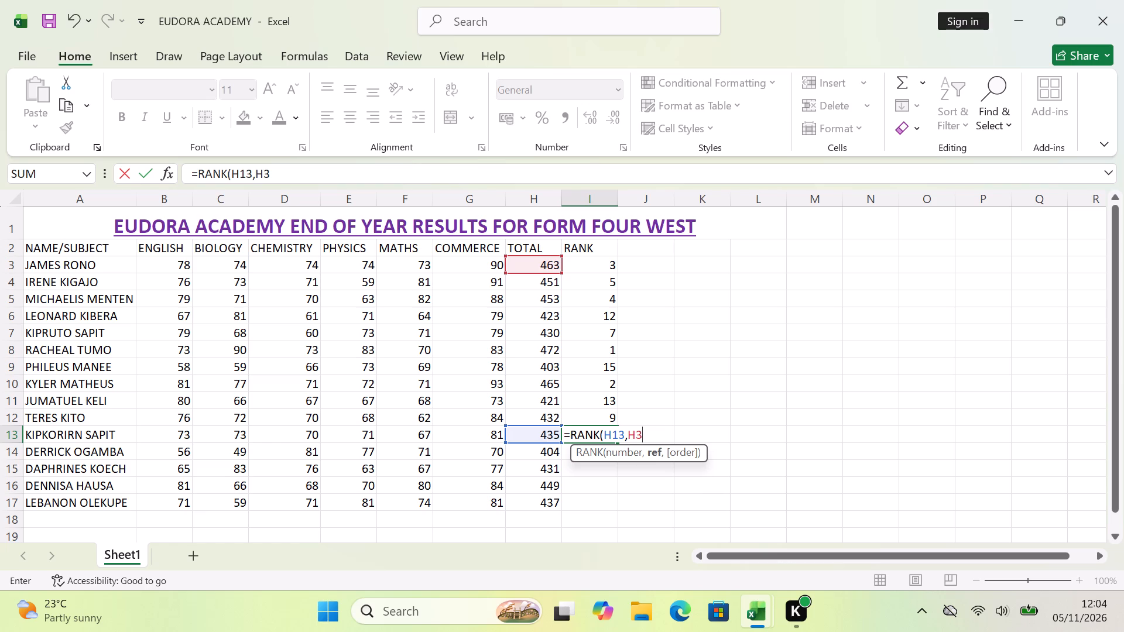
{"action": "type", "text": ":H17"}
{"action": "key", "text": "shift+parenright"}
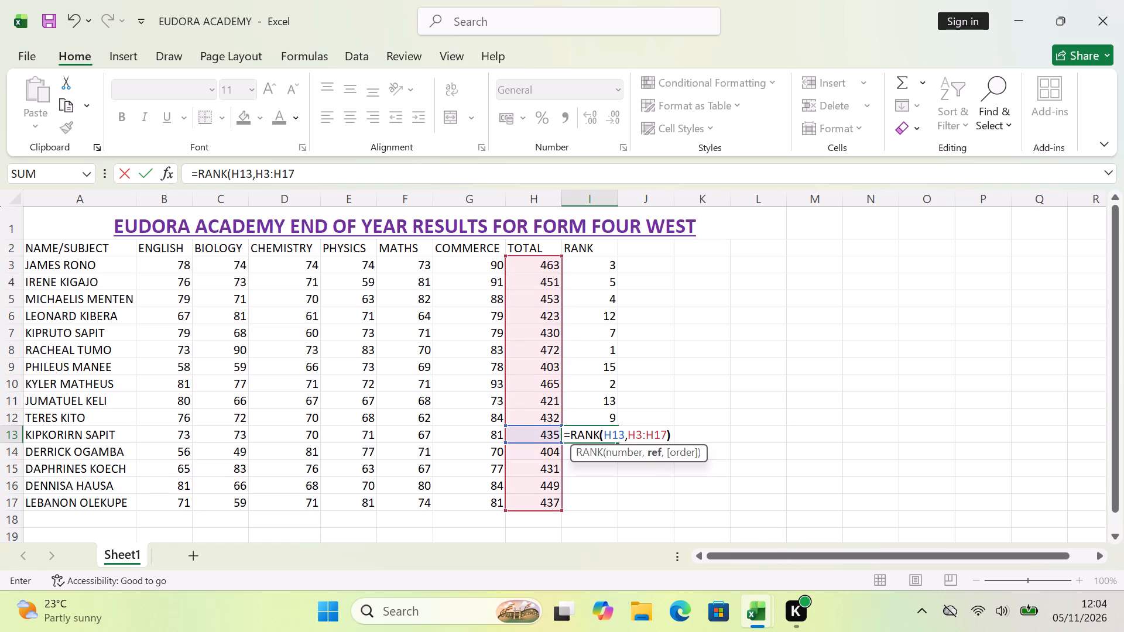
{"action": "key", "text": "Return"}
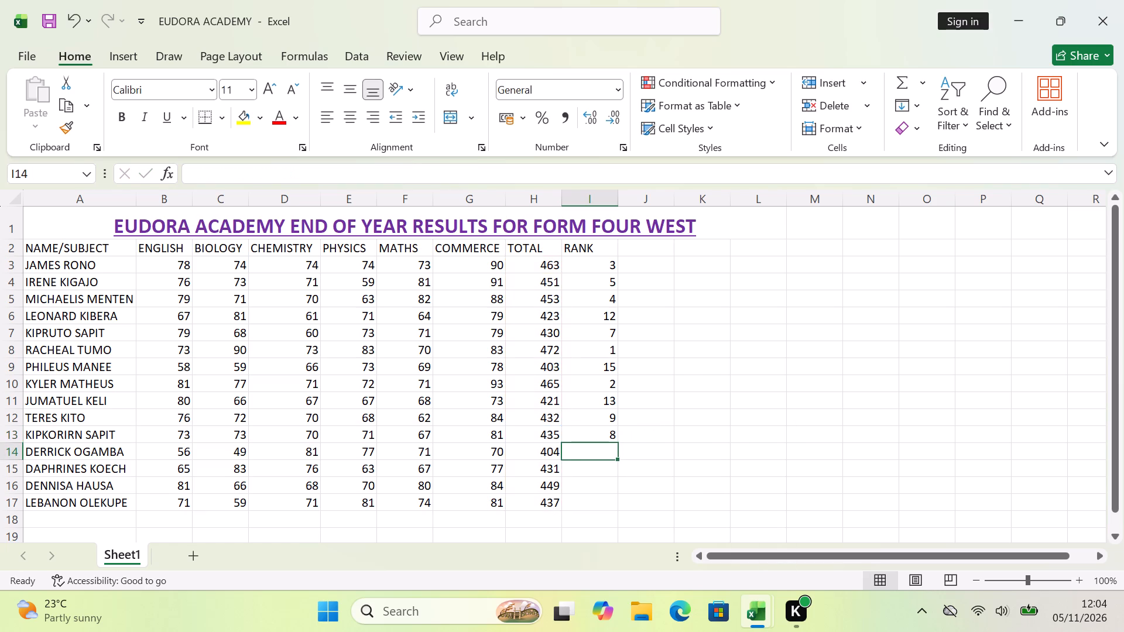
Rank the twelfth student's total in I14 with the formula =RANK(H14,H3:H17).
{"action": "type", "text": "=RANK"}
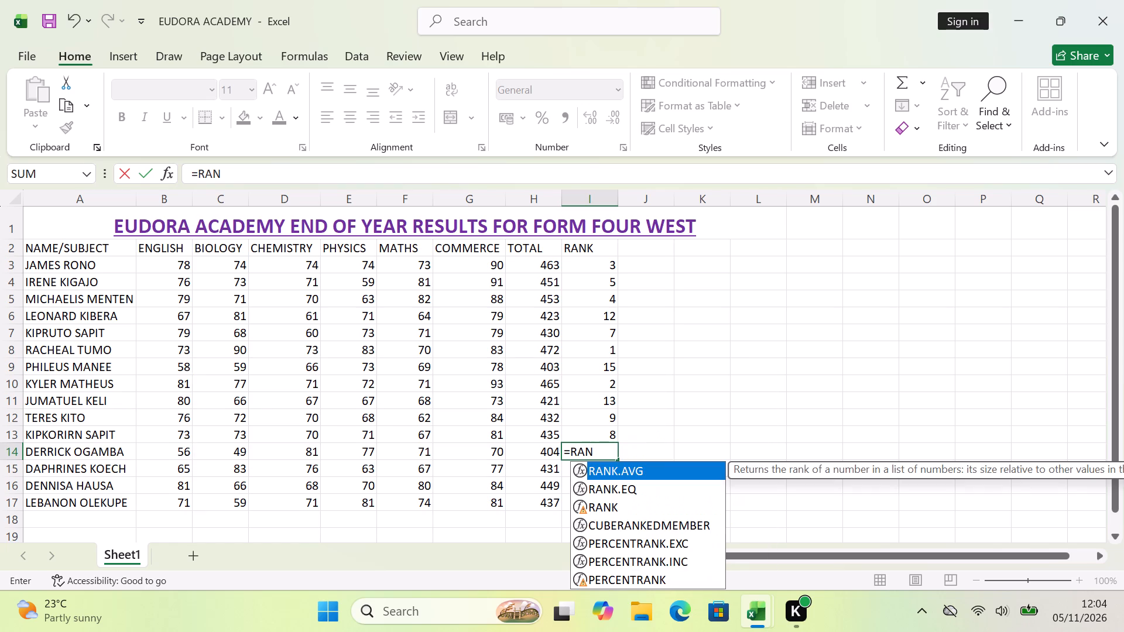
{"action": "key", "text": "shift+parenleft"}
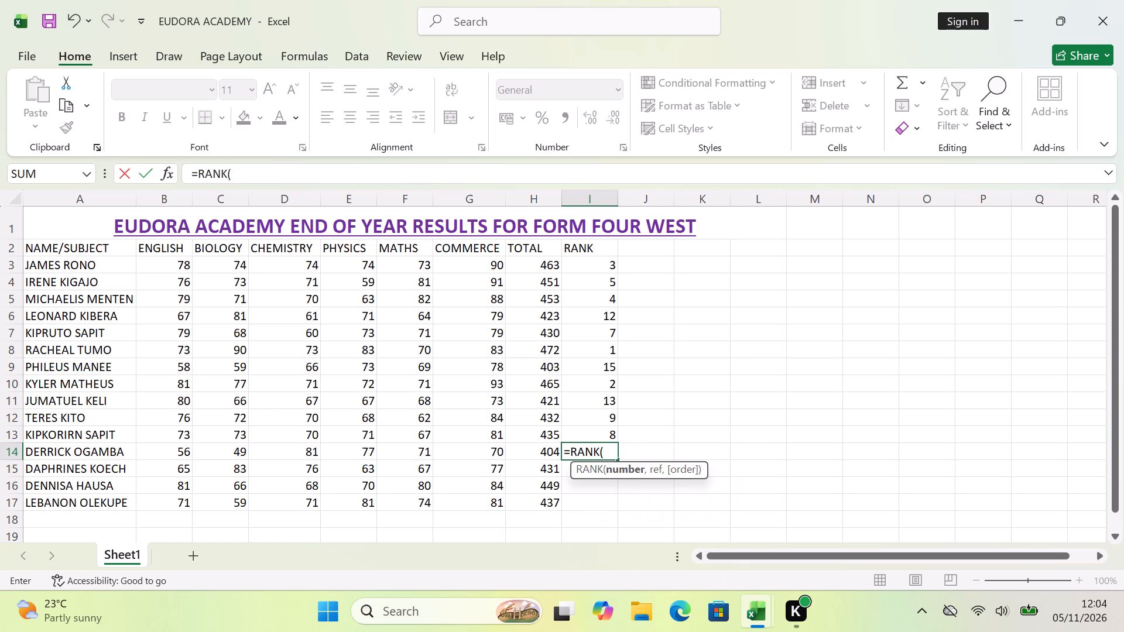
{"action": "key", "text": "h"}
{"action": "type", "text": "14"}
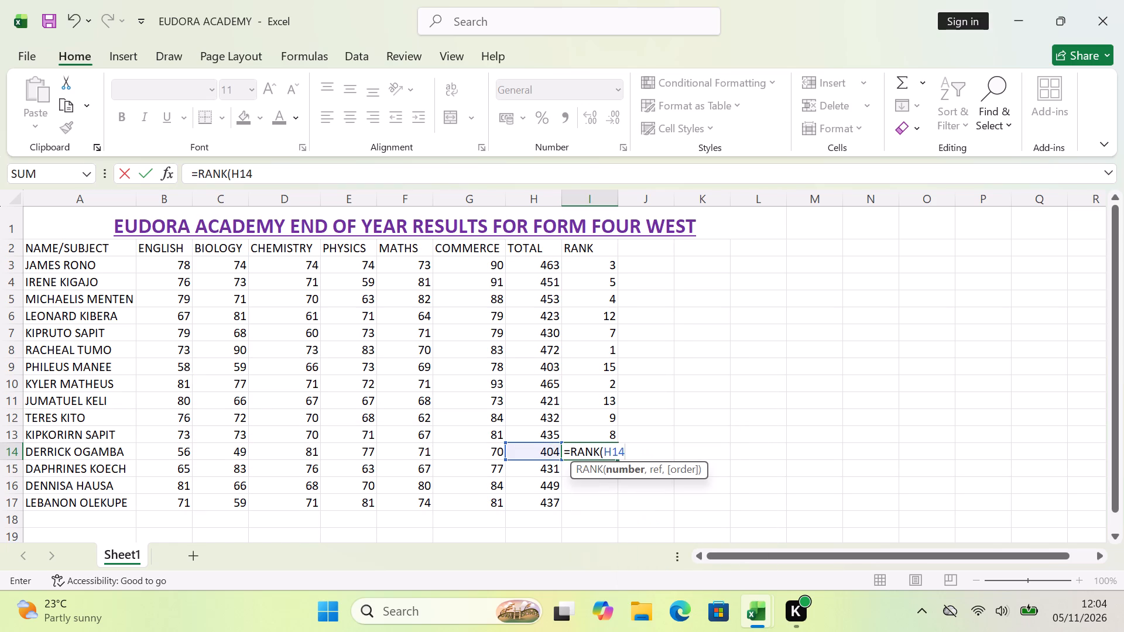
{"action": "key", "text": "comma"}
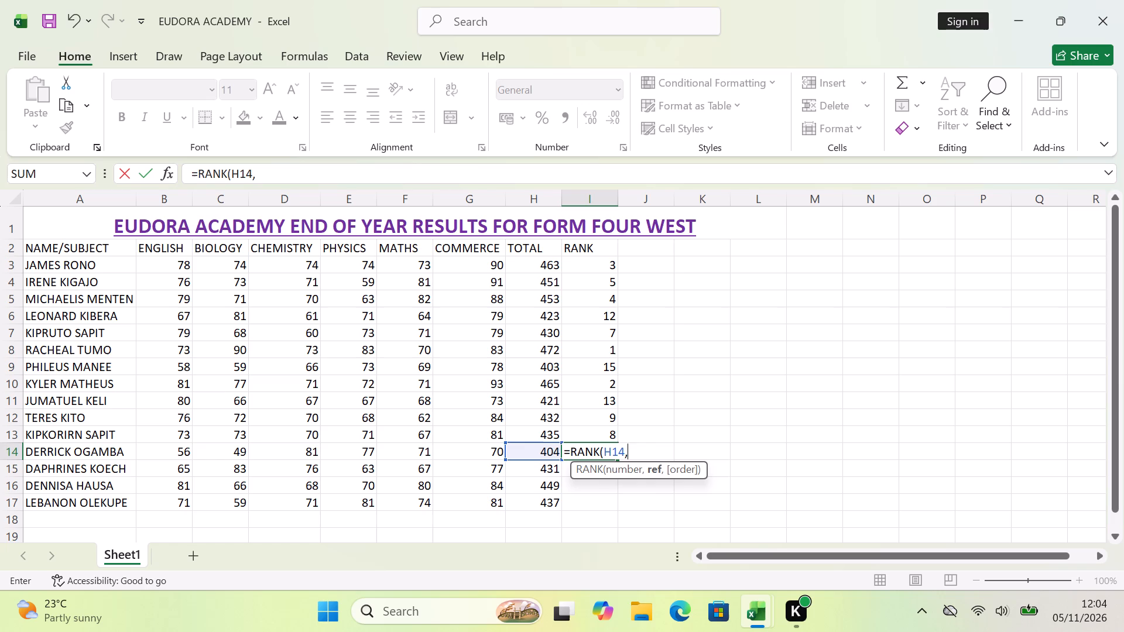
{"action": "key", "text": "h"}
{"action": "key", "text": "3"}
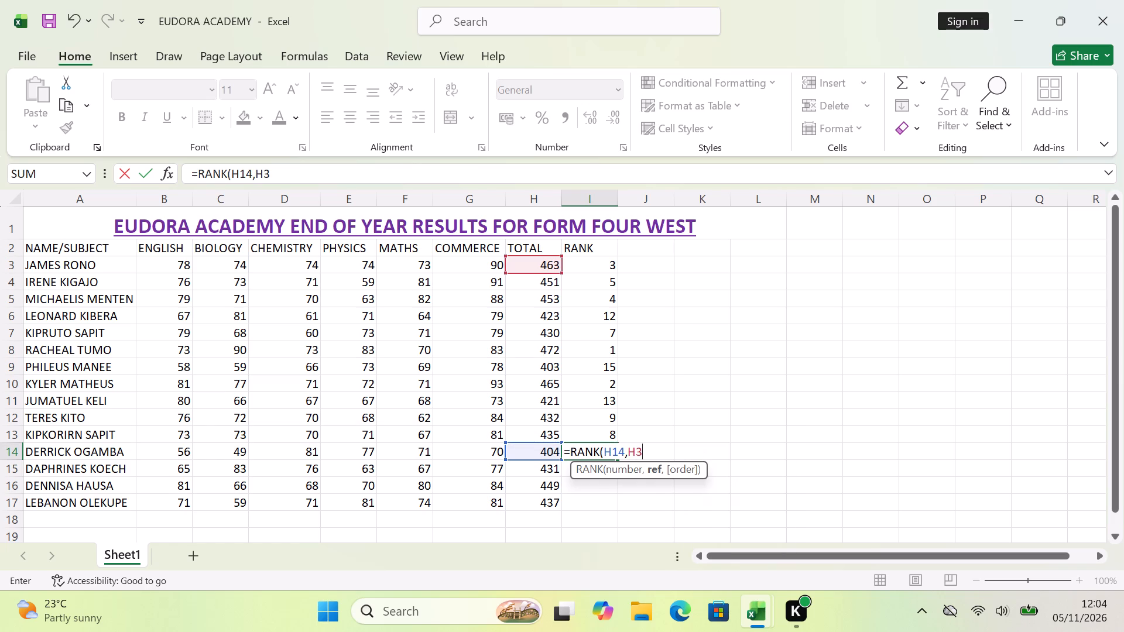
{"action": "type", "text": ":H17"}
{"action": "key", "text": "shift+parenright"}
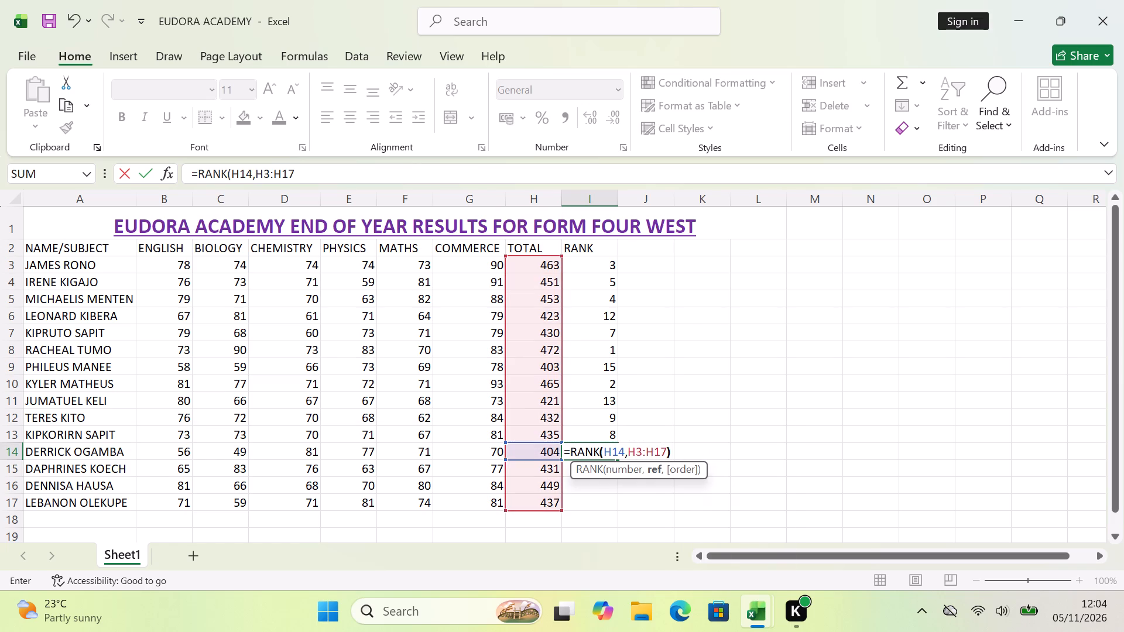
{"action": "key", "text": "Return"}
Try to rank the thirteenth student's total in I15 with the formula =RANK(H15:H17).
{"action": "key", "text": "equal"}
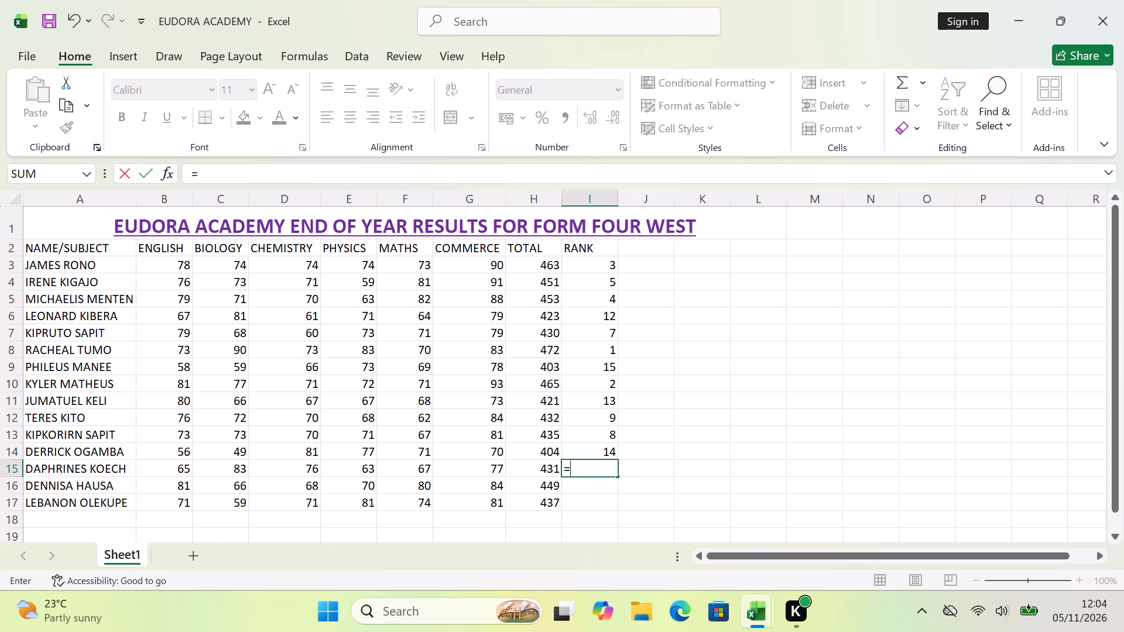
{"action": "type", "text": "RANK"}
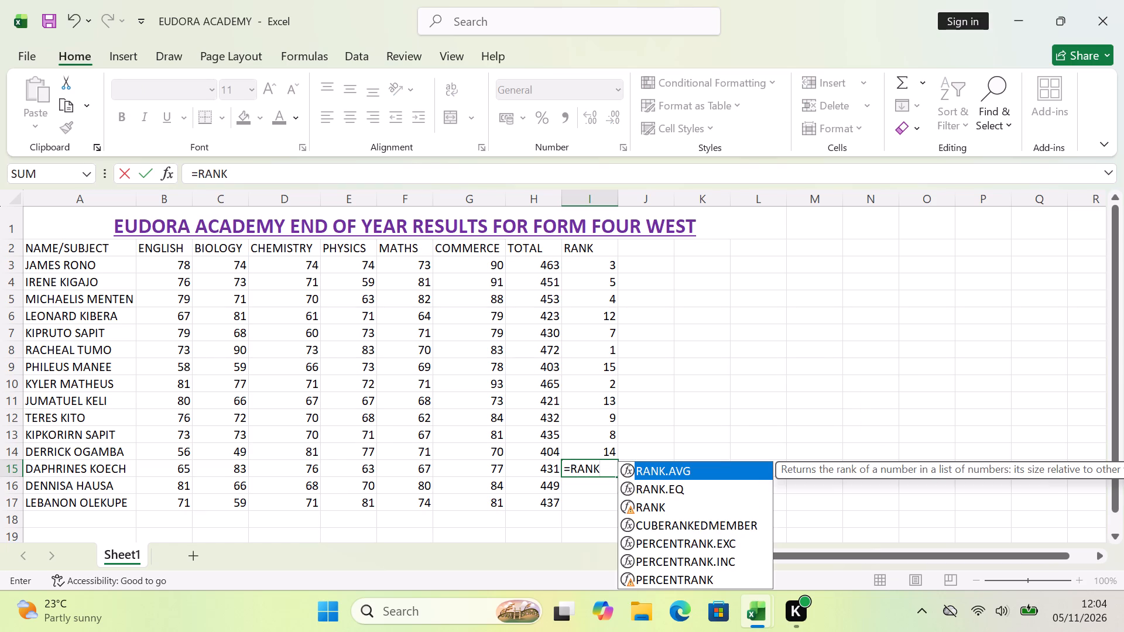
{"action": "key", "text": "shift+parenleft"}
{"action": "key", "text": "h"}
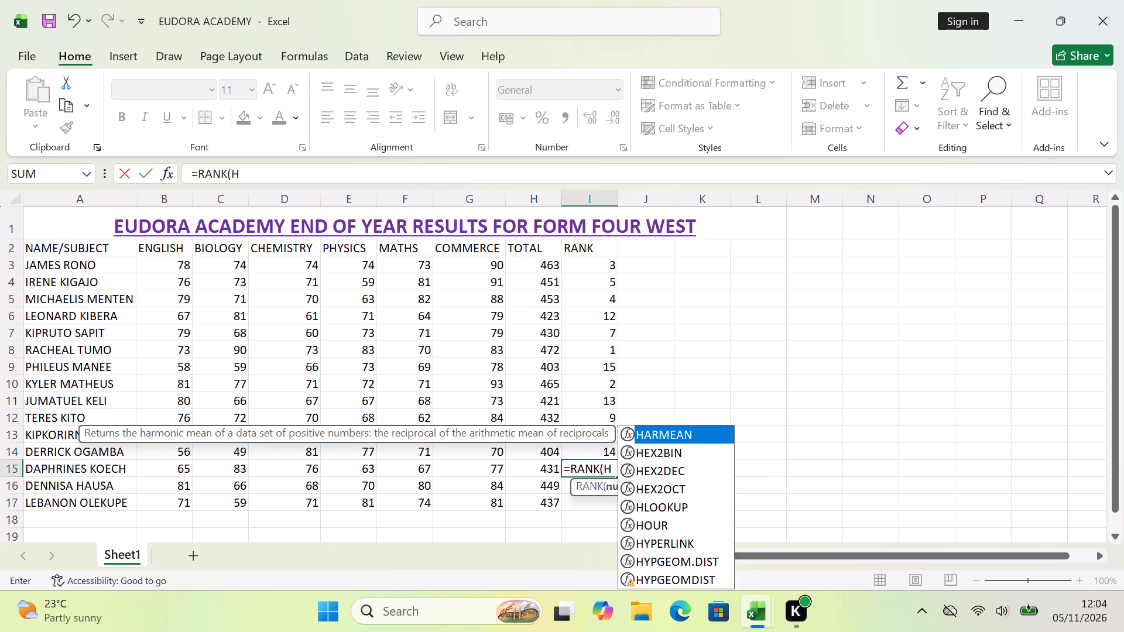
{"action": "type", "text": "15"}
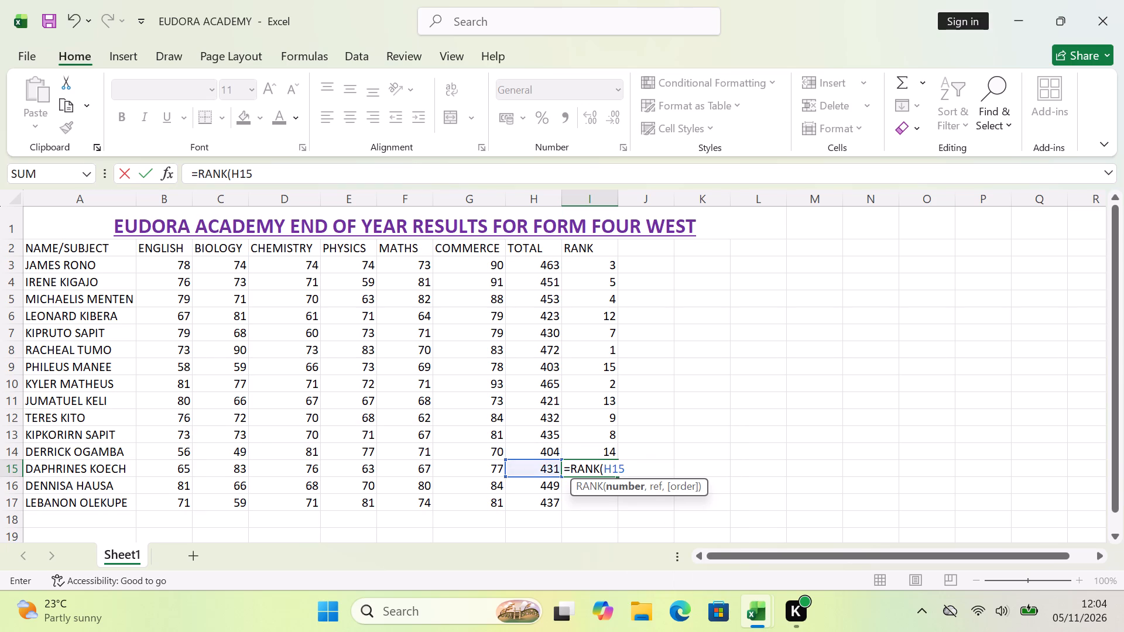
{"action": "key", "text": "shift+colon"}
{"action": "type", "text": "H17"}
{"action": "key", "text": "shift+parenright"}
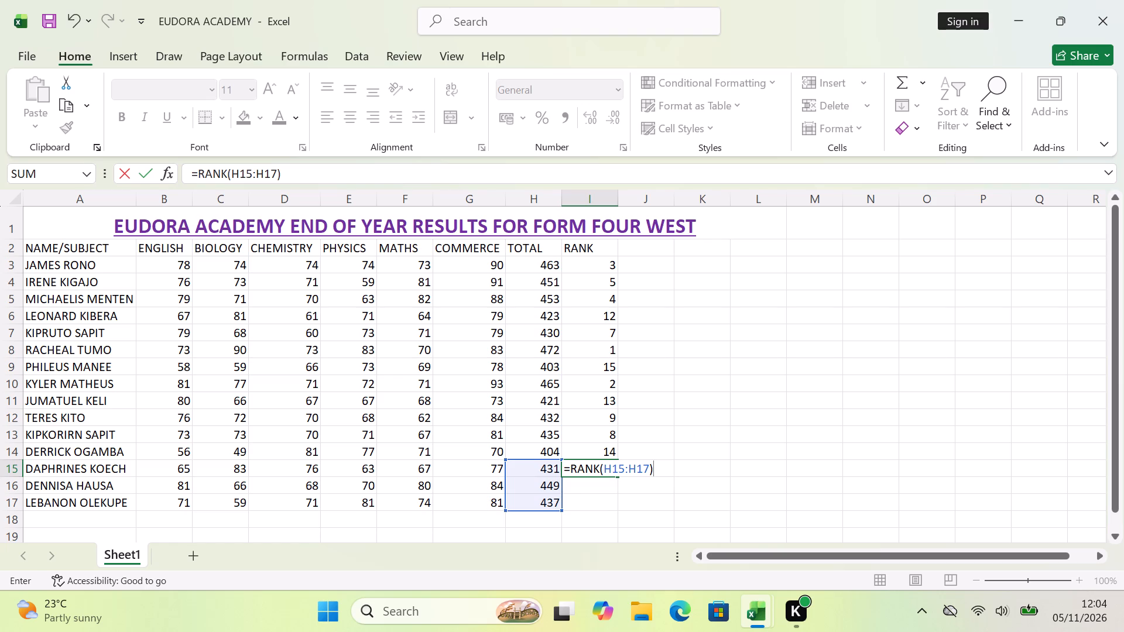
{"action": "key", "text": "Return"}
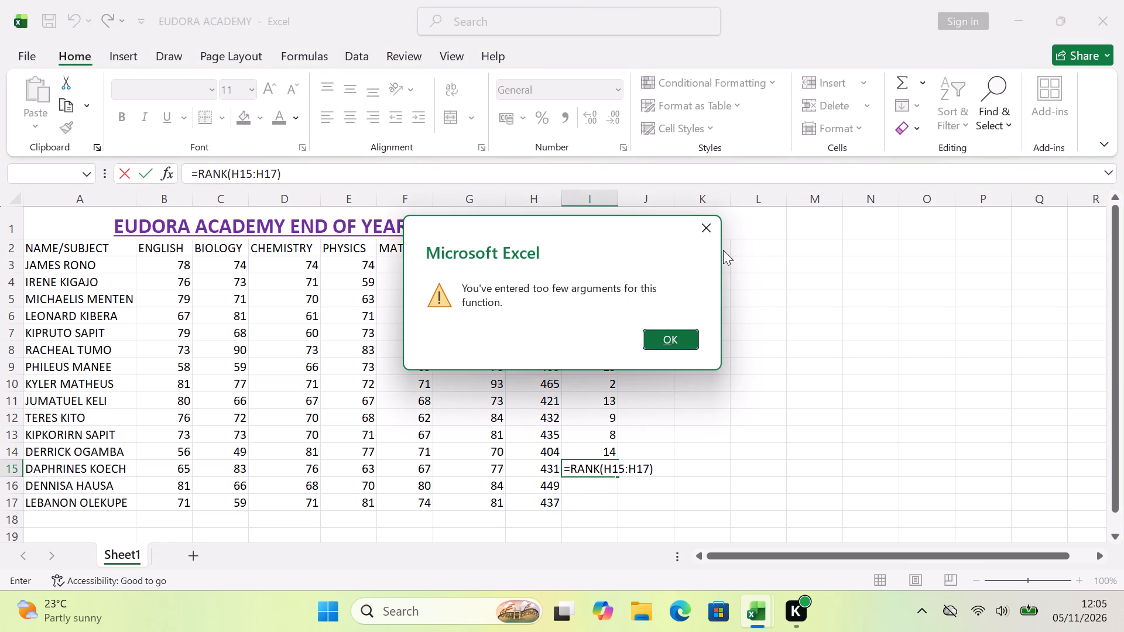
{"action": "left_click", "coordinate": [708, 219]}
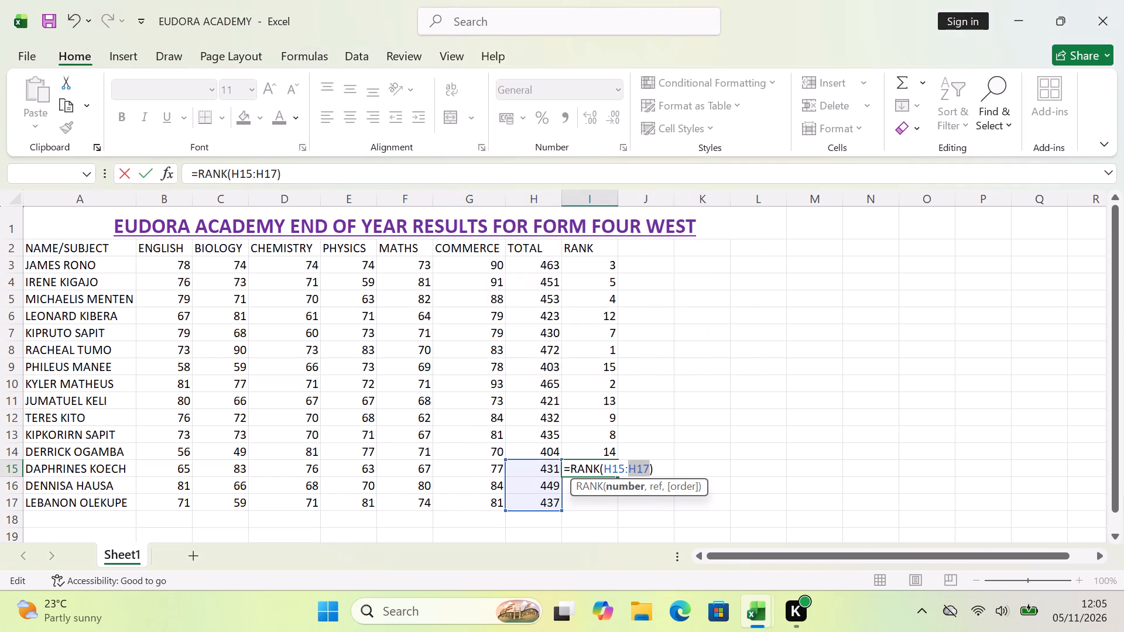
Correct the thirteenth student's rank formula in I15 to =RANK(H15,H3:H17).
{"action": "left_click", "coordinate": [624, 465]}
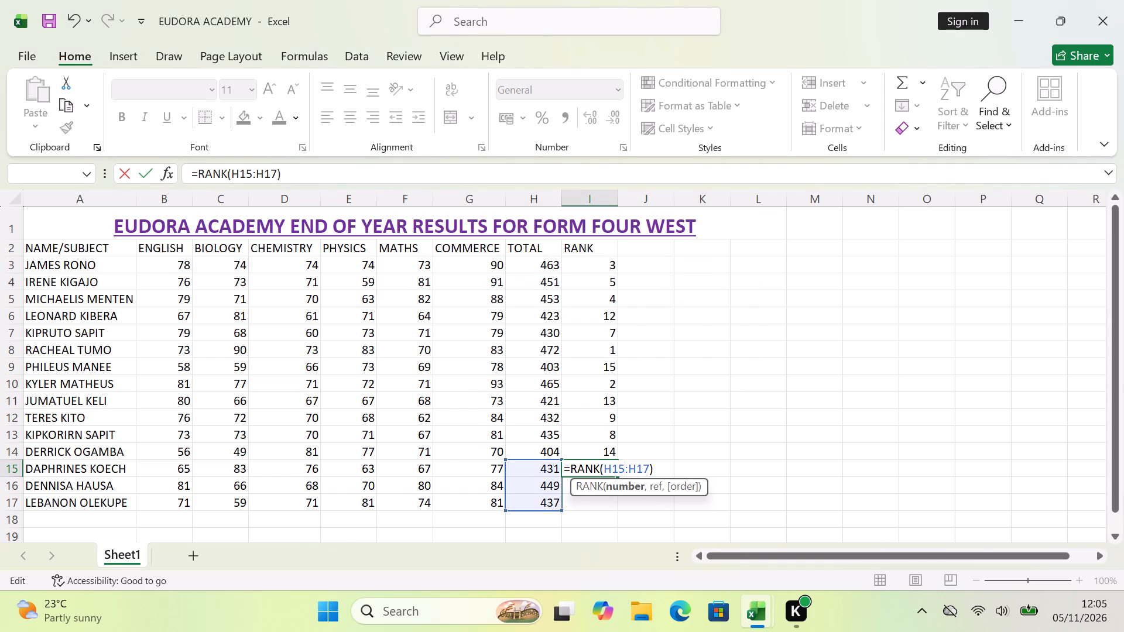
{"action": "left_click", "coordinate": [624, 465]}
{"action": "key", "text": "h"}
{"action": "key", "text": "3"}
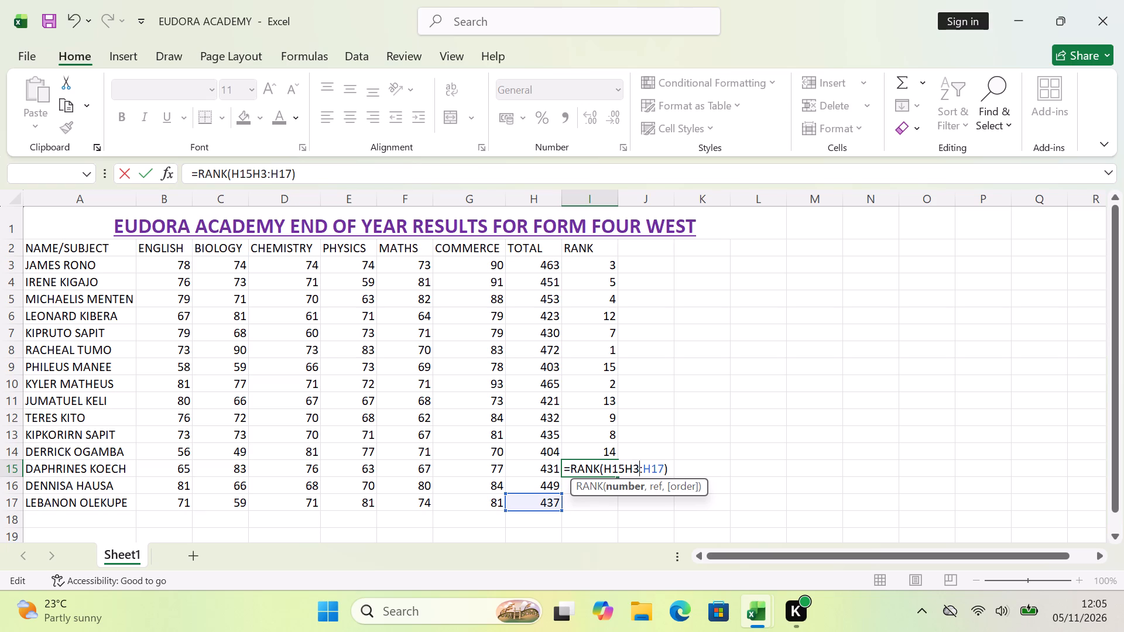
{"action": "key", "text": "Return"}
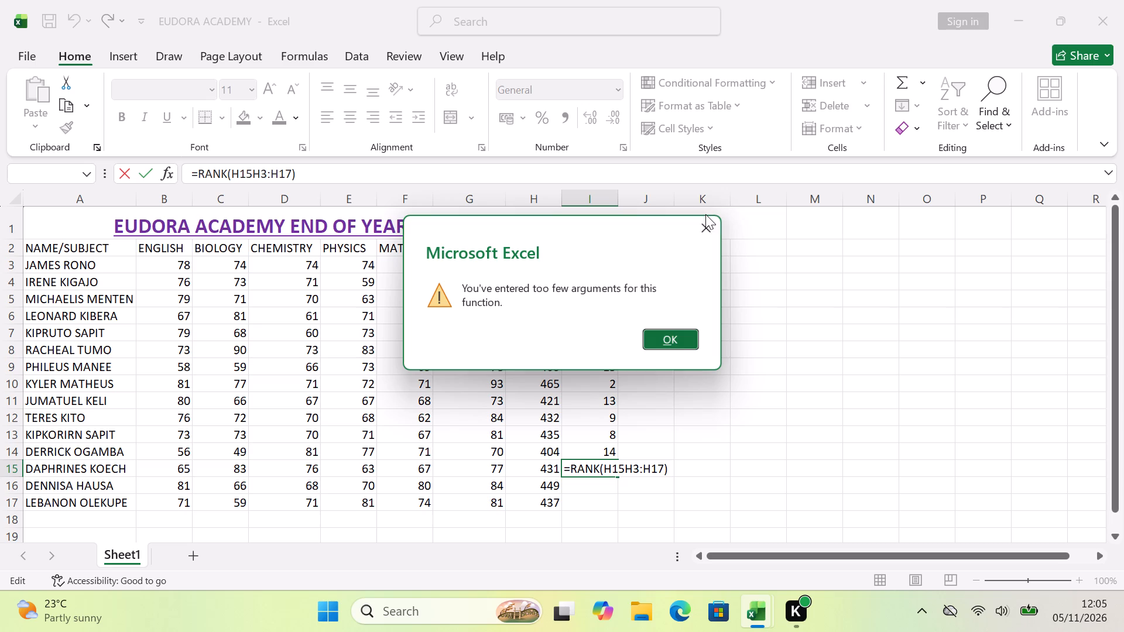
{"action": "left_click", "coordinate": [708, 226]}
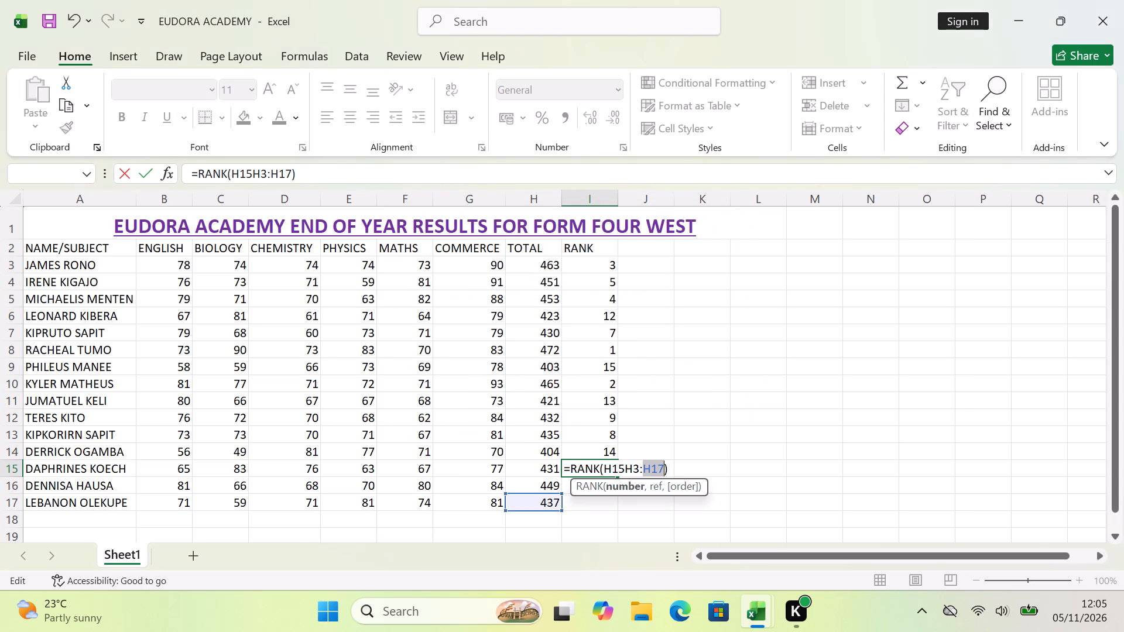
{"action": "left_click", "coordinate": [623, 463]}
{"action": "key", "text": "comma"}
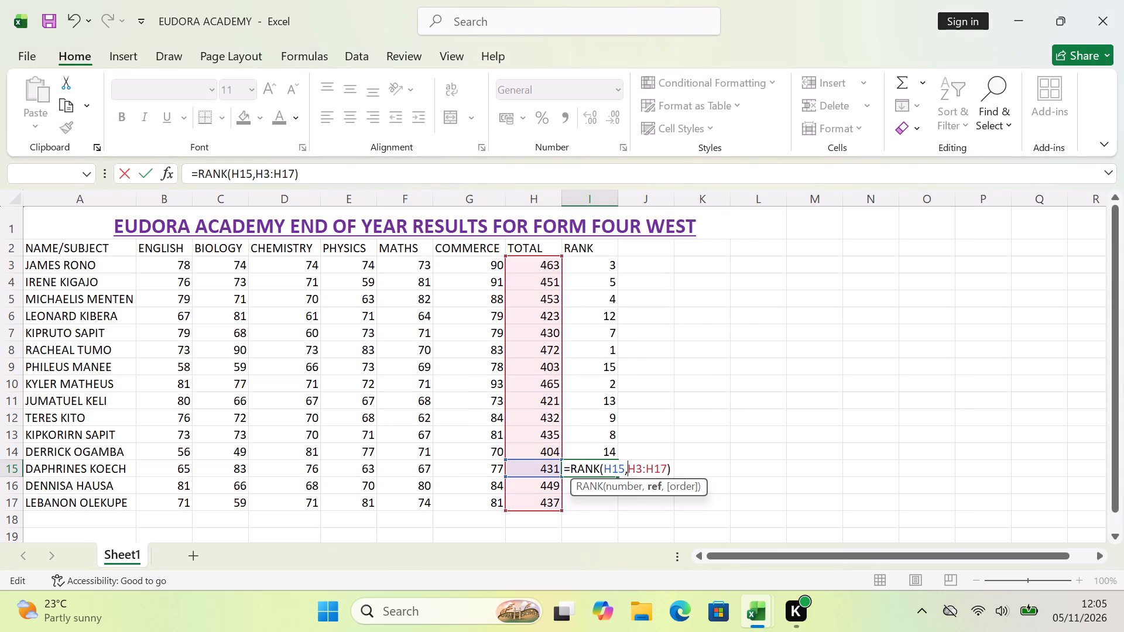
{"action": "key", "text": "Return"}
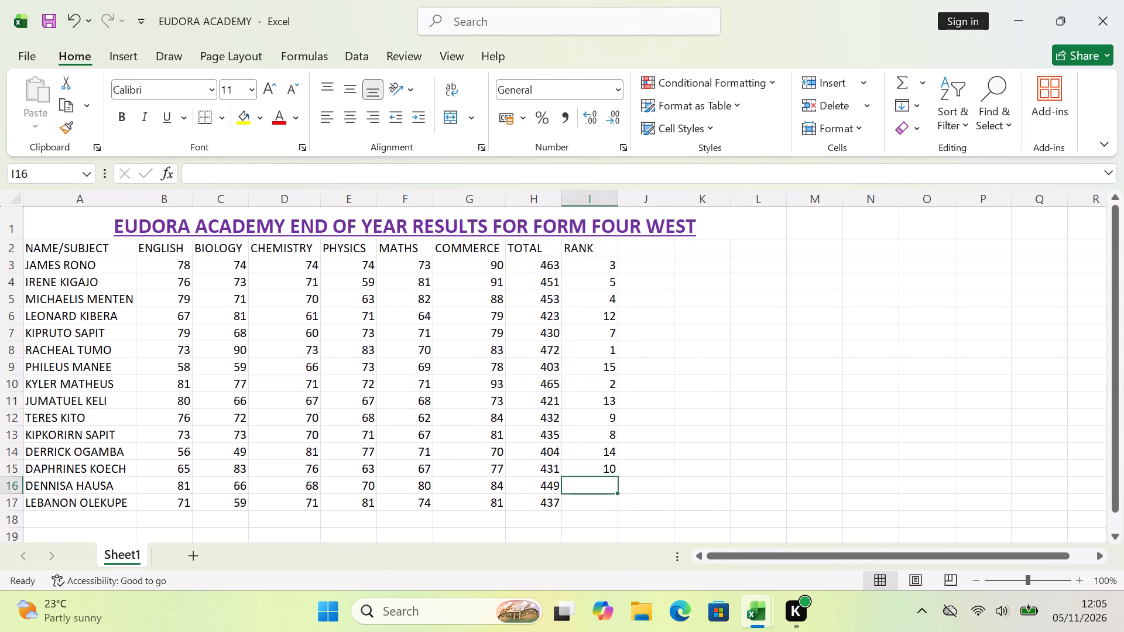
Rank the fourteenth student's total in I16 with the formula =RANK(H16,H3:H17).
{"action": "left_click", "coordinate": [589, 488]}
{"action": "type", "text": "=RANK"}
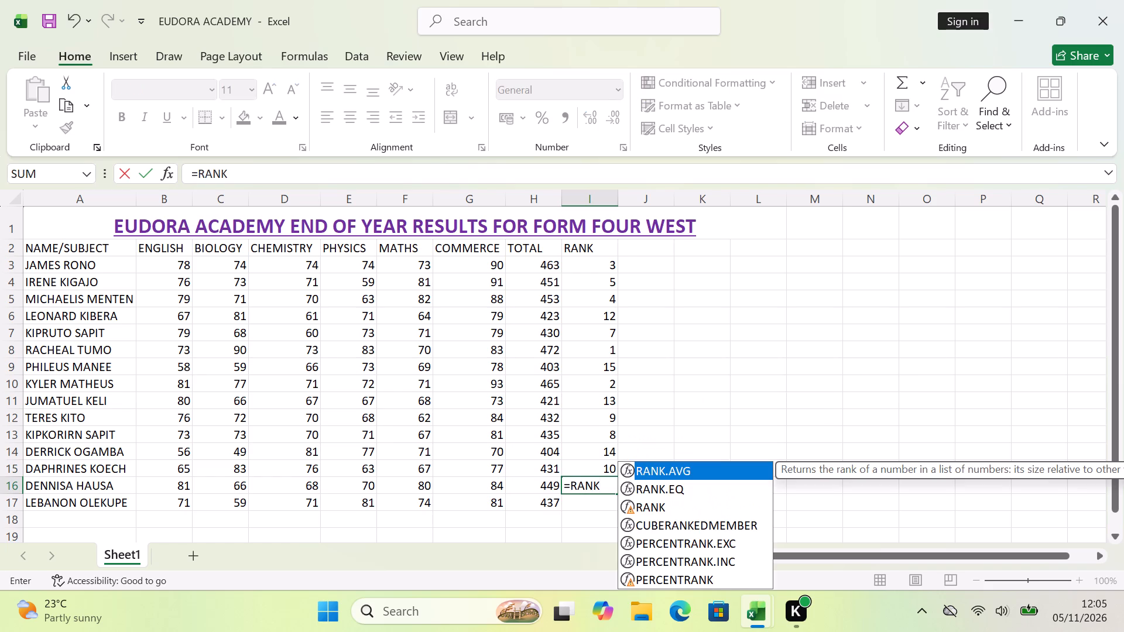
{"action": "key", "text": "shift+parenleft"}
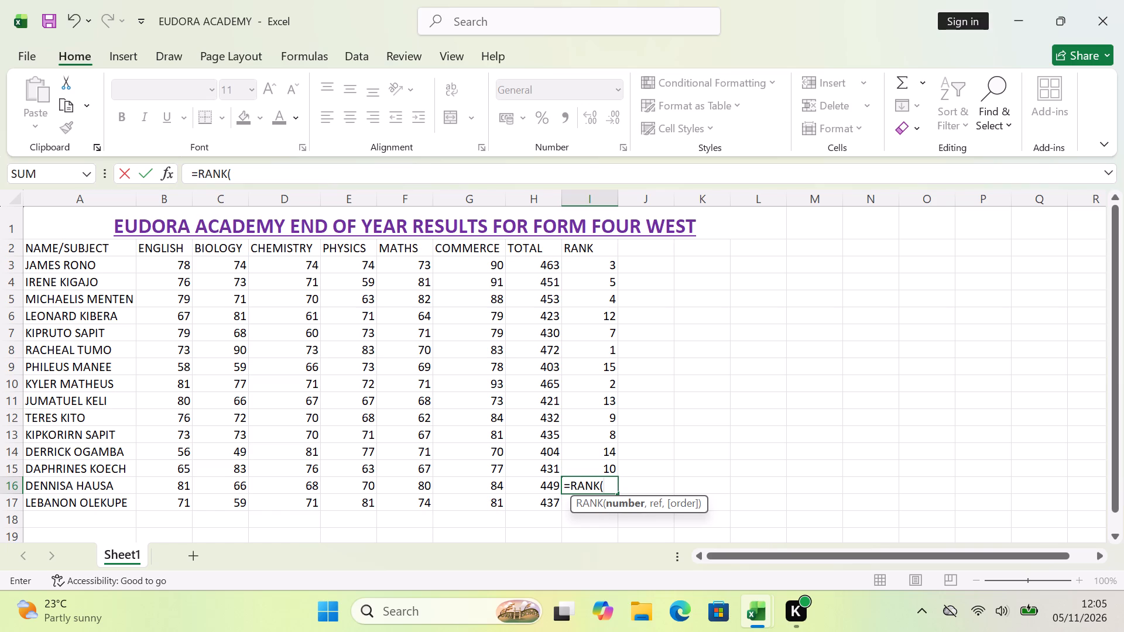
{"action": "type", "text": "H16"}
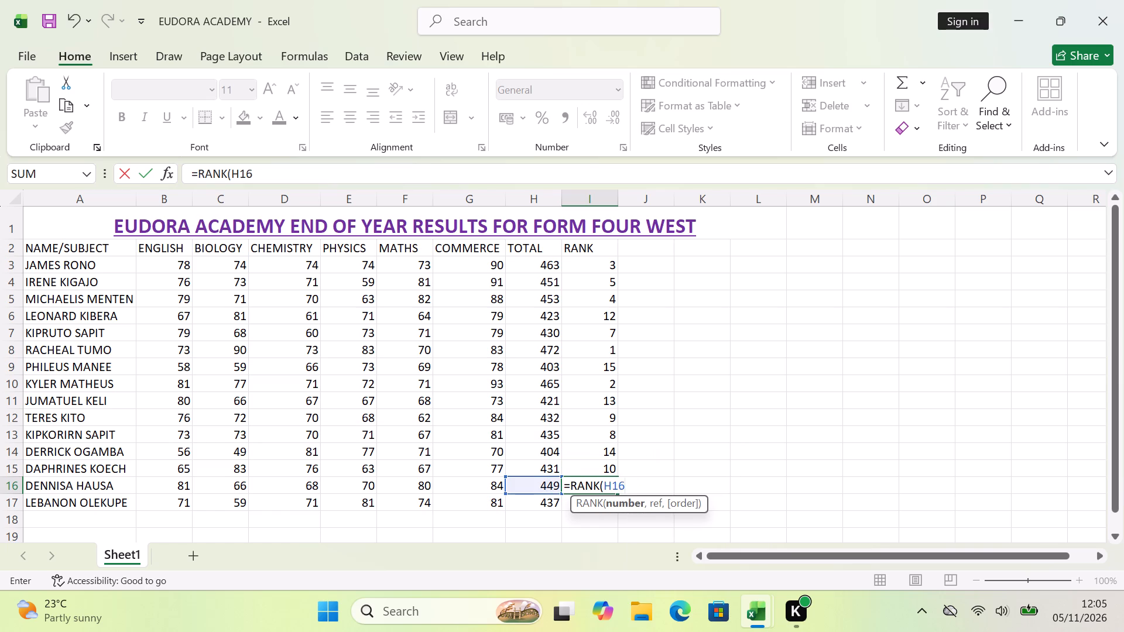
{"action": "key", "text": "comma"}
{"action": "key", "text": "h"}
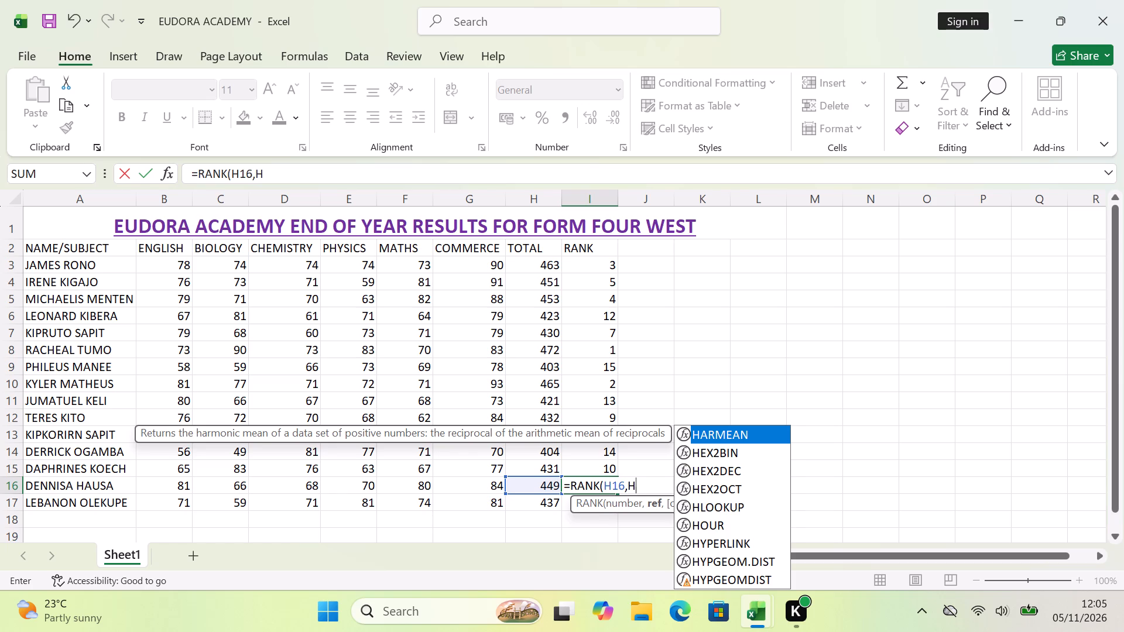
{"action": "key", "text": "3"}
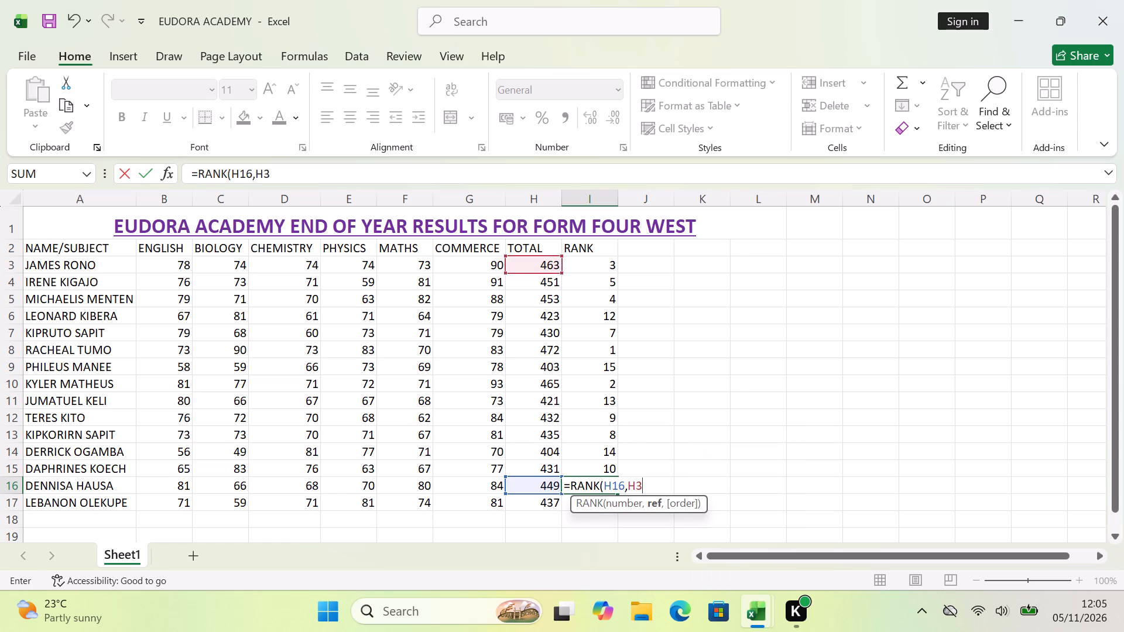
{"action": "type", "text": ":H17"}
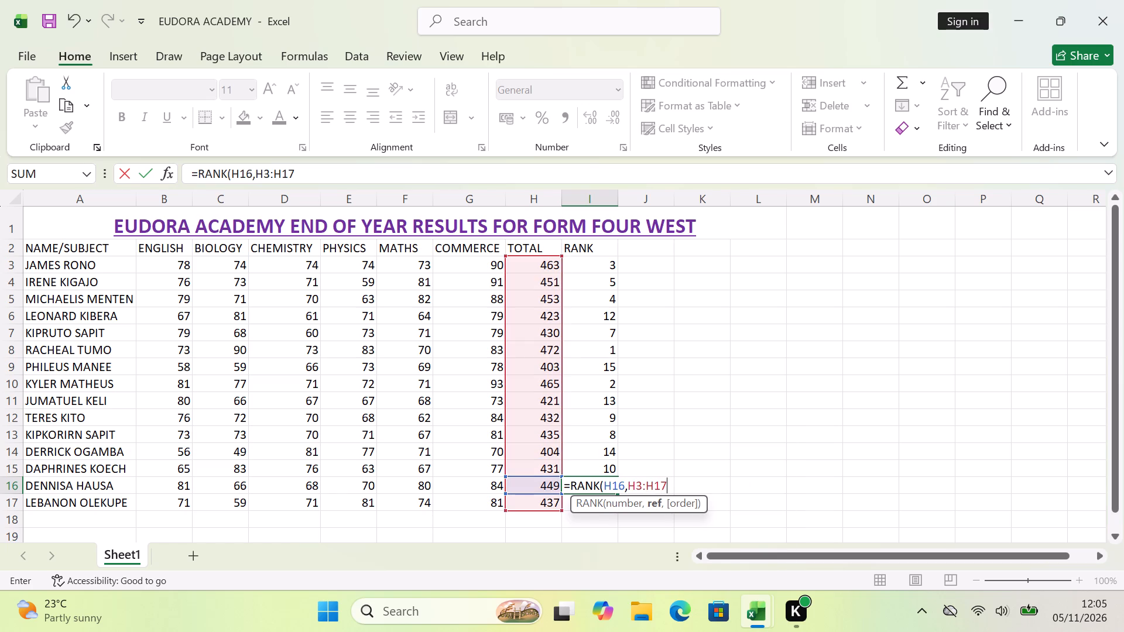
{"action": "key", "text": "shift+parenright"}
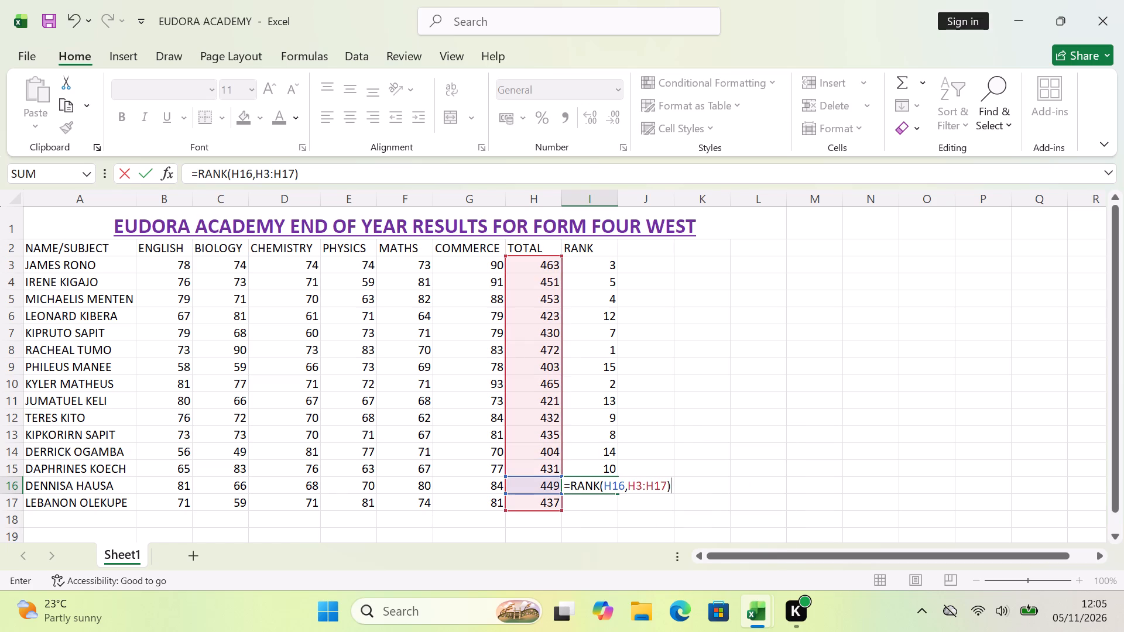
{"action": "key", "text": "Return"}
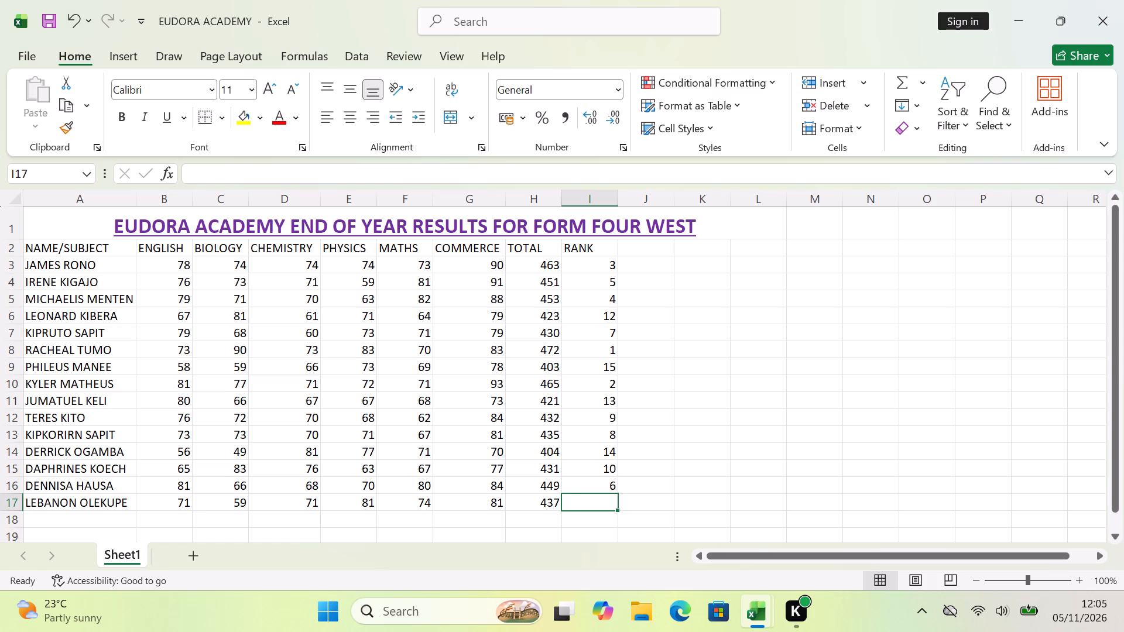
Rank the fifteenth student's total in I17 with the formula =RANK(H17,H3:H17).
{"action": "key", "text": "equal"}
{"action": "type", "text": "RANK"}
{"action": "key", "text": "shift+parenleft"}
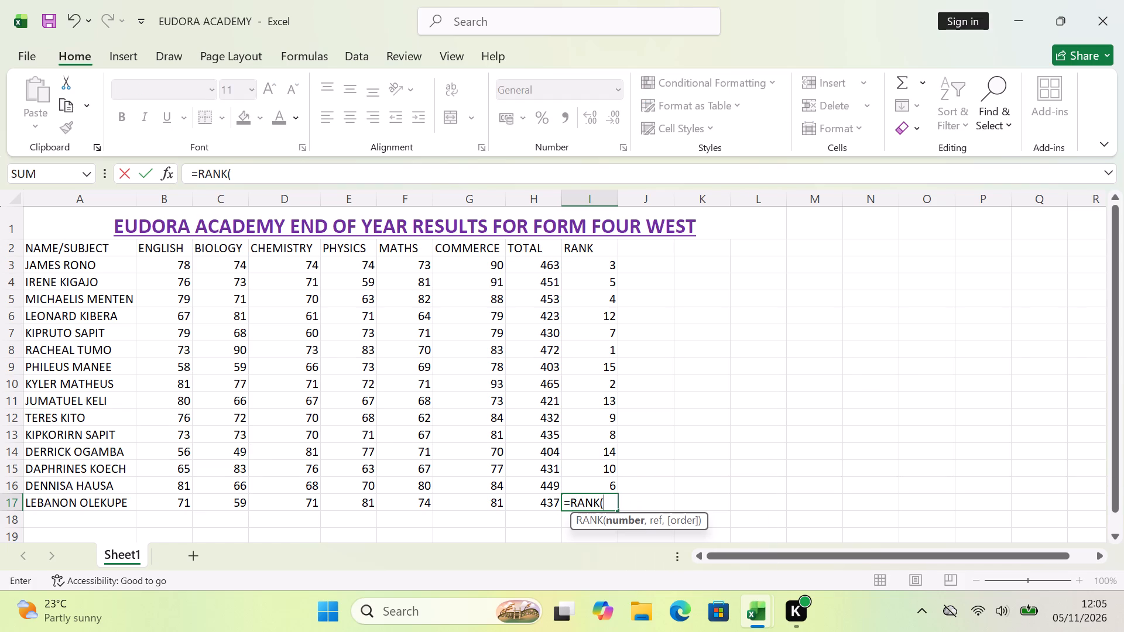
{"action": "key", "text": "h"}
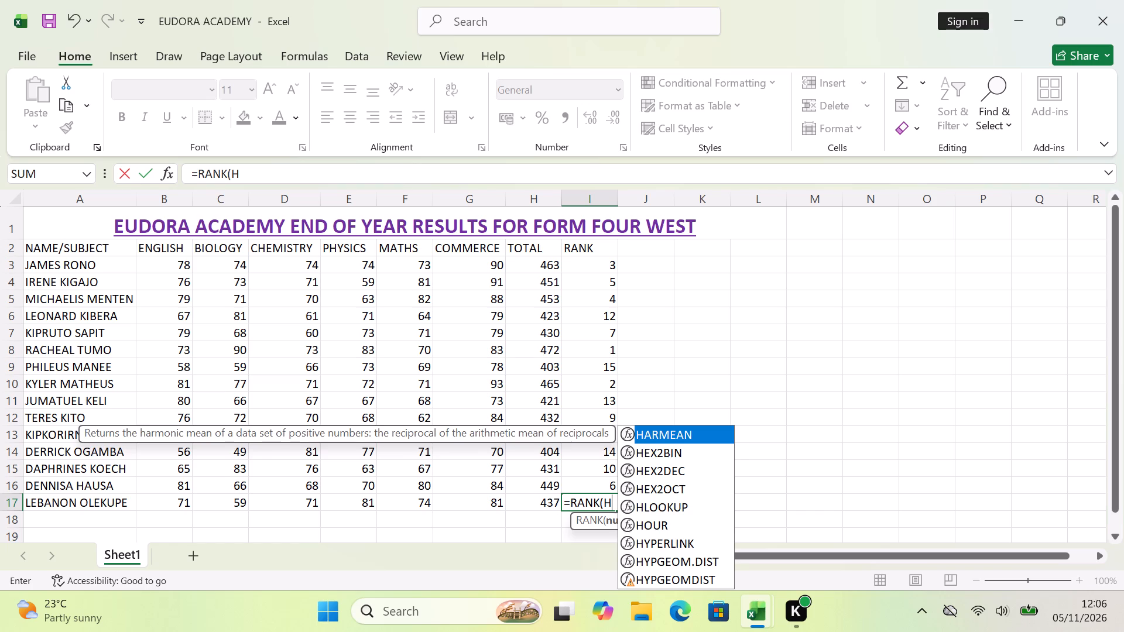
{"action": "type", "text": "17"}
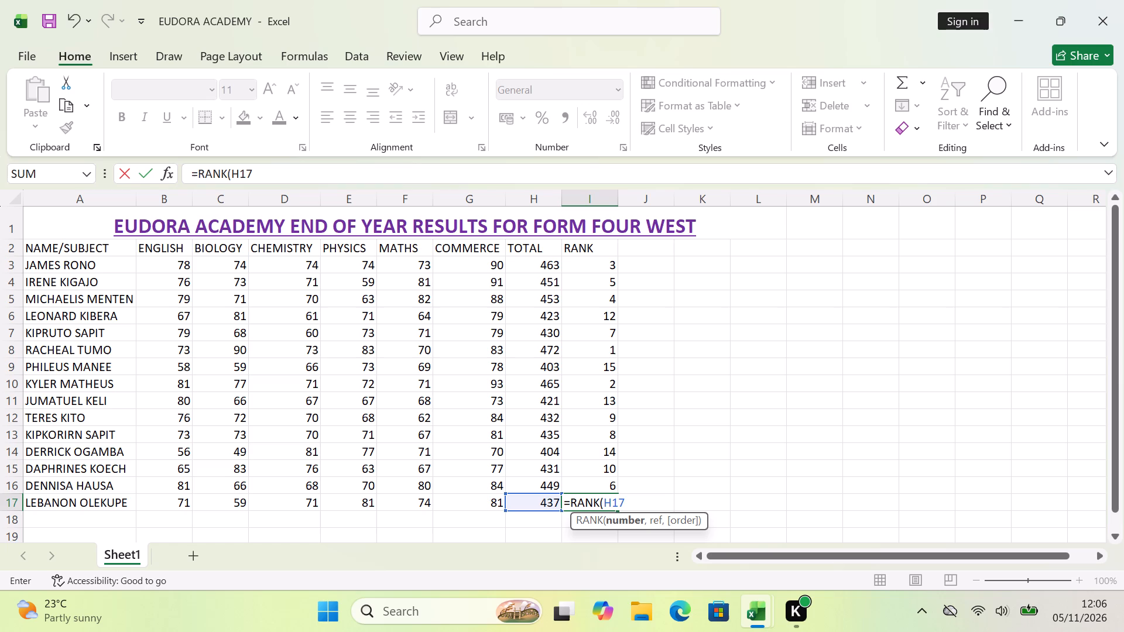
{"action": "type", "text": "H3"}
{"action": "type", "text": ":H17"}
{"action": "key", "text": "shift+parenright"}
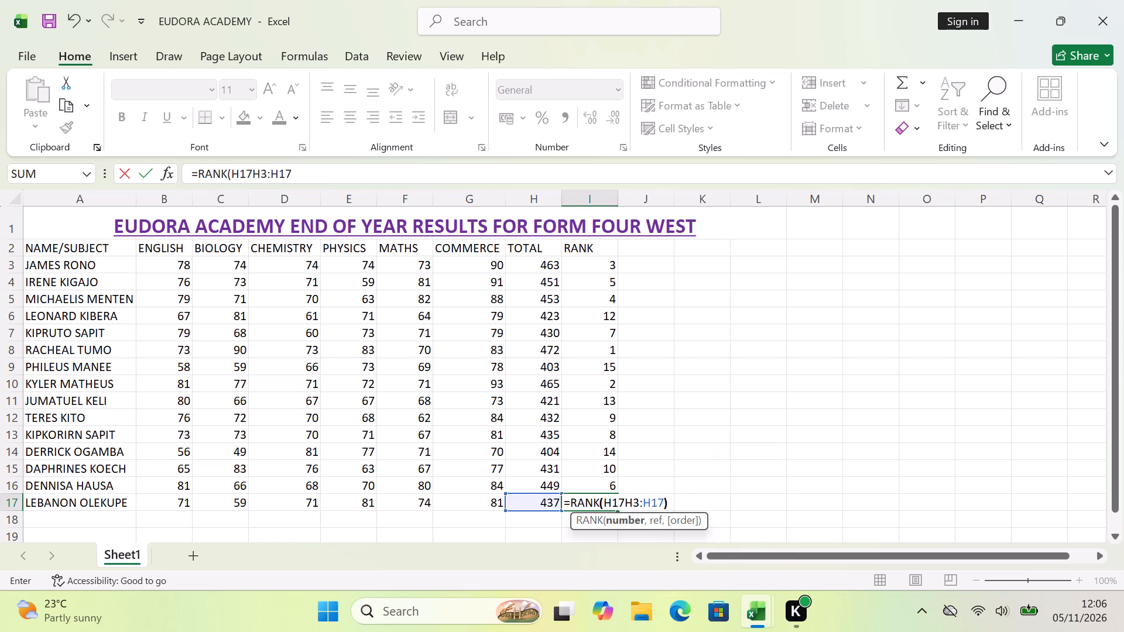
{"action": "left_click", "coordinate": [623, 499]}
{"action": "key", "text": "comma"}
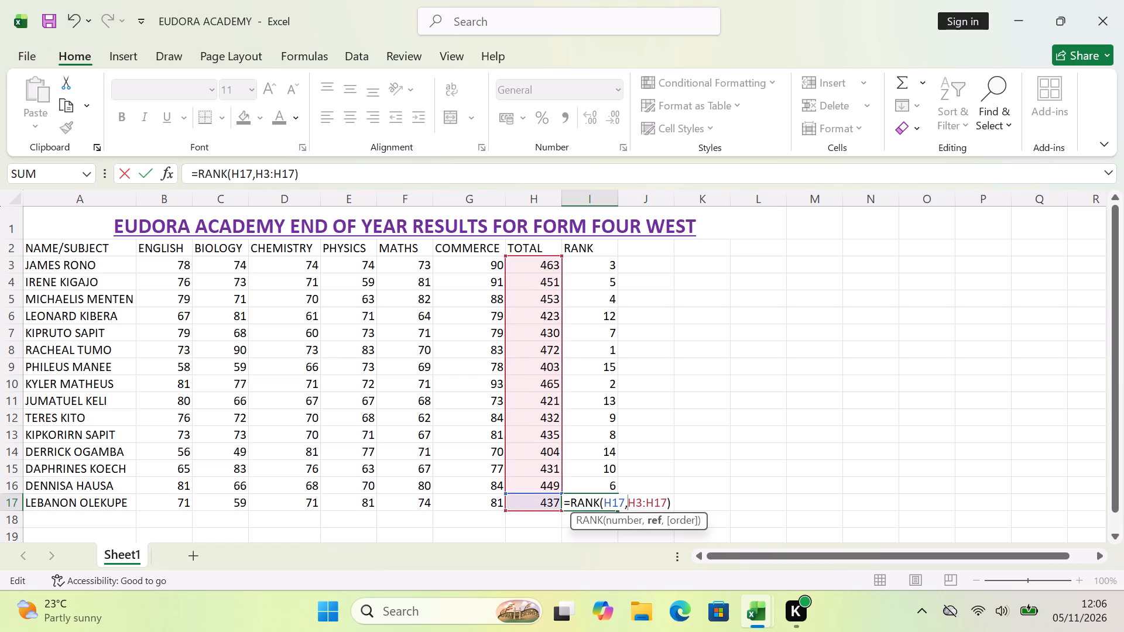
{"action": "key", "text": "Return"}
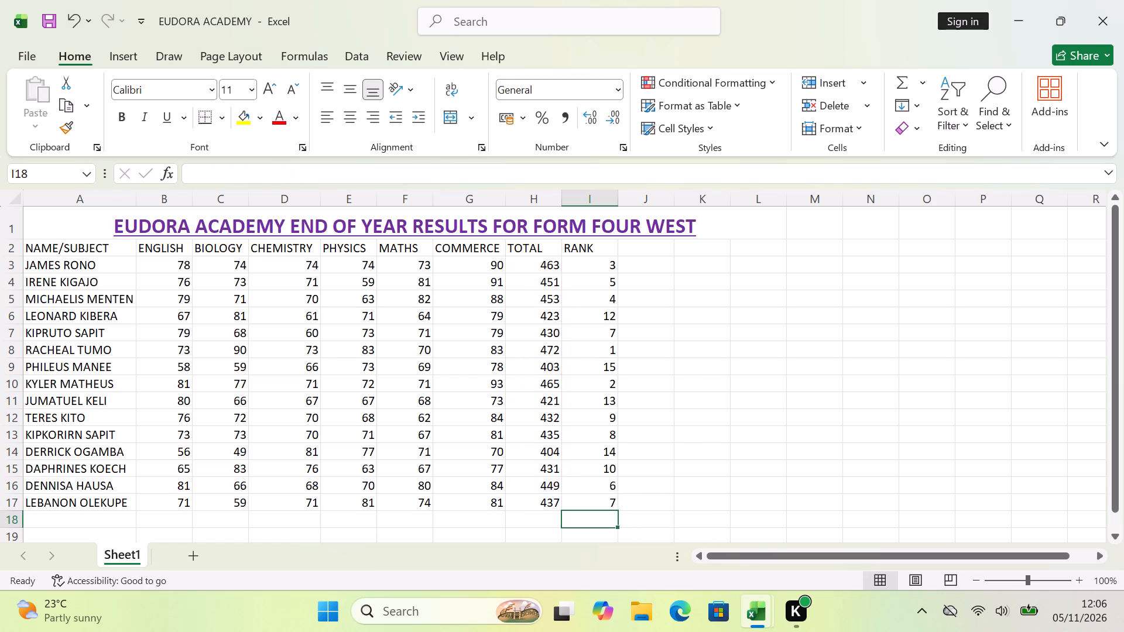
Add the column heading MEDIAN in J2, beside the RANK heading.
{"action": "left_click", "coordinate": [634, 244]}
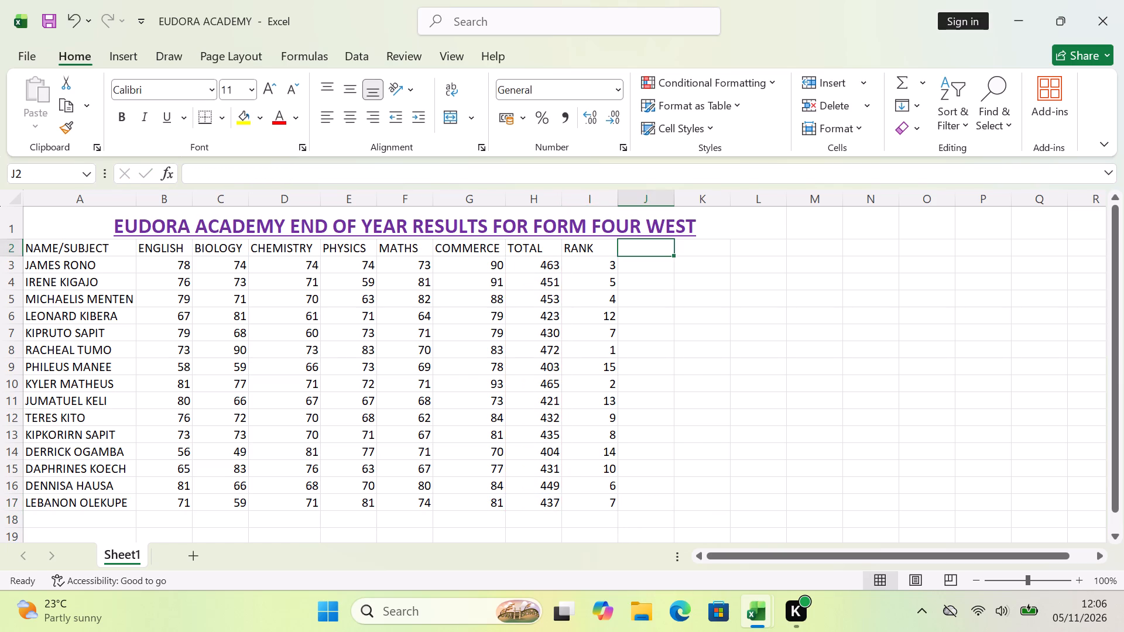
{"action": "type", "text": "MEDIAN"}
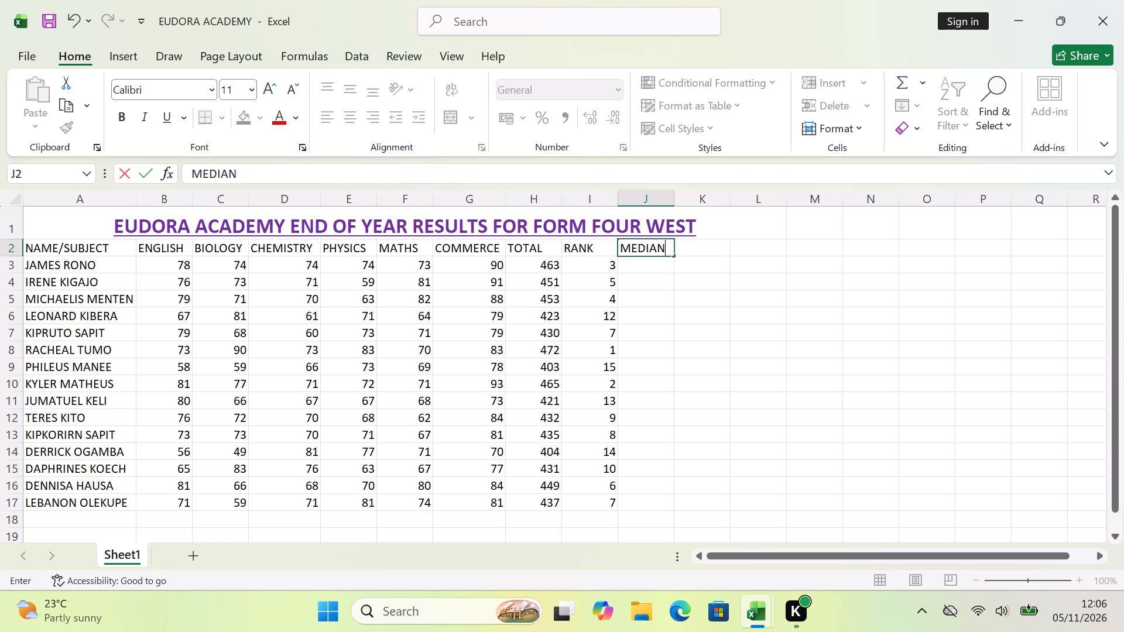
{"action": "left_click", "coordinate": [647, 263]}
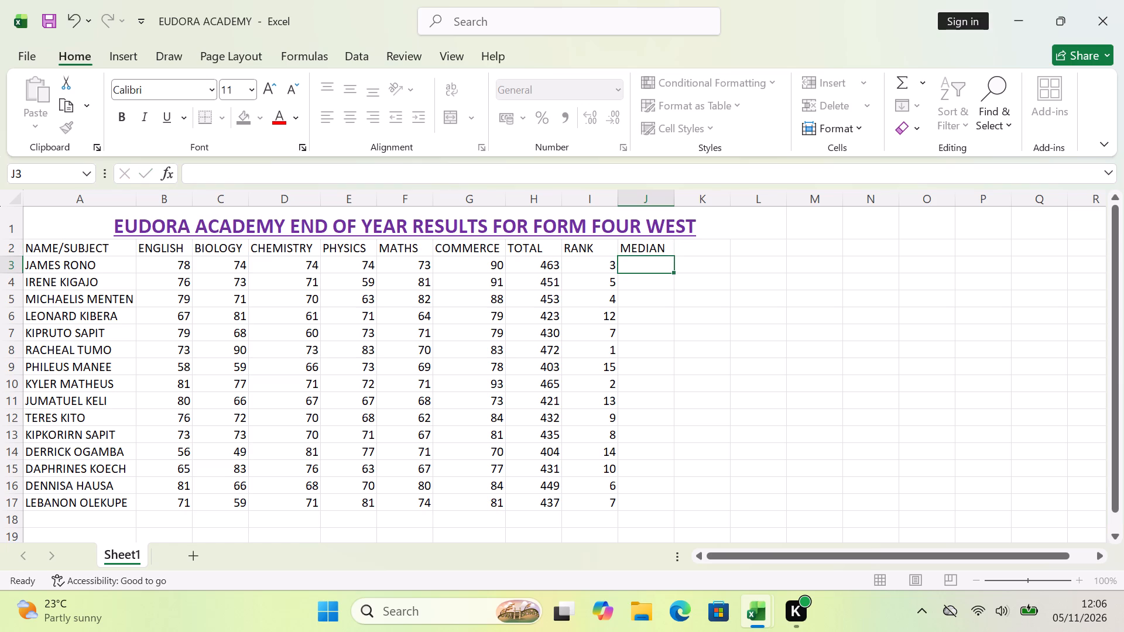
Calculate the first student's median mark in J3 with the formula =MEDIAN(B3:G3).
{"action": "left_click", "coordinate": [647, 263]}
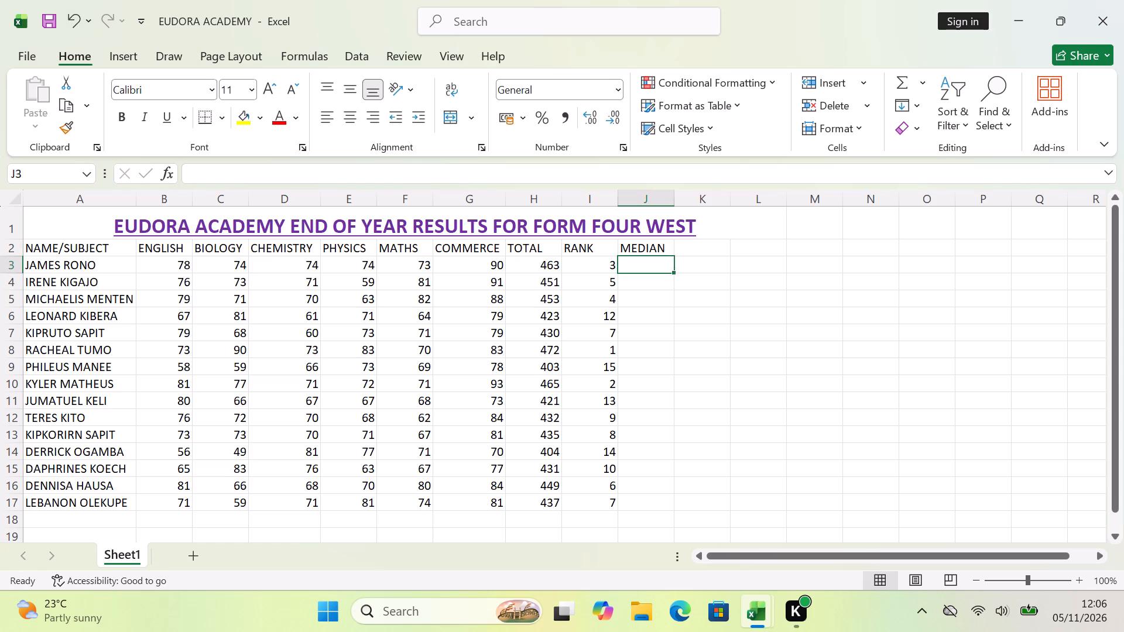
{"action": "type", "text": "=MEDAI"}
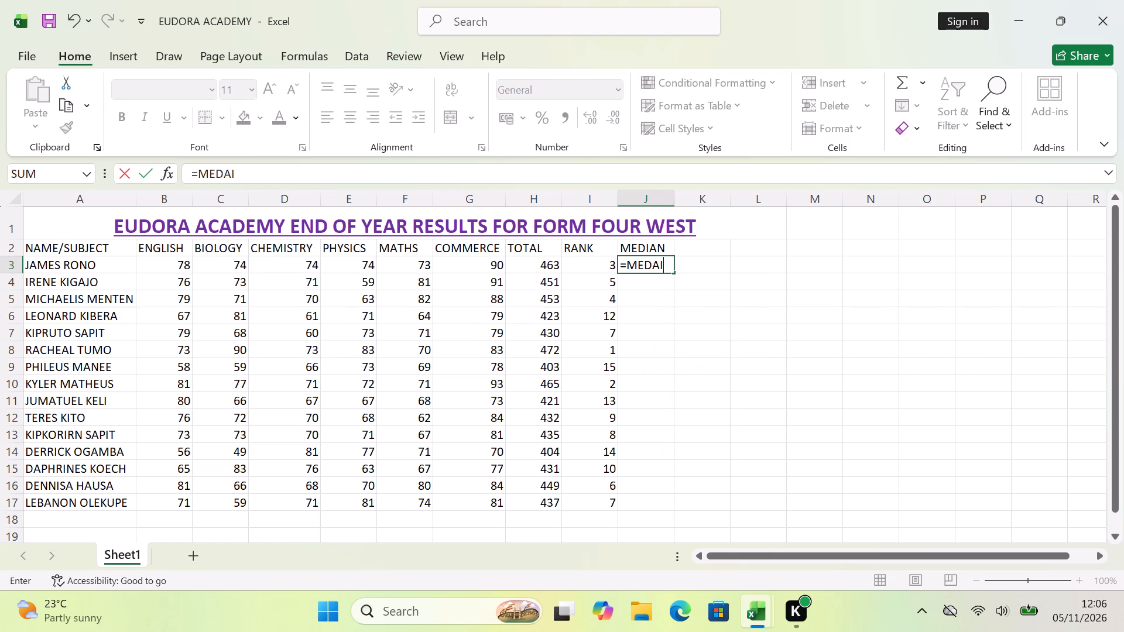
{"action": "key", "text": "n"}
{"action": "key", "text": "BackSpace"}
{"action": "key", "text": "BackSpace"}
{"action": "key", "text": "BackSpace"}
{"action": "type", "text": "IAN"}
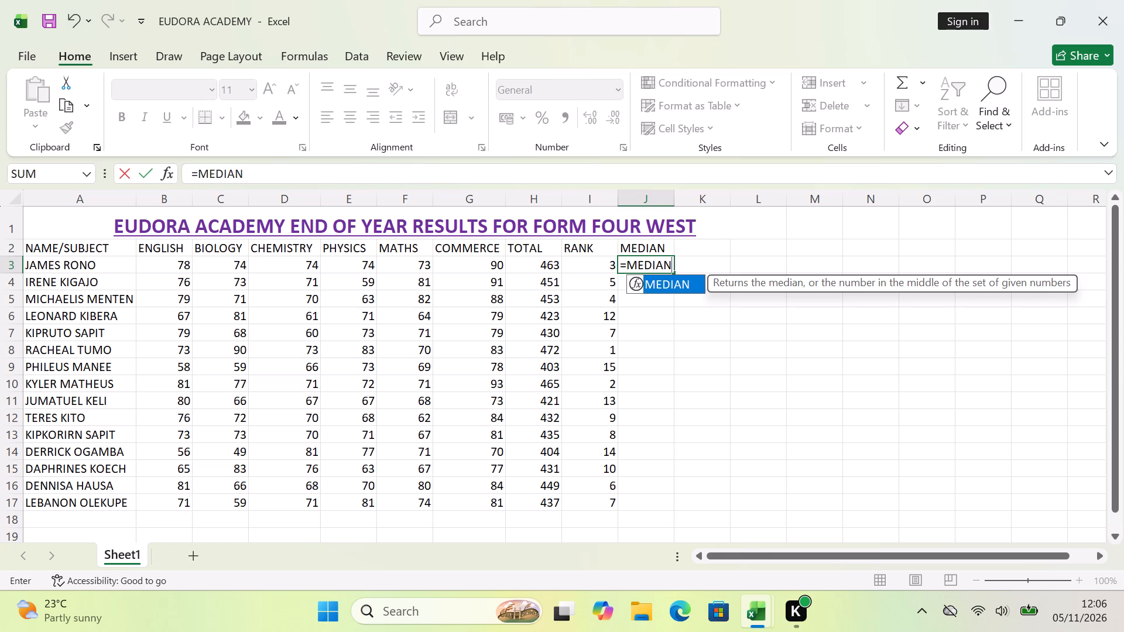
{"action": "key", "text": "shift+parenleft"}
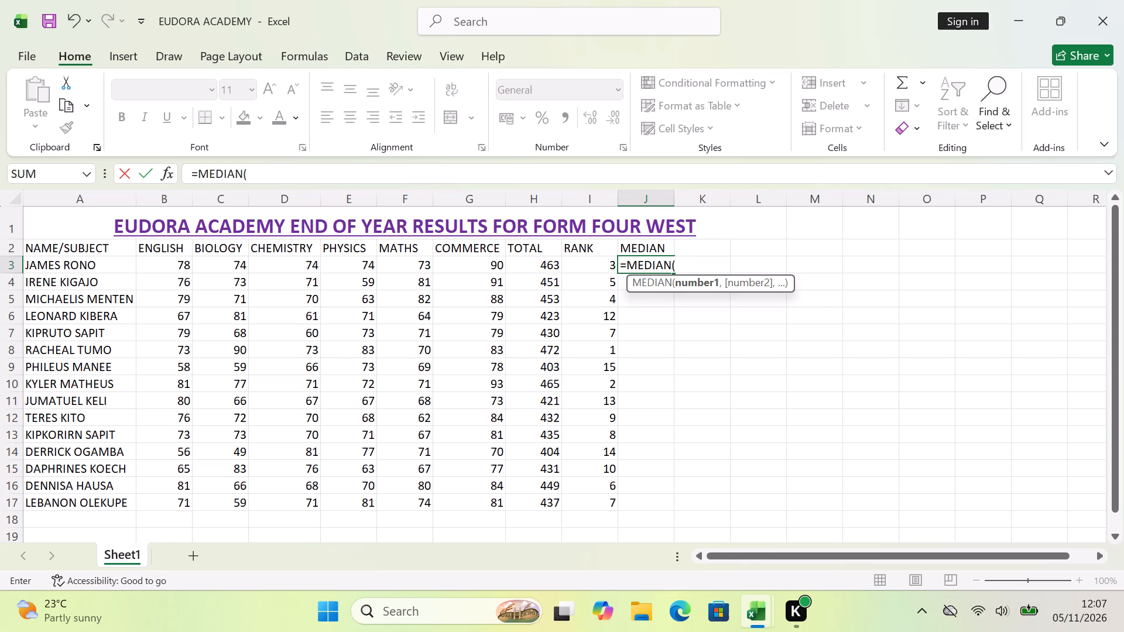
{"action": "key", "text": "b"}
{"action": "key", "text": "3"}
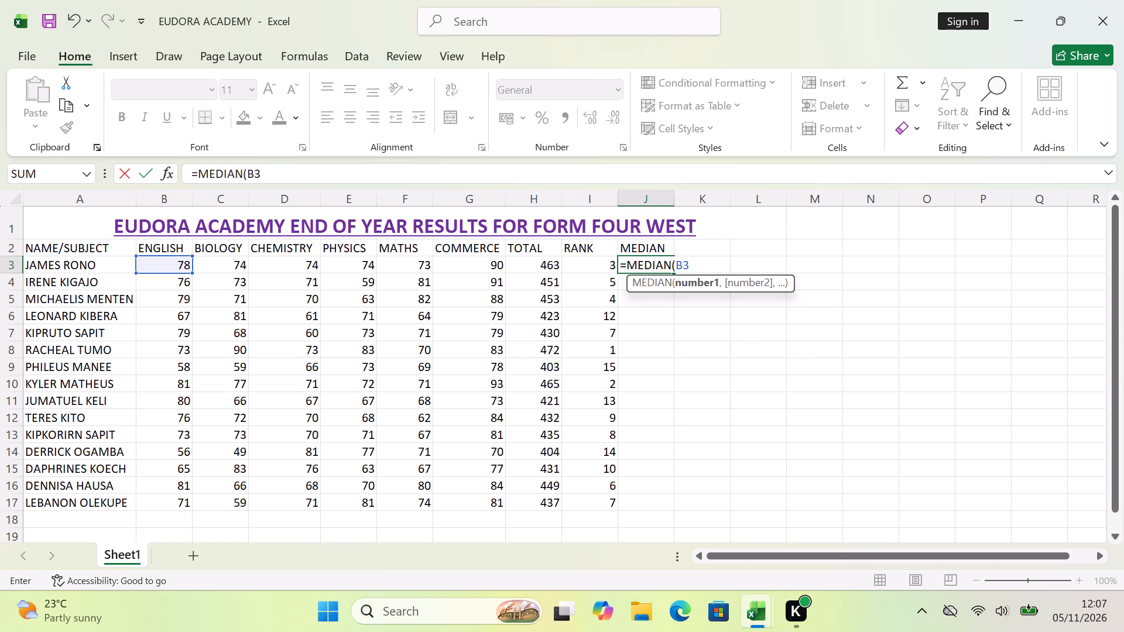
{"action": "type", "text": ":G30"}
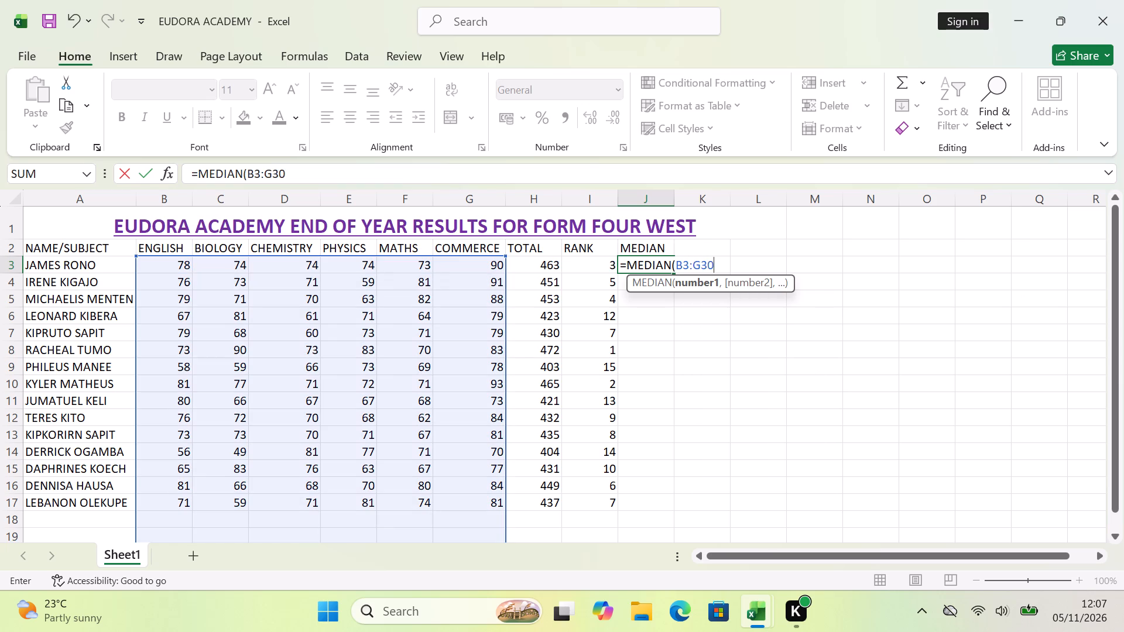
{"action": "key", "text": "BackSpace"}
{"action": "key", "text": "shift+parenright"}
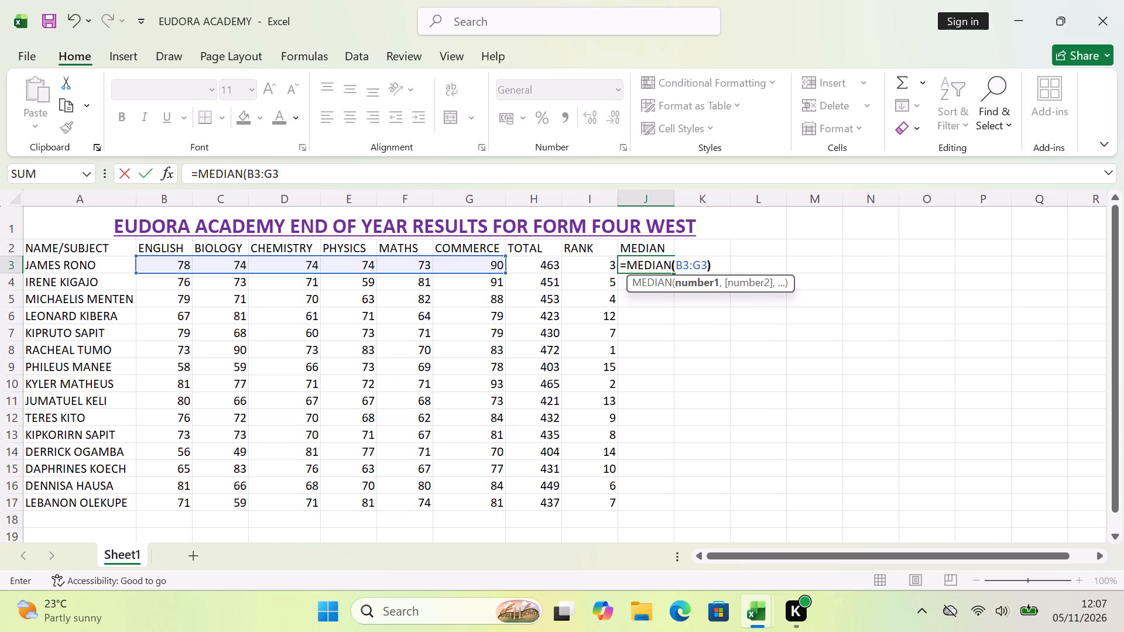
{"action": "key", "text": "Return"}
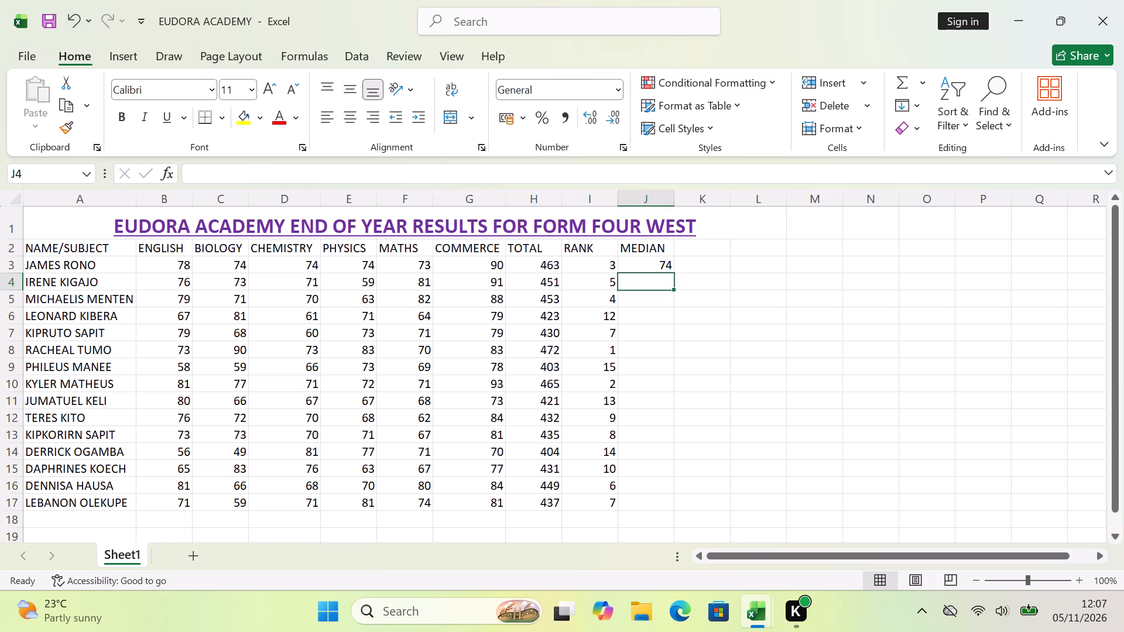
Calculate the second student's median mark in J4 with the formula =MEDIAN(B4:G4).
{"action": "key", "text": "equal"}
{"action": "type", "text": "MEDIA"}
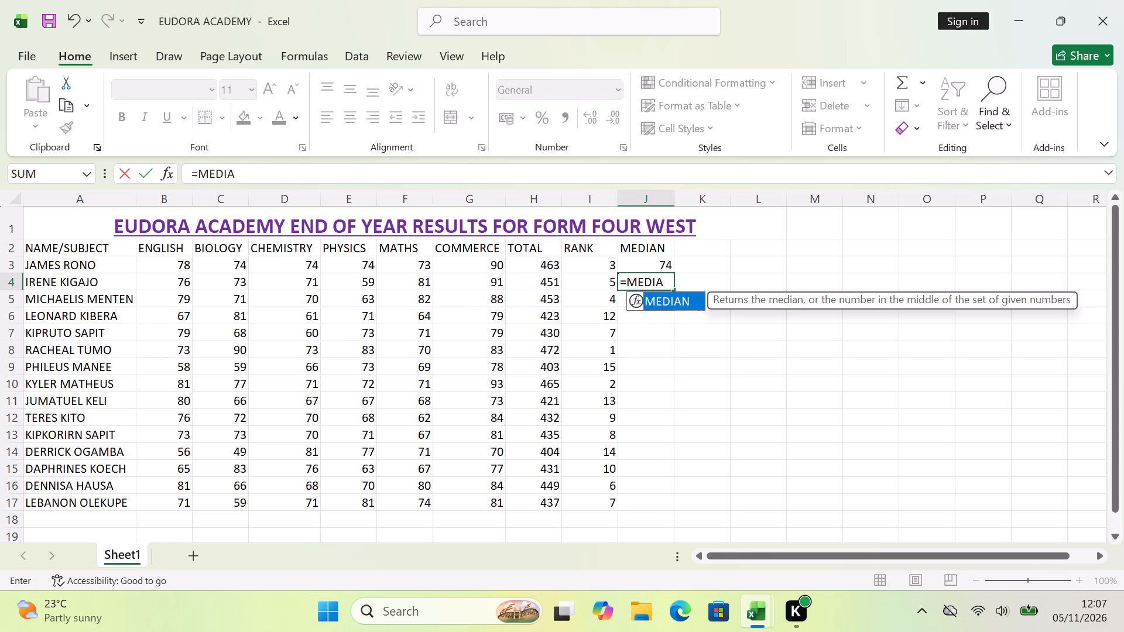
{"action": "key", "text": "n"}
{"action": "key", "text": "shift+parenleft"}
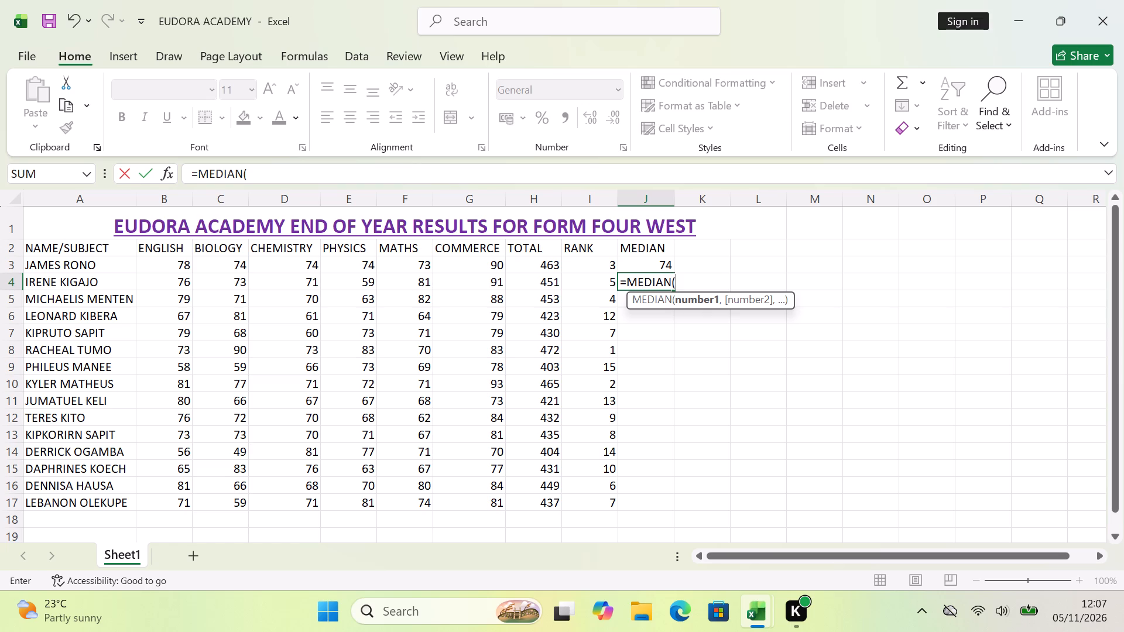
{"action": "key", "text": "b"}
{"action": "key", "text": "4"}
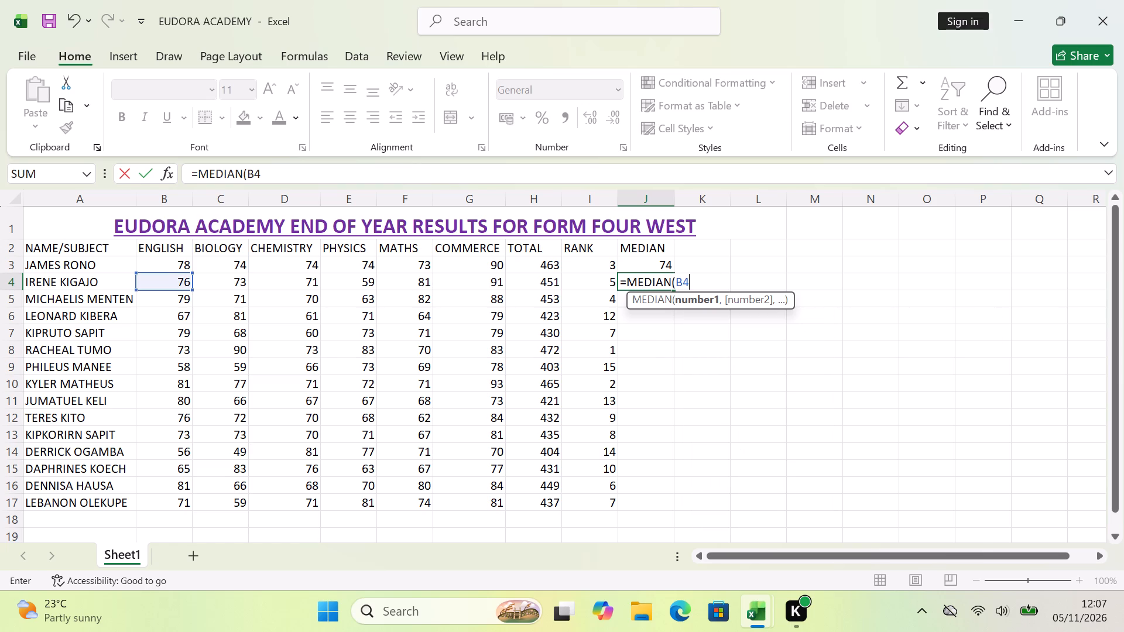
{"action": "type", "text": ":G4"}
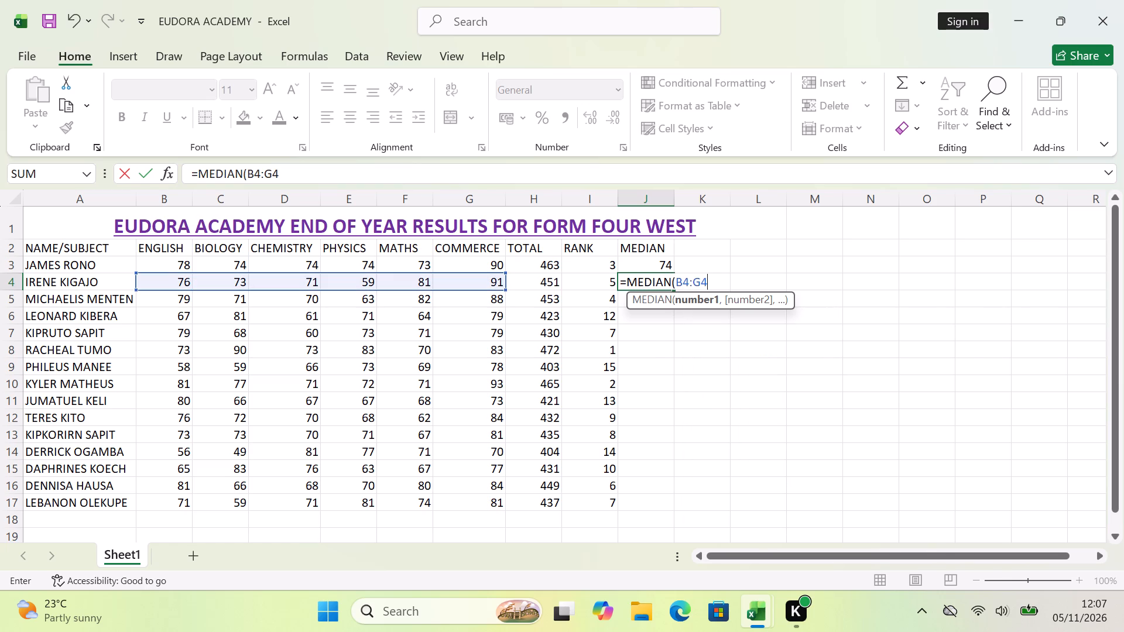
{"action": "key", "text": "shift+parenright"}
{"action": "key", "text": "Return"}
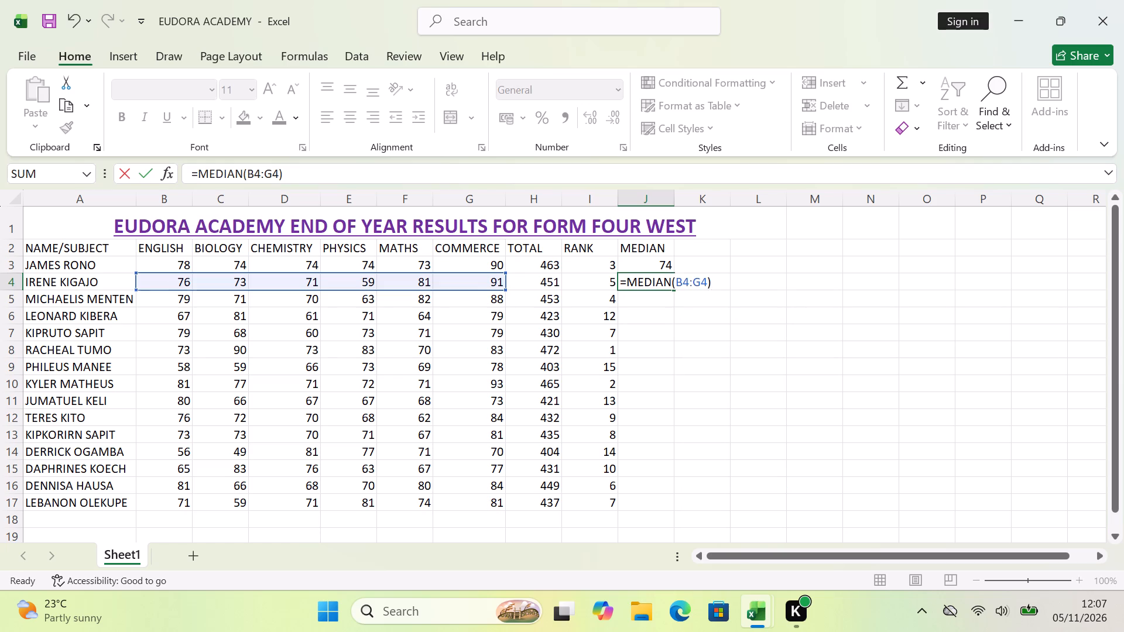
Calculate the third student's median mark in J5 with the formula =MEDIAN(B5:G5).
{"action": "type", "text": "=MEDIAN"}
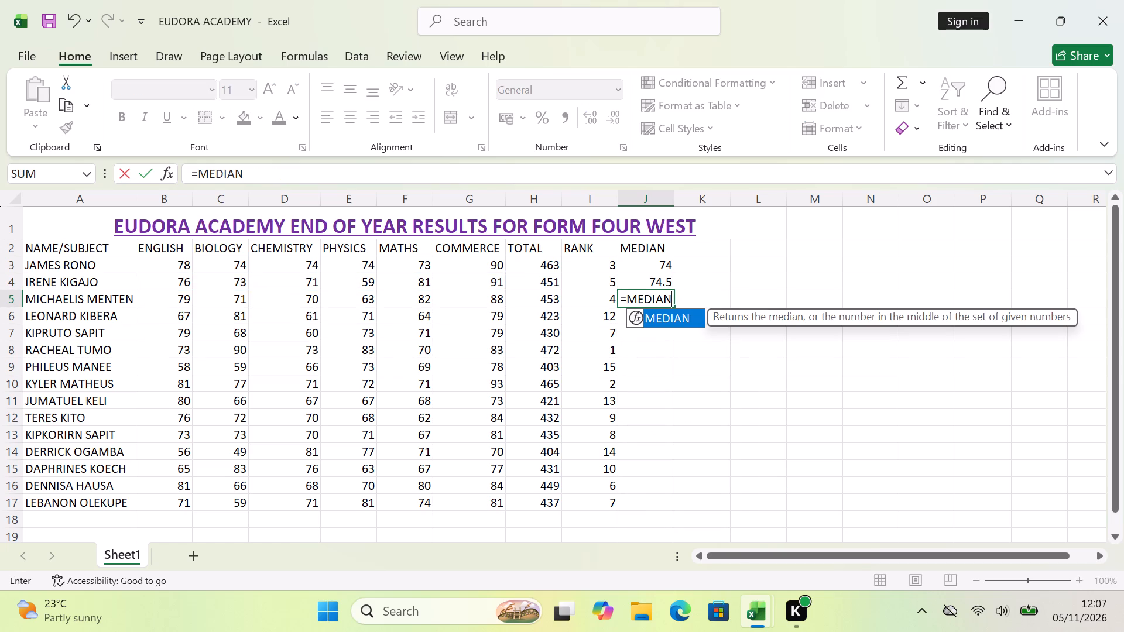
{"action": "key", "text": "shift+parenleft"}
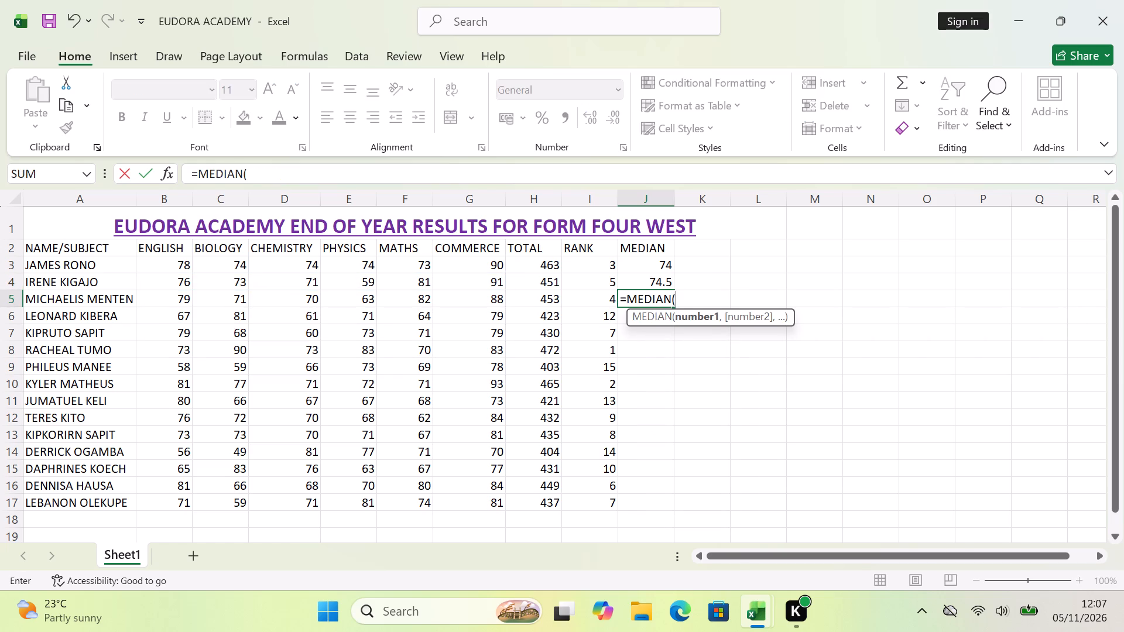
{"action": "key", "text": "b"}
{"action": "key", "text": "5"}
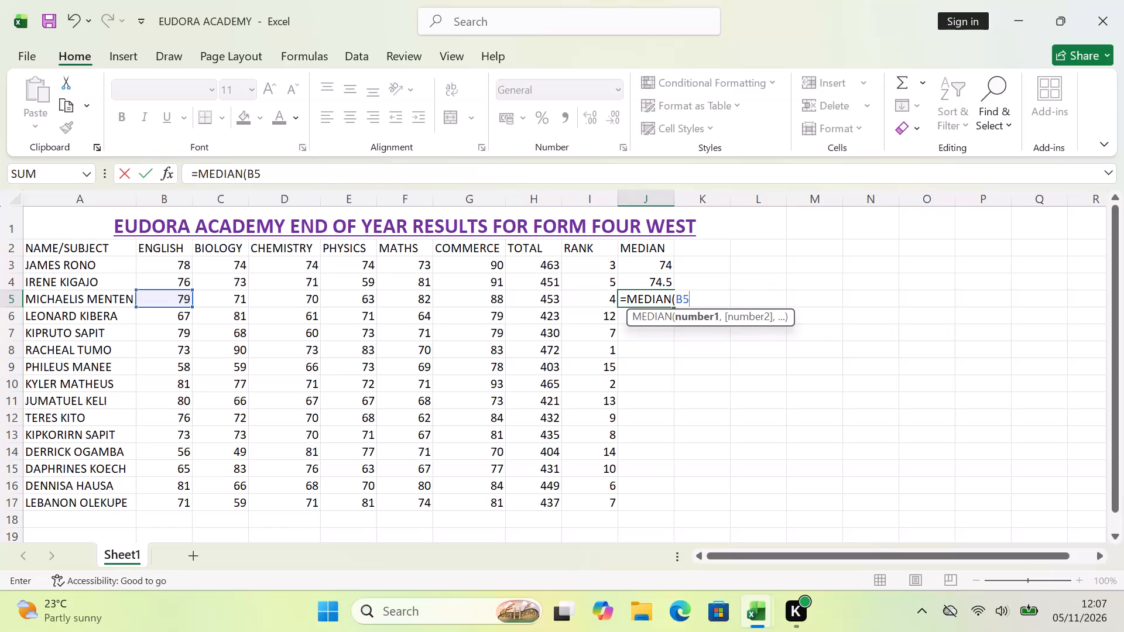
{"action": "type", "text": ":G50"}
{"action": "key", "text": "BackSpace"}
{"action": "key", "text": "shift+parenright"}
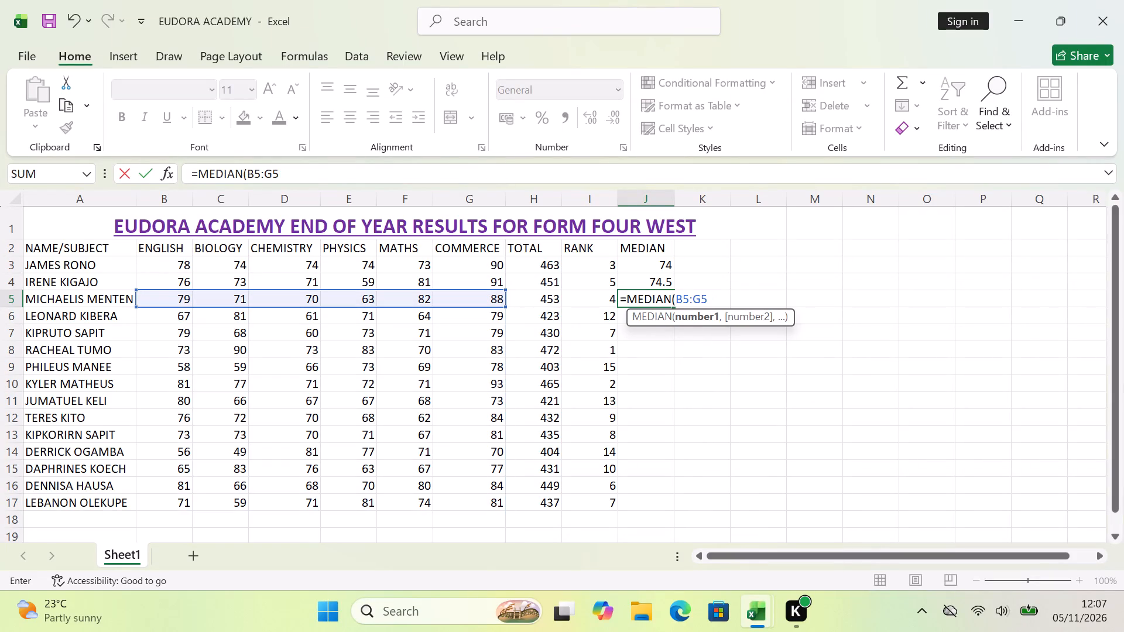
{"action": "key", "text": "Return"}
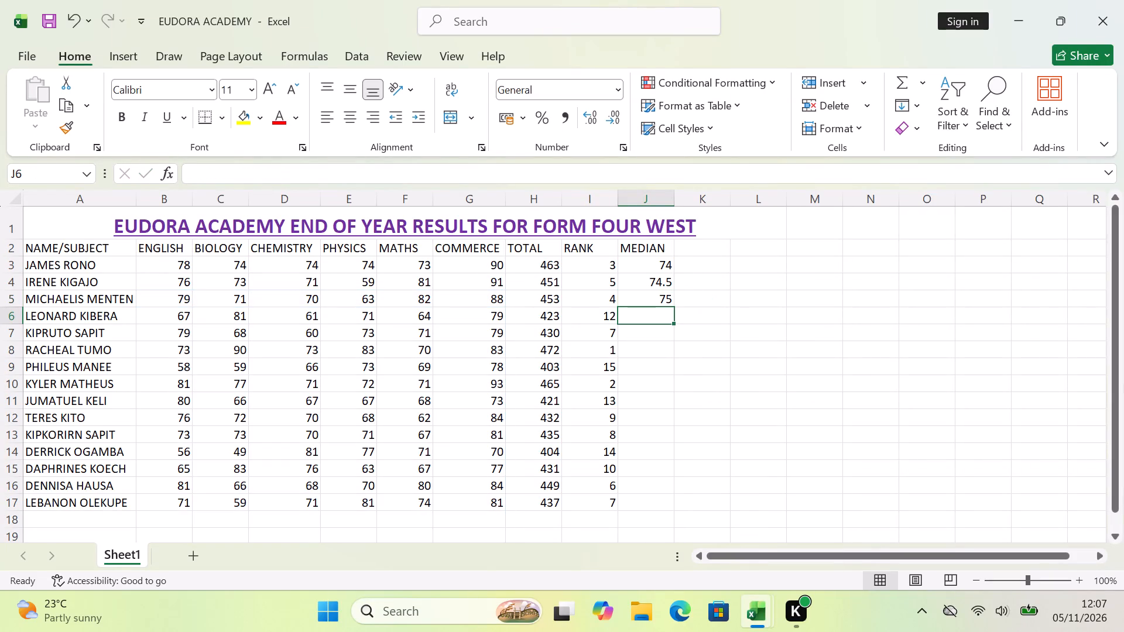
Calculate the fourth student's median mark in J6 with the formula =MEDIAN(B6:G6).
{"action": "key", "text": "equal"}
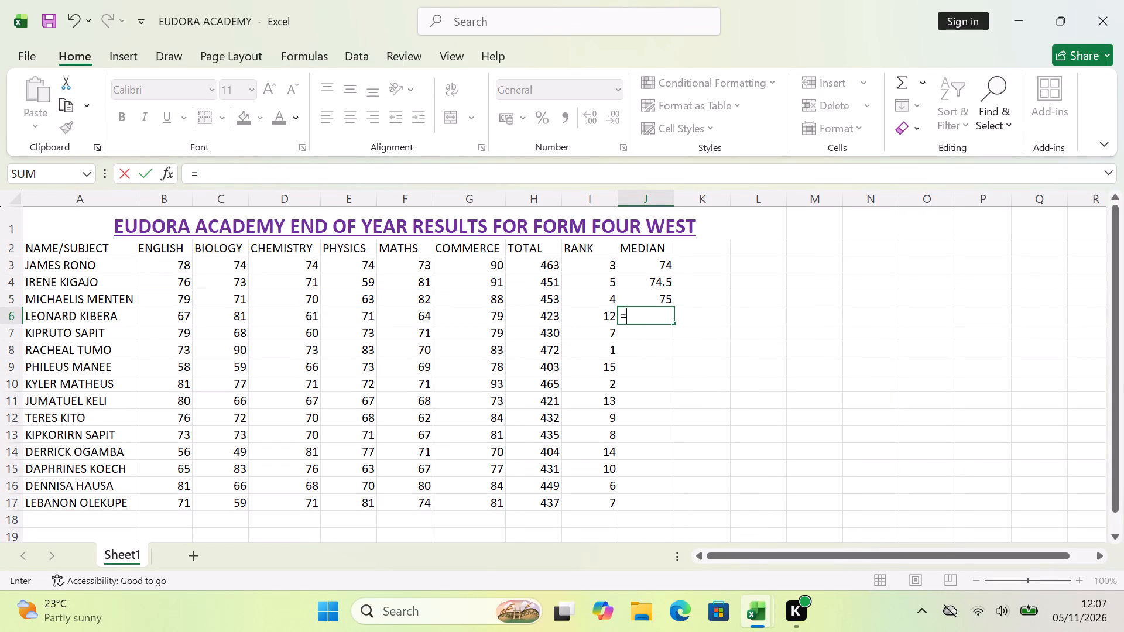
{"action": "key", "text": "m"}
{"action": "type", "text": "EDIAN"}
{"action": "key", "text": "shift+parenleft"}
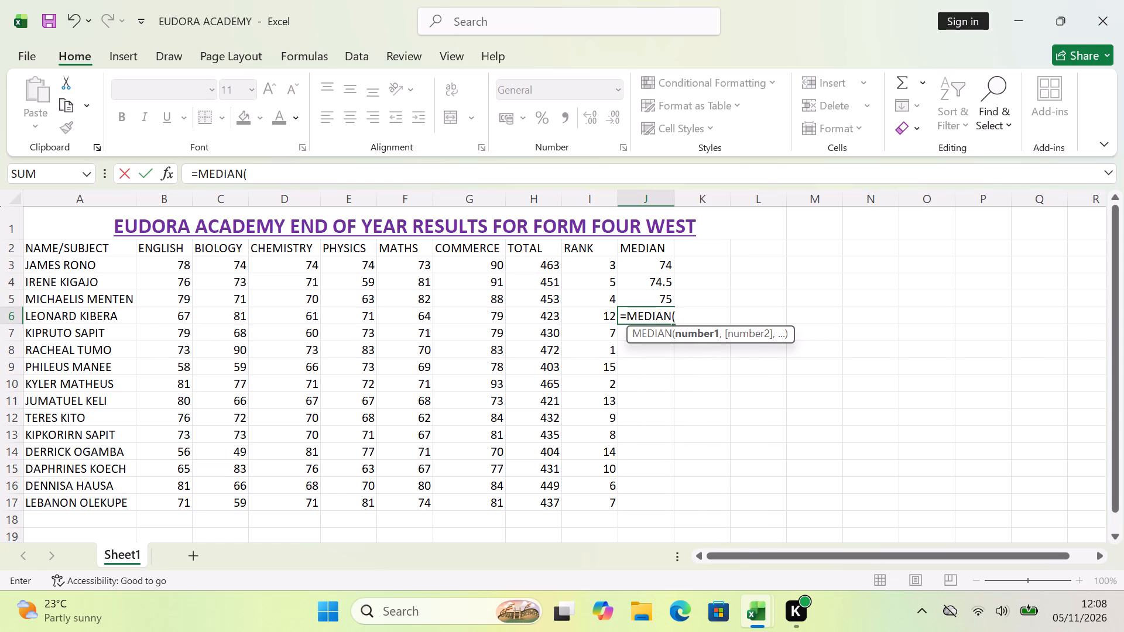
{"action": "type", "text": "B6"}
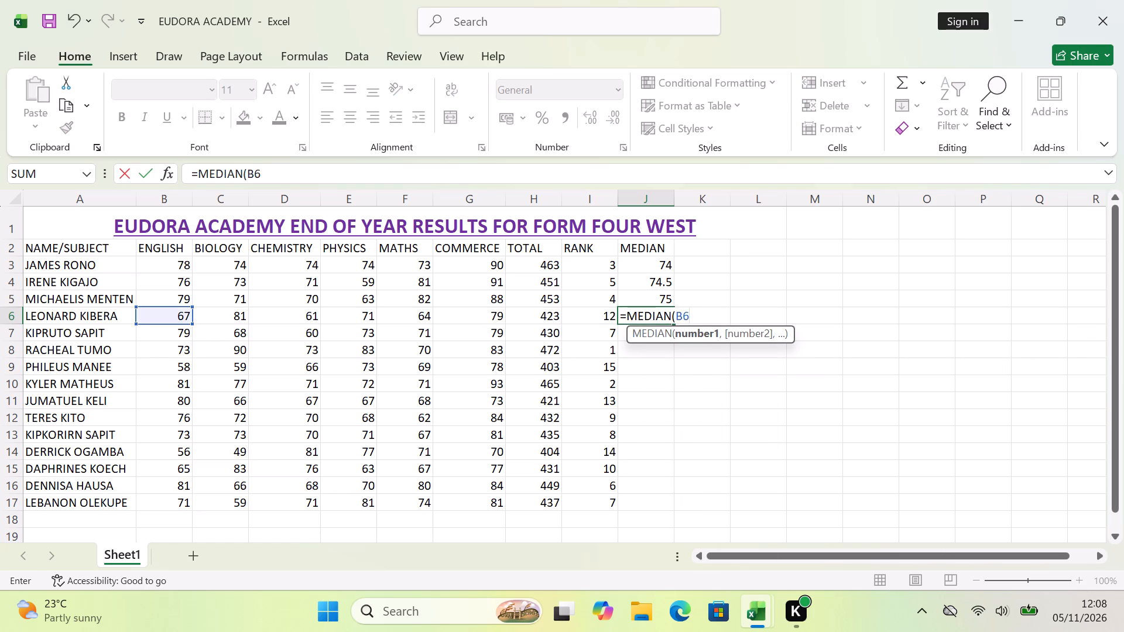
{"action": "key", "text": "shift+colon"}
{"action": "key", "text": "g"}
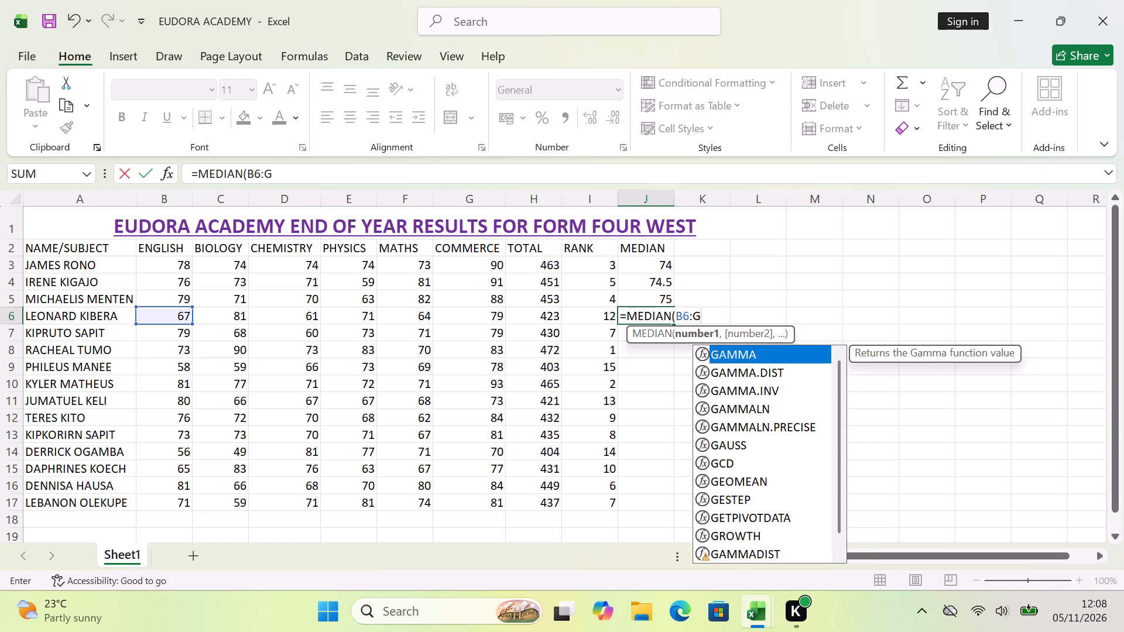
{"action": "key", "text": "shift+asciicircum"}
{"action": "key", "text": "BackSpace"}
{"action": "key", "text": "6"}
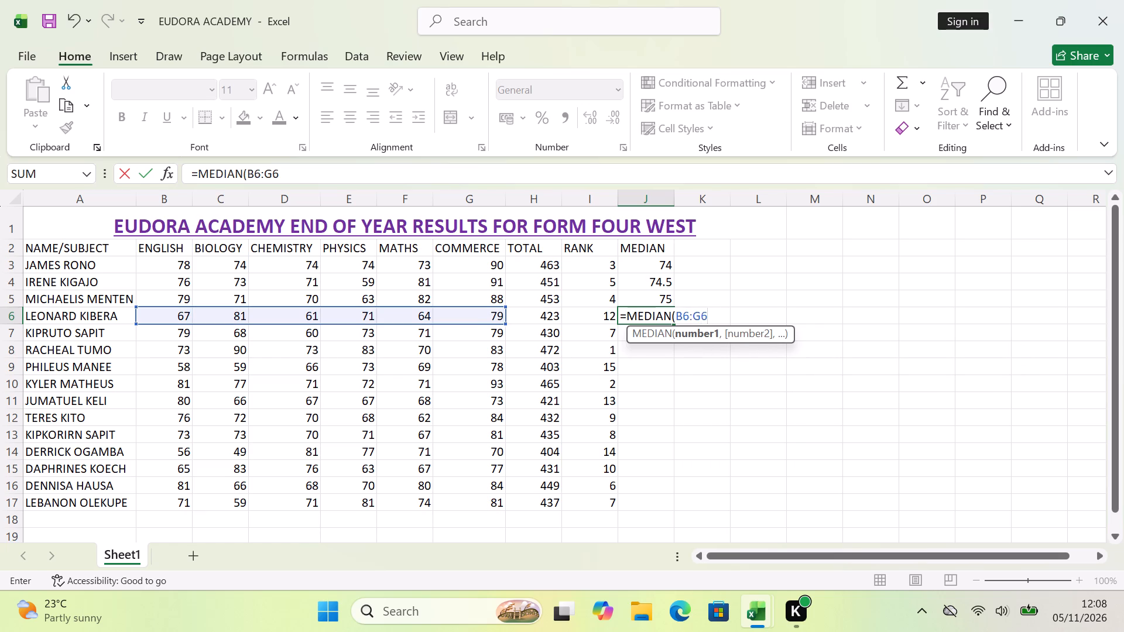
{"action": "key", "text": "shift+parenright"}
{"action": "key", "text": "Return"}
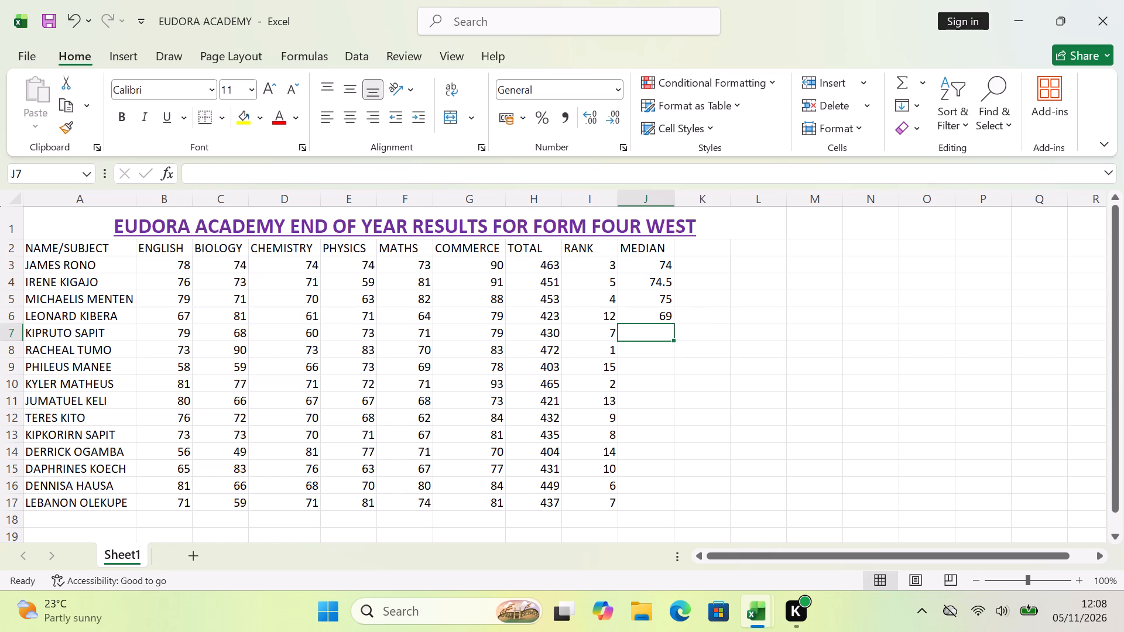
Calculate the fifth student's median mark in J7 with the formula =MEDIAN(B7:G7).
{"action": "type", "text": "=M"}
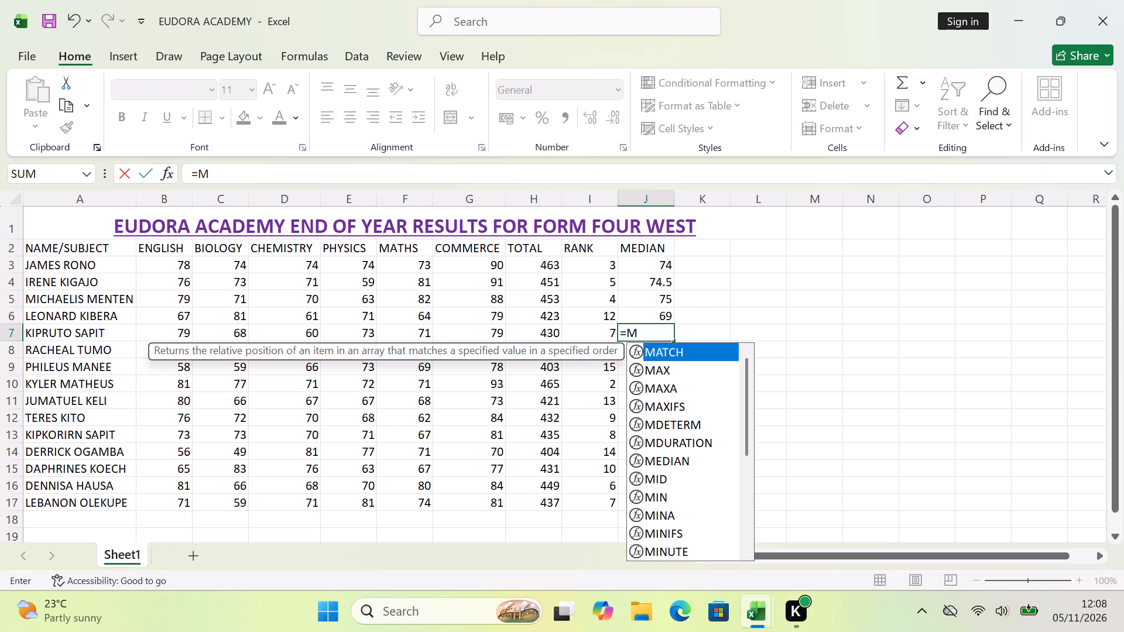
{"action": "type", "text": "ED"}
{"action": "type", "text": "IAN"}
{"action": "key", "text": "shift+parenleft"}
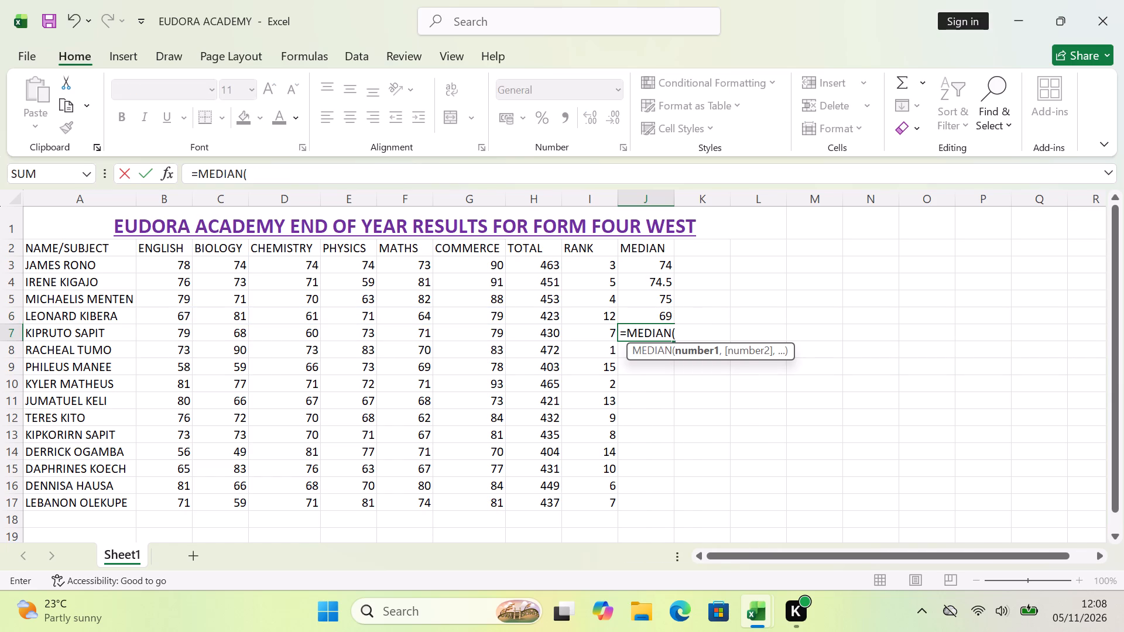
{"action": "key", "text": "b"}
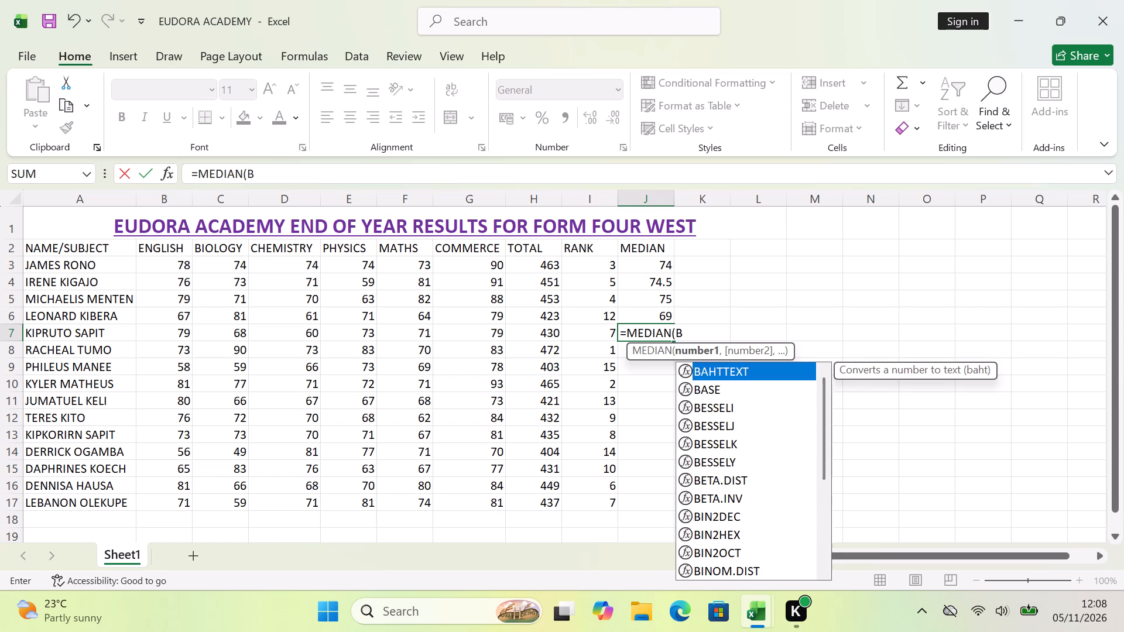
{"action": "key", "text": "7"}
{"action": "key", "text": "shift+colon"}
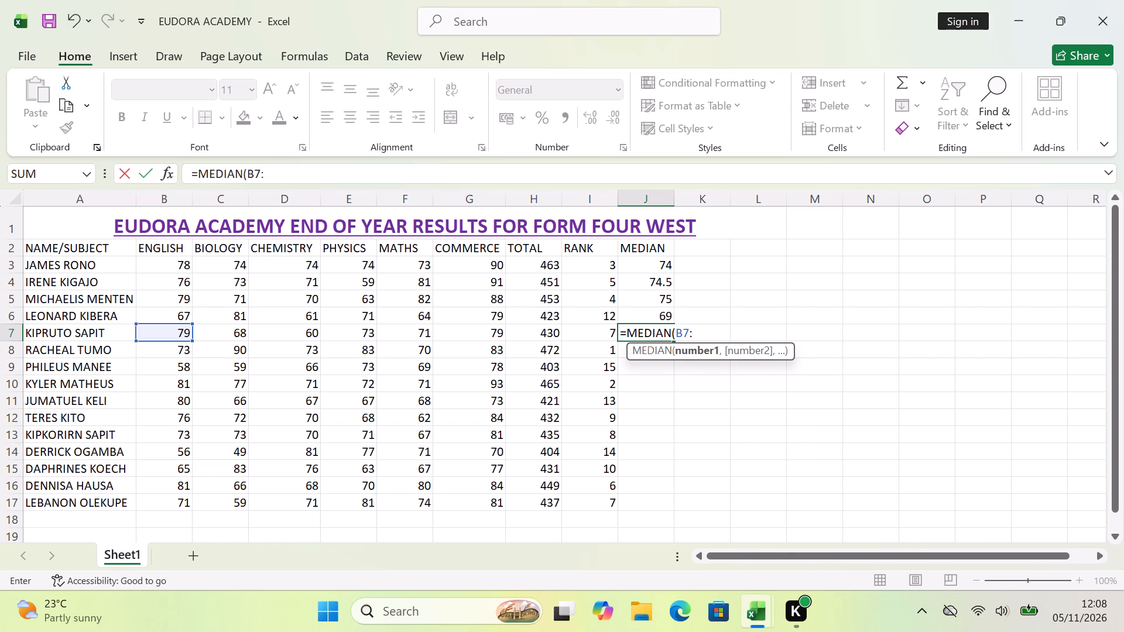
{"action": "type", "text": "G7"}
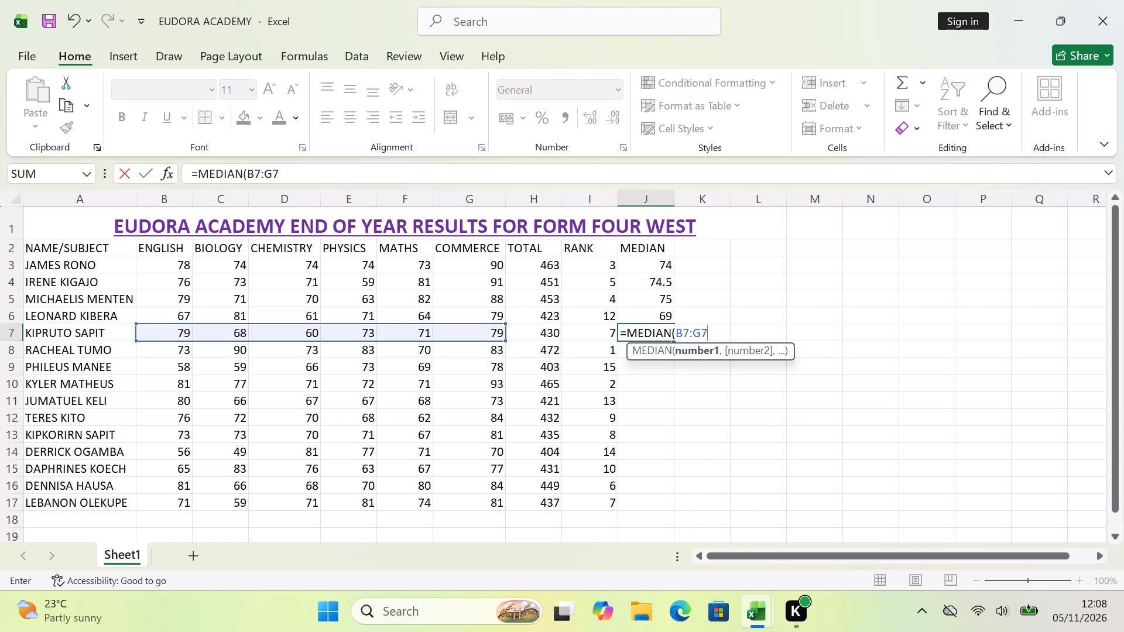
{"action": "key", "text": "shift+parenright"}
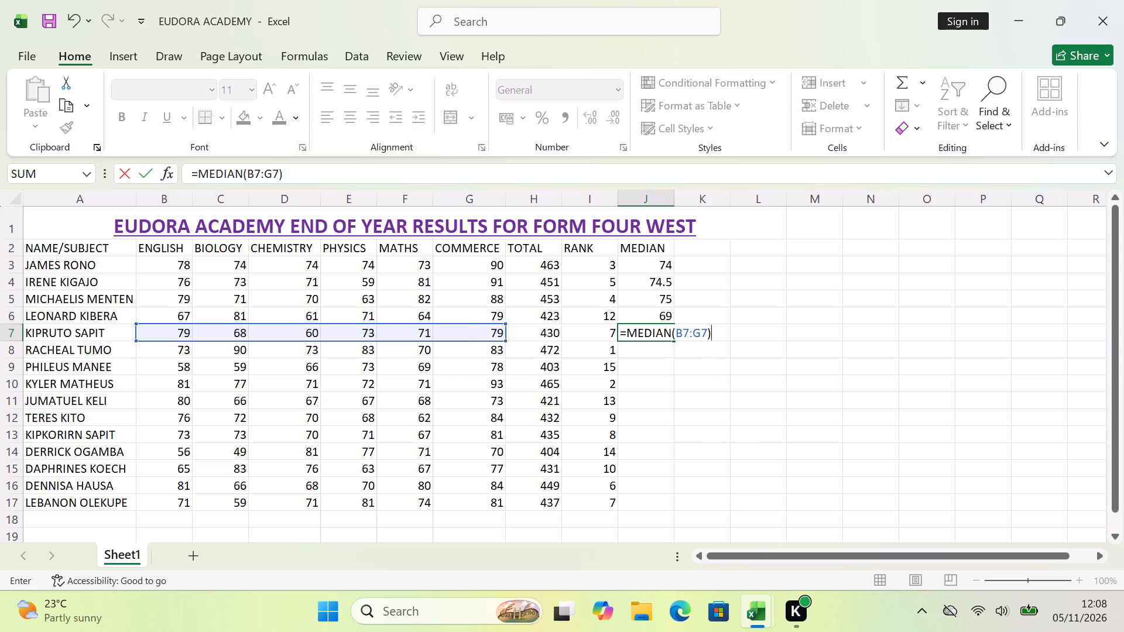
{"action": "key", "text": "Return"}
Calculate the sixth student's median mark in J8 with the formula =MEDIAN(B8:G8).
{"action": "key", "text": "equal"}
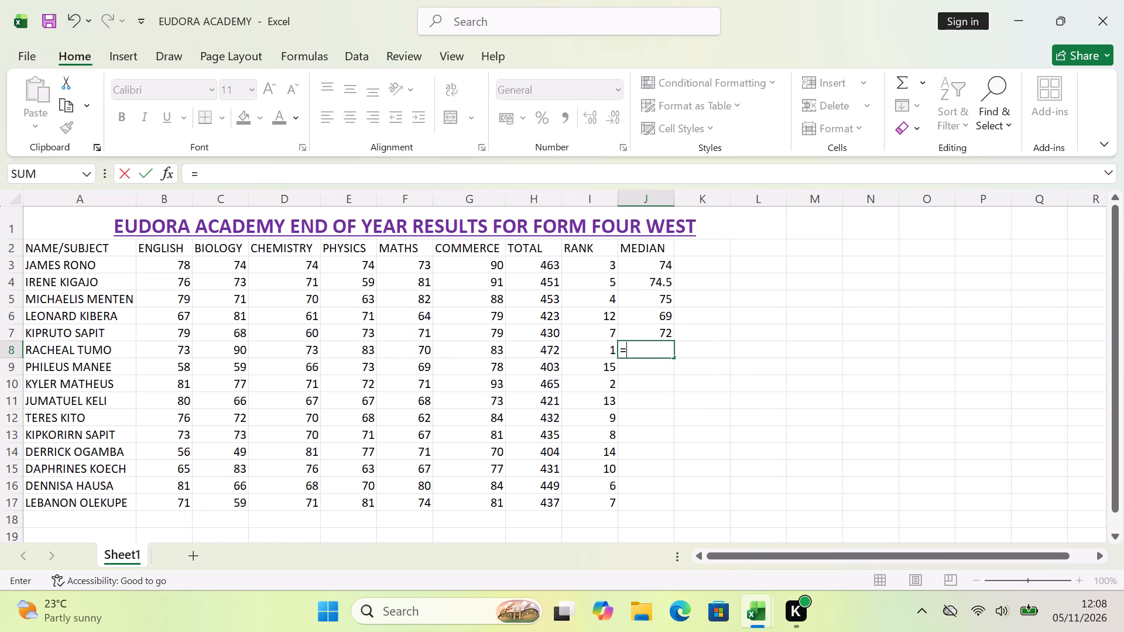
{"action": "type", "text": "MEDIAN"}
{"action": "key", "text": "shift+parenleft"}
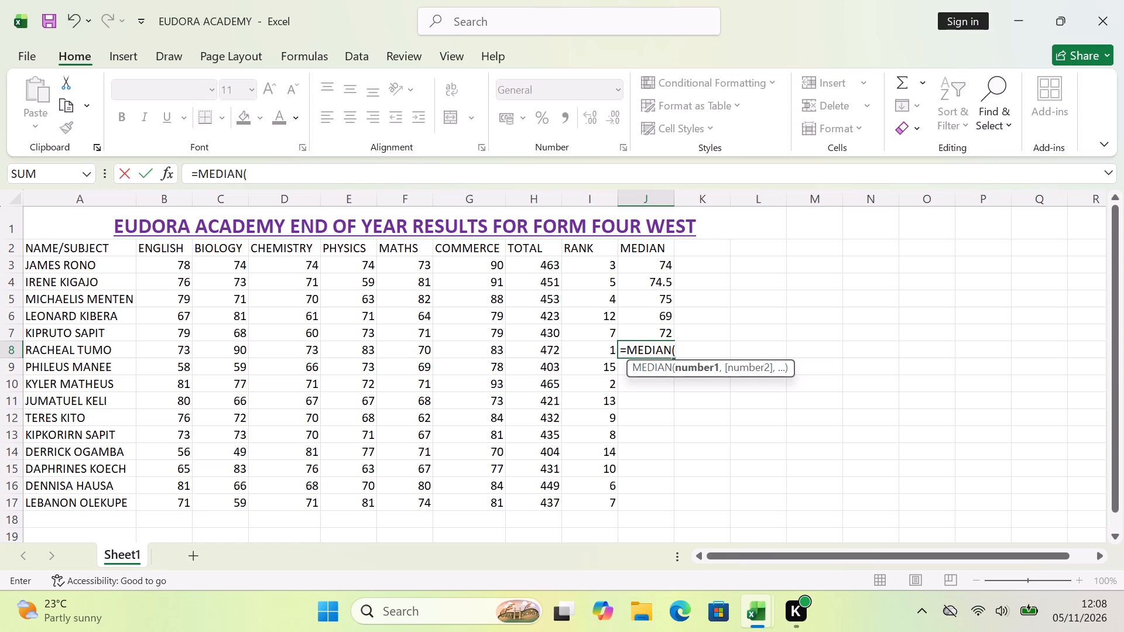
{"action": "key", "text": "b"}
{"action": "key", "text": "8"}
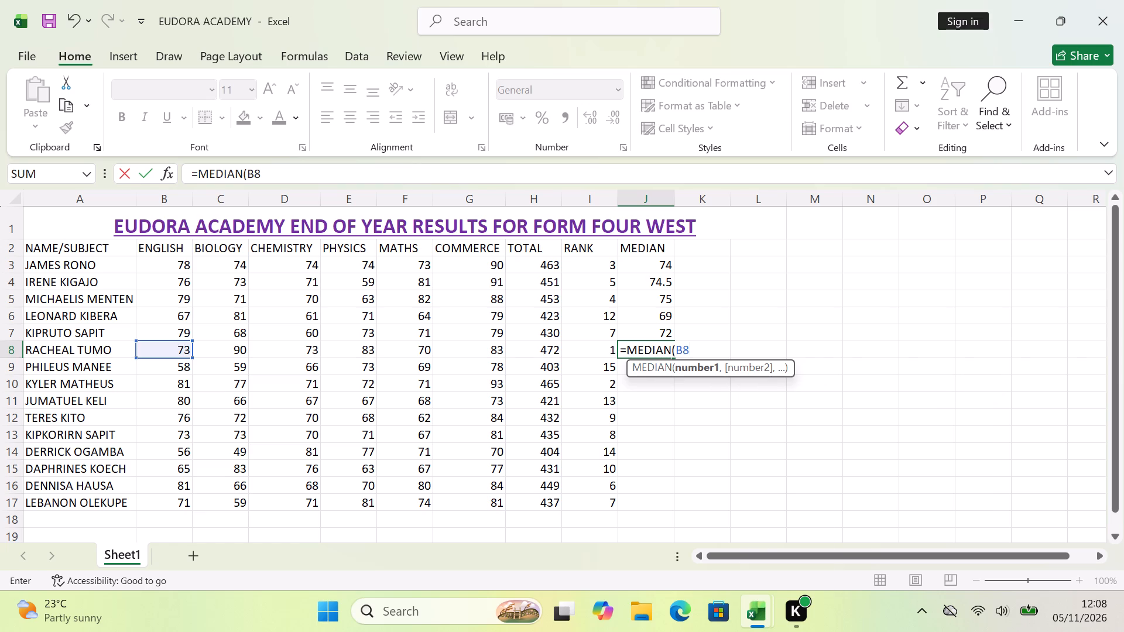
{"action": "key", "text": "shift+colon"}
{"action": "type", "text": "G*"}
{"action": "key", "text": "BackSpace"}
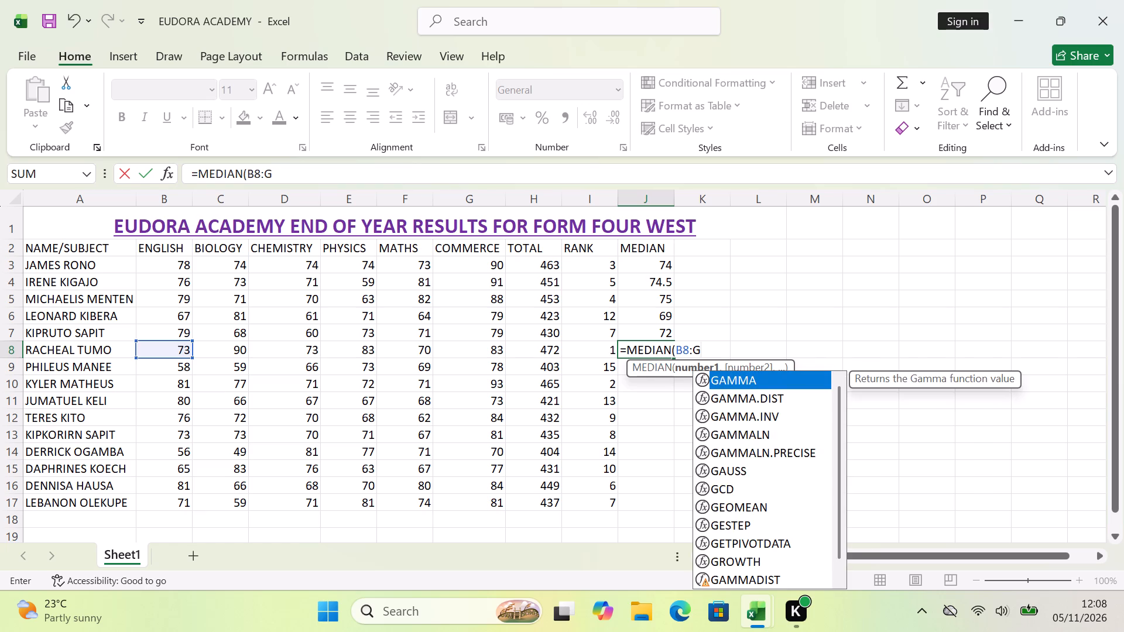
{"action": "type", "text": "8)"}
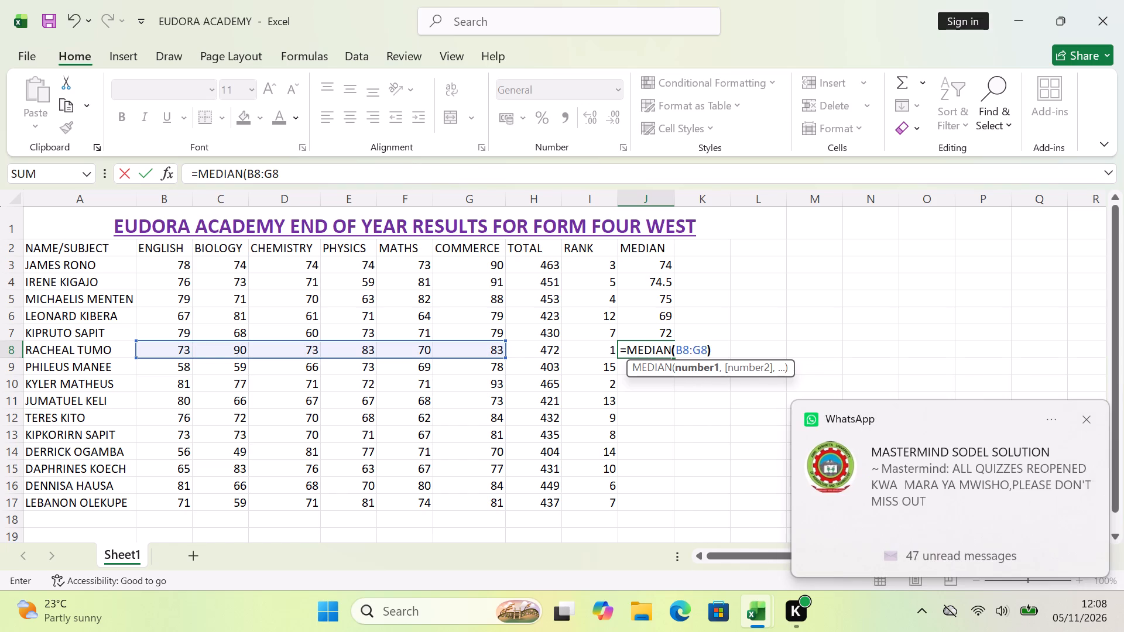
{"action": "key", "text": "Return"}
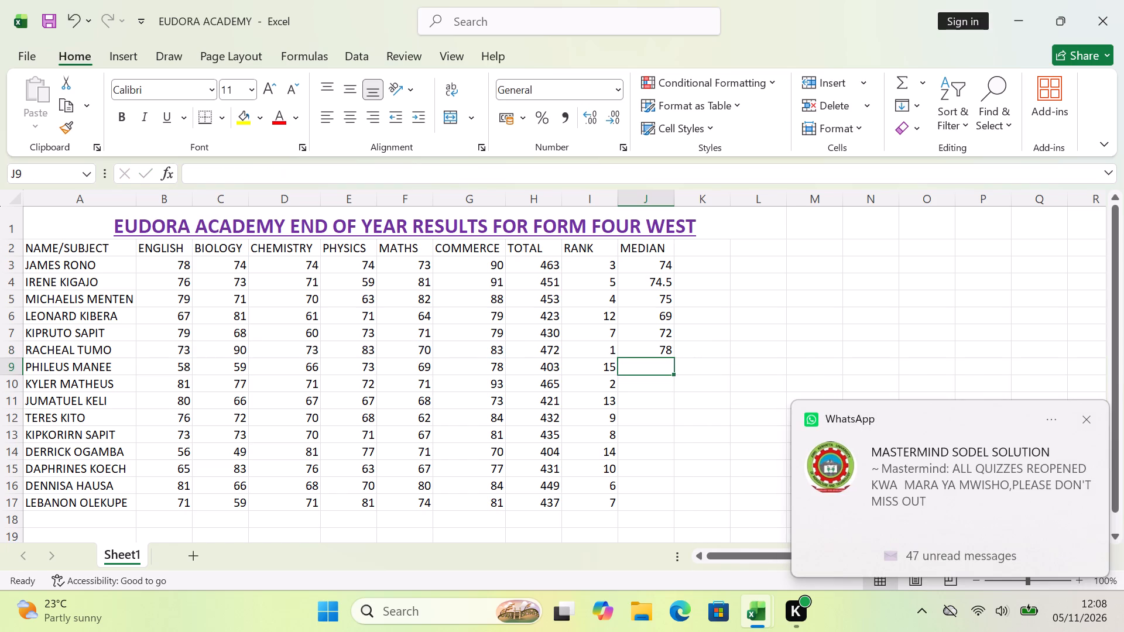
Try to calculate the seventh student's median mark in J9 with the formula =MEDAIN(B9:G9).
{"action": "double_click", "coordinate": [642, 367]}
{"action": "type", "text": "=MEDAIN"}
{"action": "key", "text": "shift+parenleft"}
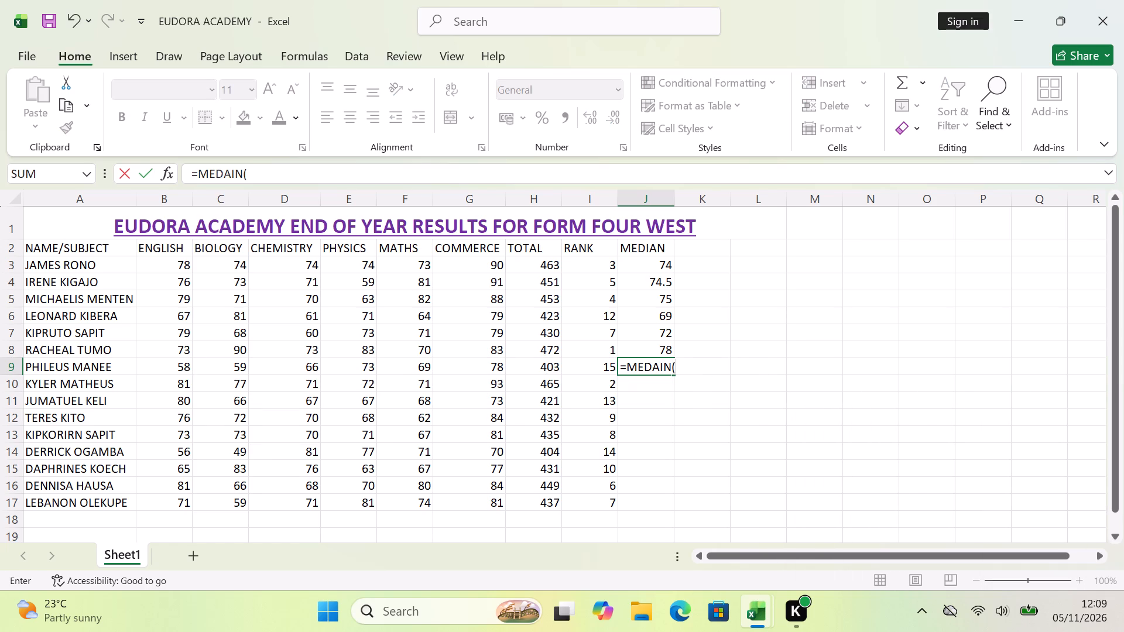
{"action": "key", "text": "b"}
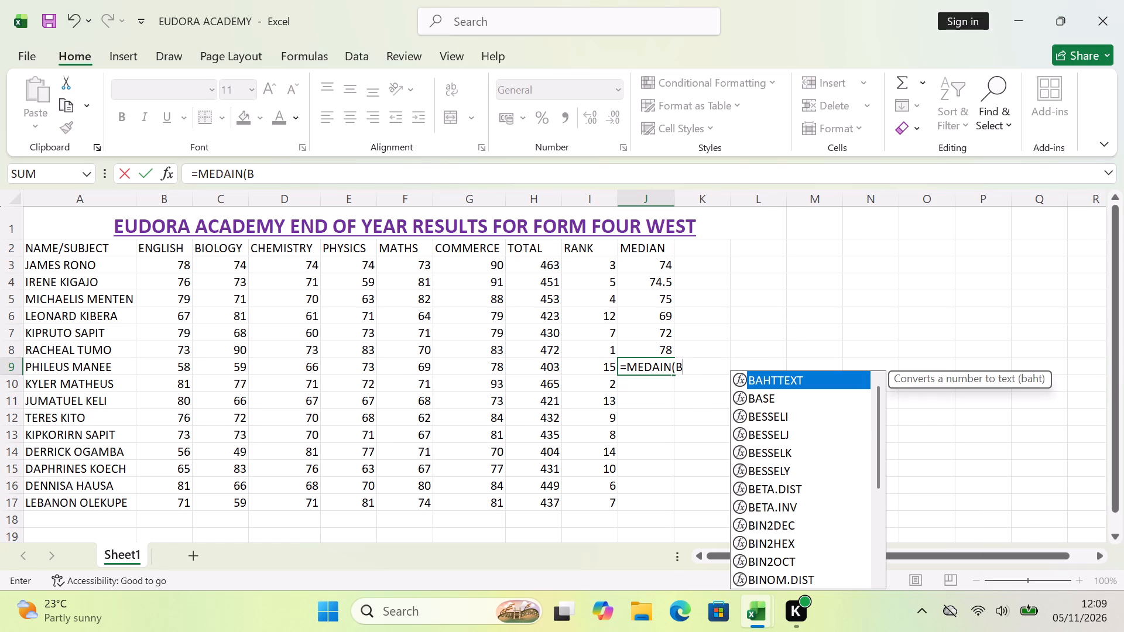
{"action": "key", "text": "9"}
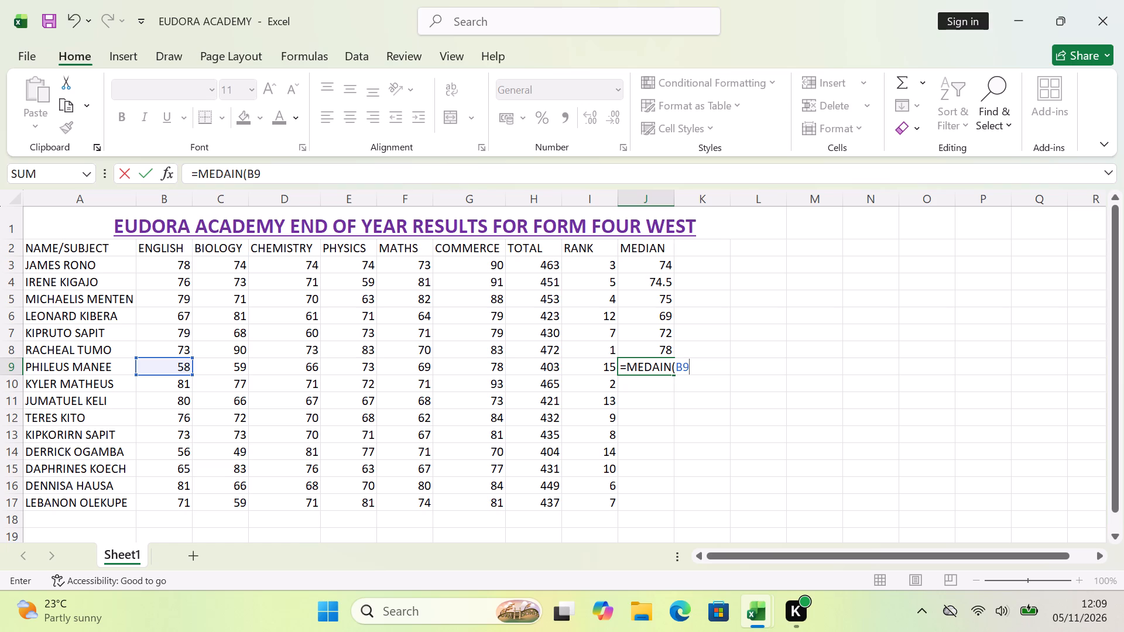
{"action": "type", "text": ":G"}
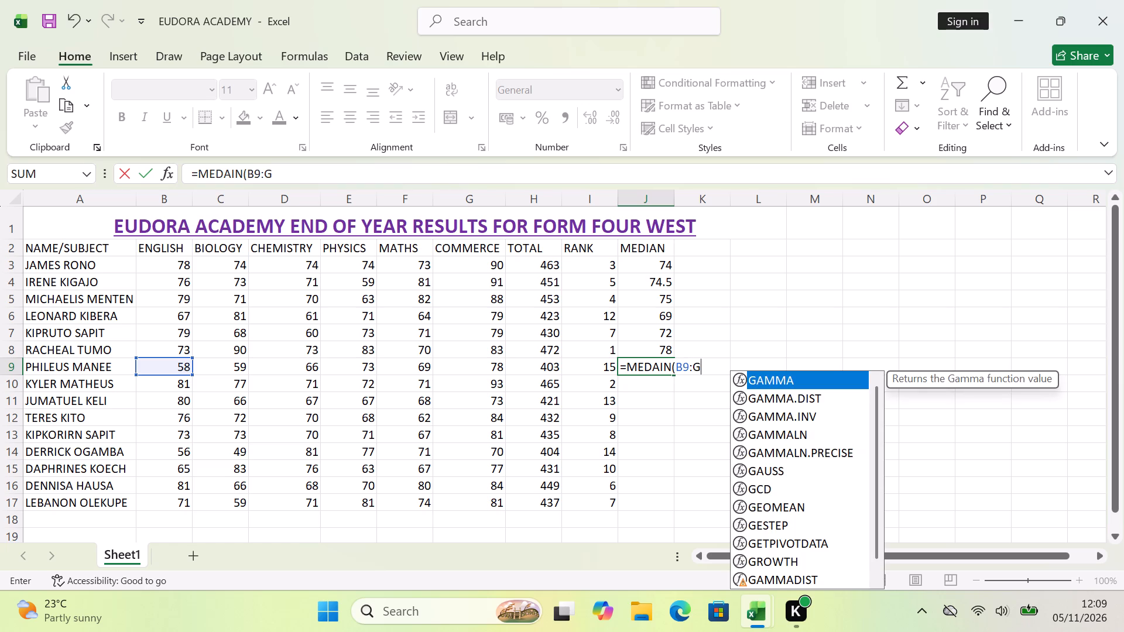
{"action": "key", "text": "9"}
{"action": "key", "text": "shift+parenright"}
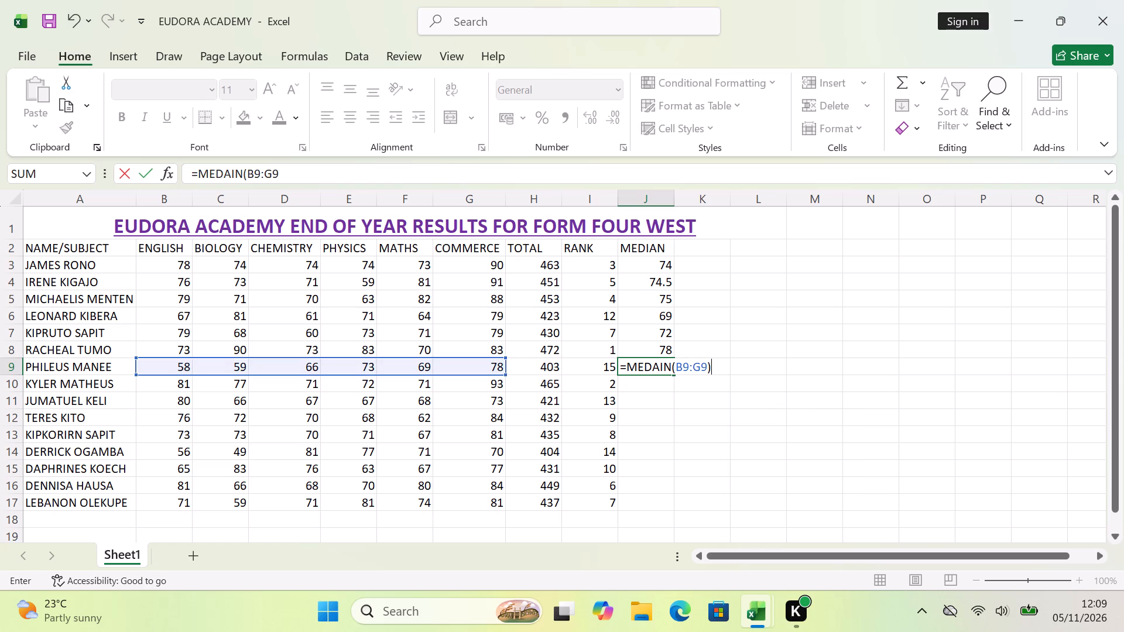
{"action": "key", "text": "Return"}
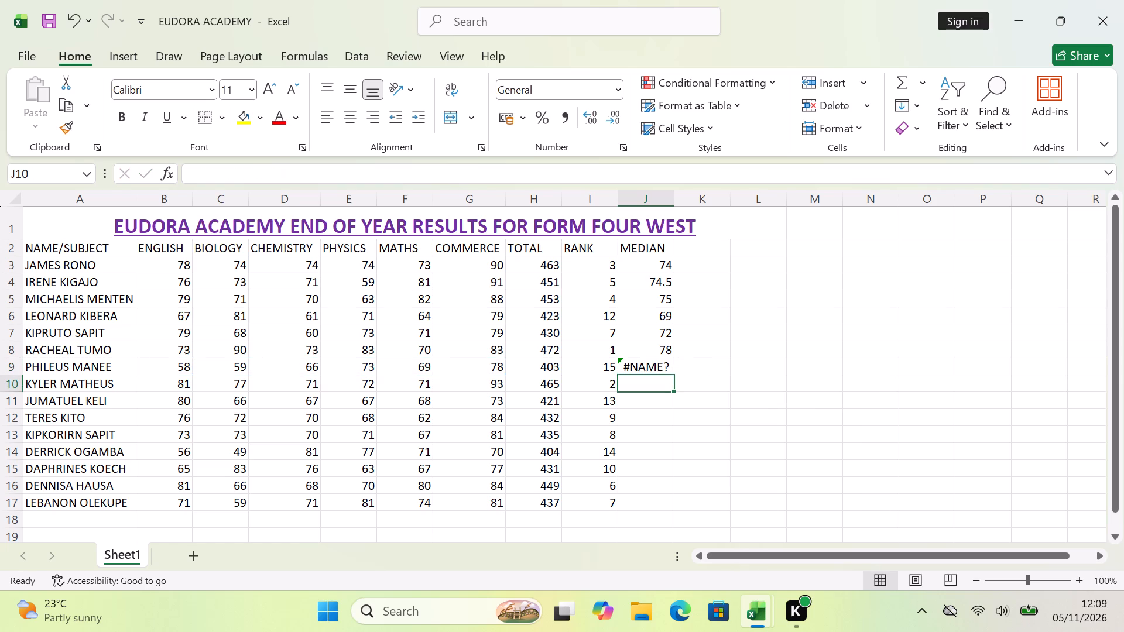
Replace the misspelled formula in J9 with =MEDIAN(B9:G9) for the seventh student's median mark.
{"action": "left_click", "coordinate": [649, 363]}
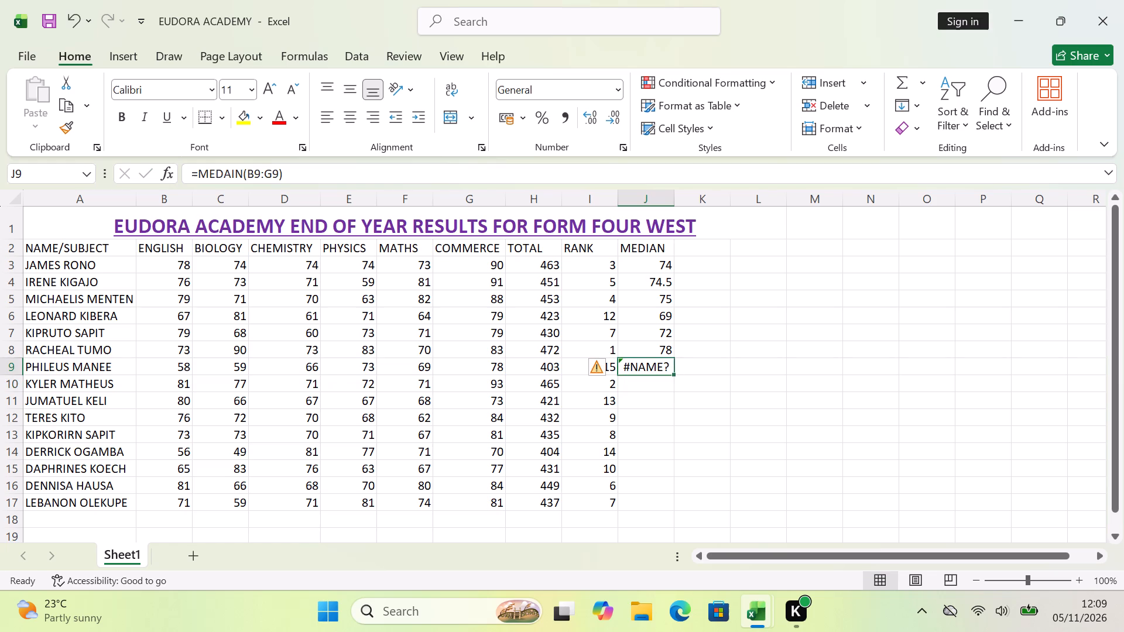
{"action": "key", "text": "BackSpace"}
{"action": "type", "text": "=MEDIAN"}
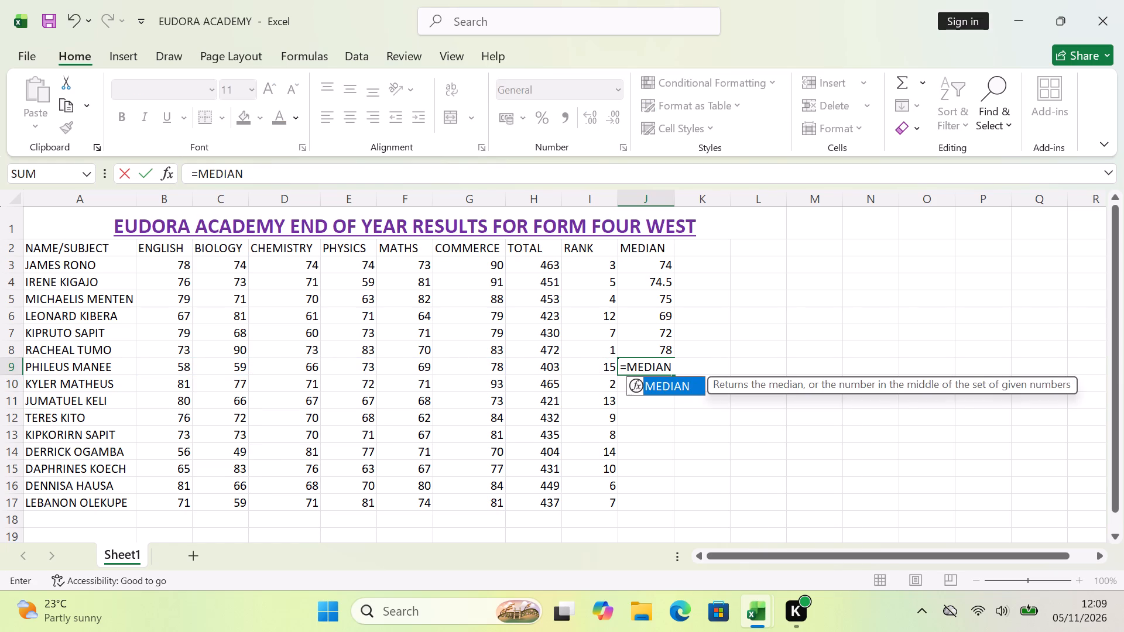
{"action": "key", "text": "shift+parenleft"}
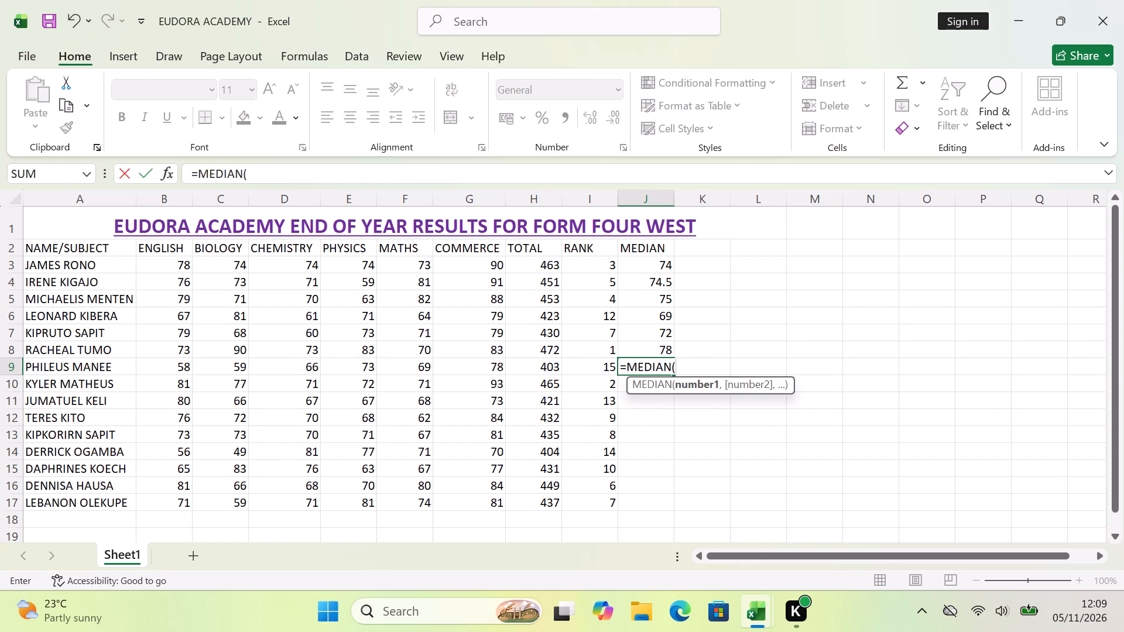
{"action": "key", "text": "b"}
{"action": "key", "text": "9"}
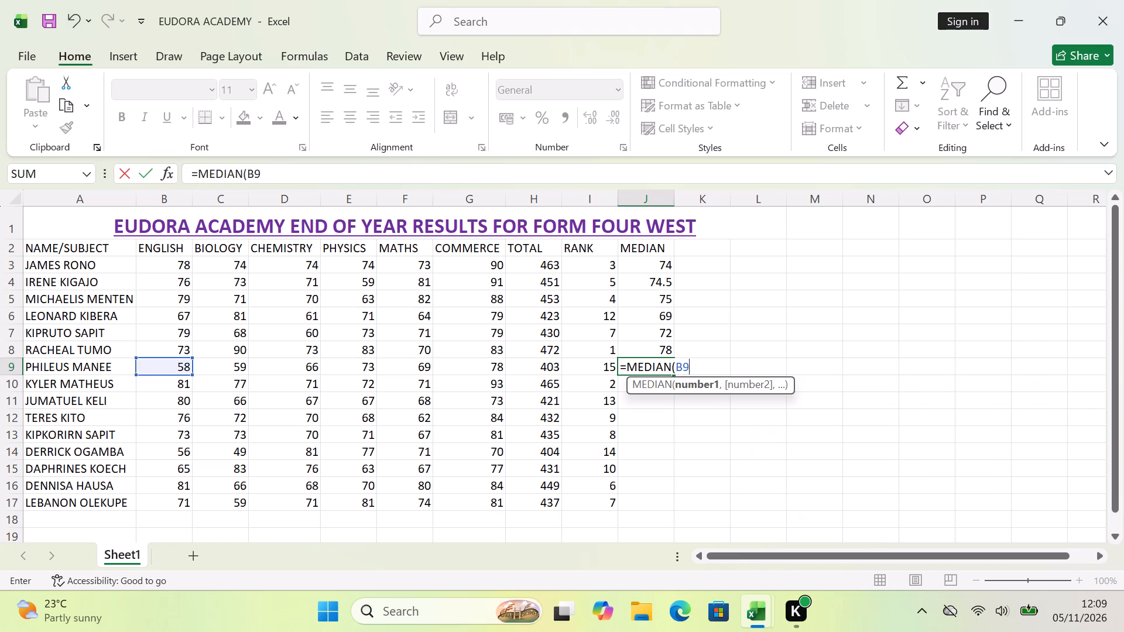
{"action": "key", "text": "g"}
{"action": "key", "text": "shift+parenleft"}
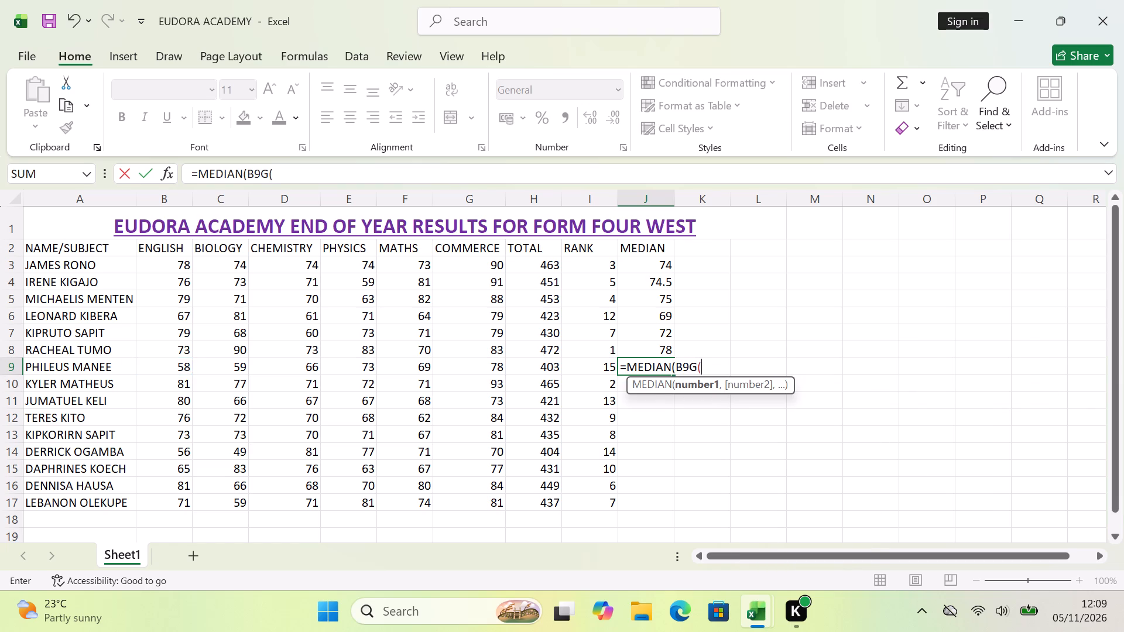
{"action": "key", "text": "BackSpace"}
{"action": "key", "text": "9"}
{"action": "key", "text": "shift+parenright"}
{"action": "left_click", "coordinate": [689, 363]}
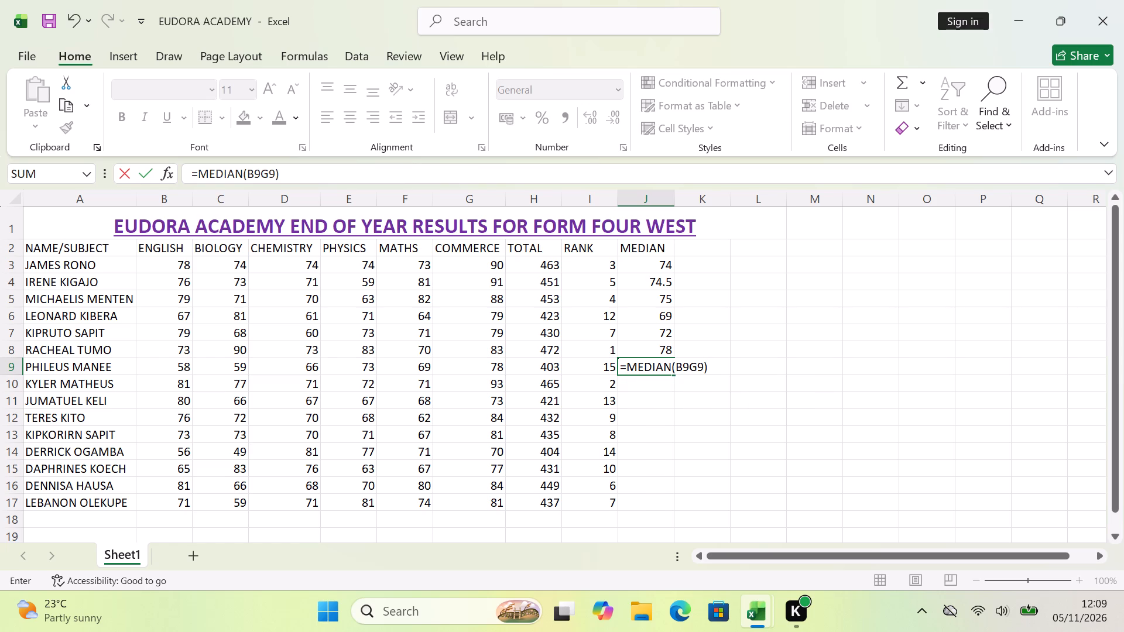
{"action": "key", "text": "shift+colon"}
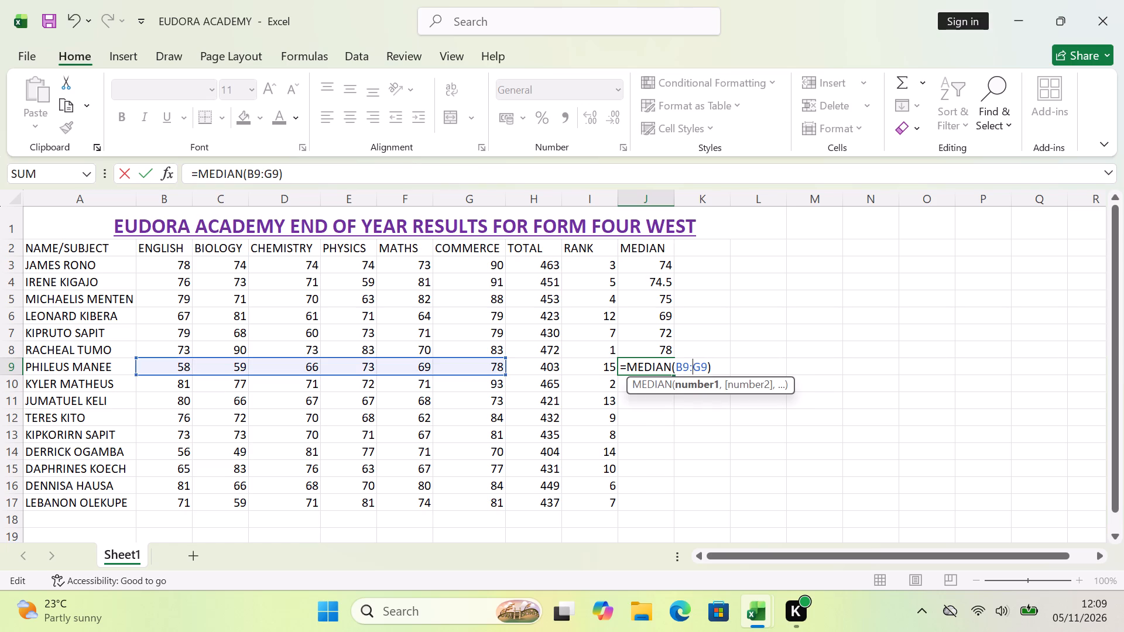
{"action": "key", "text": "Return"}
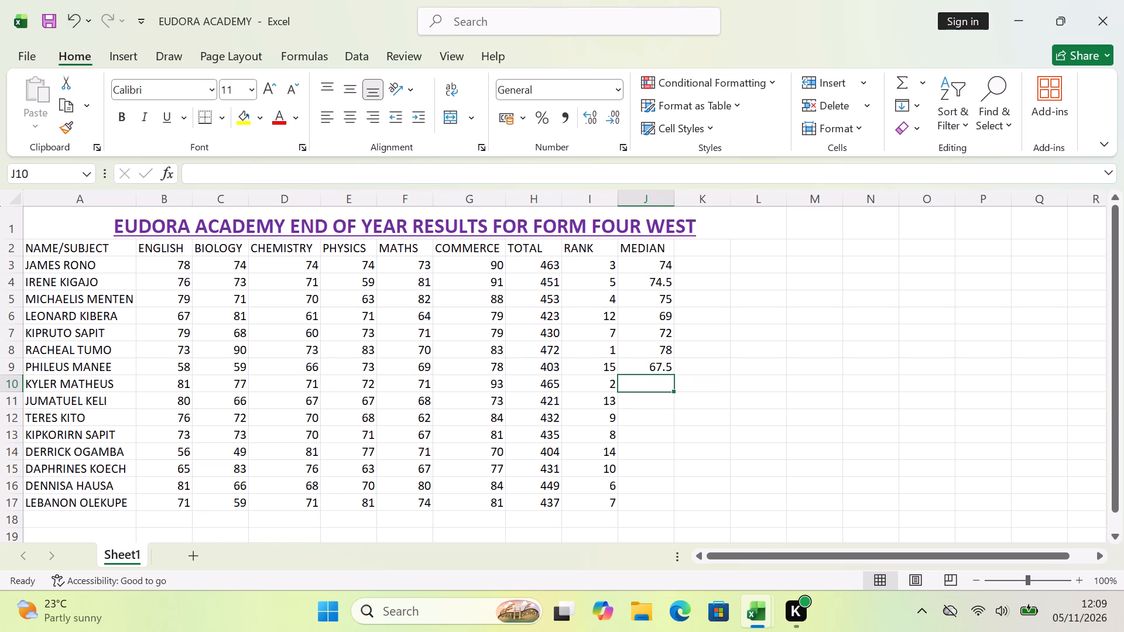
Calculate the eighth student's median mark in J10 with the formula =MEDIAN(G10:B10).
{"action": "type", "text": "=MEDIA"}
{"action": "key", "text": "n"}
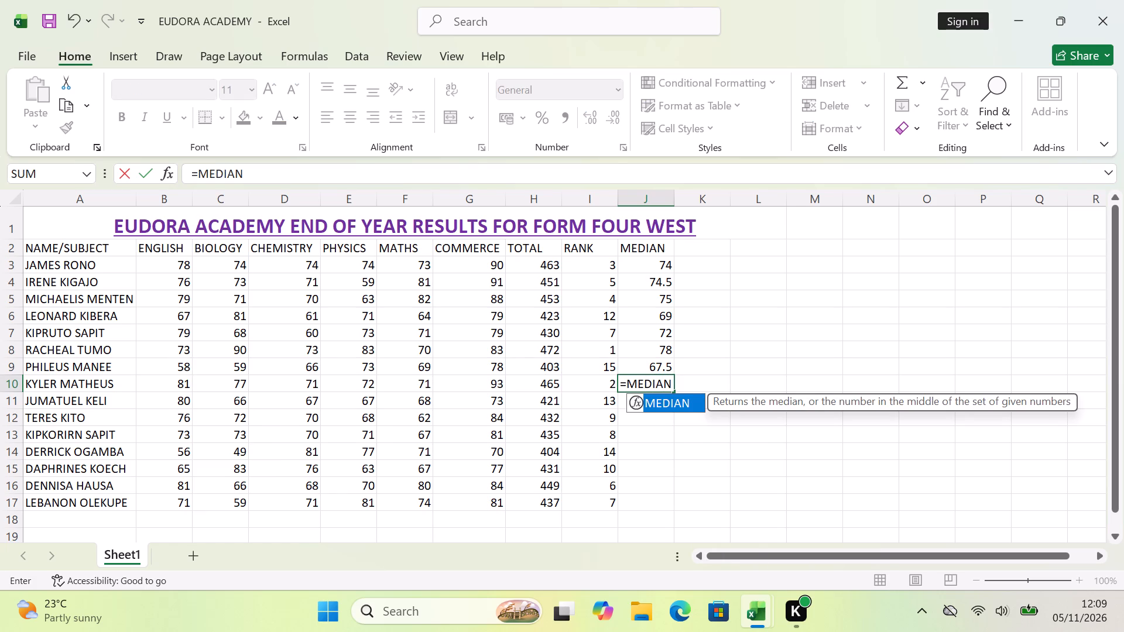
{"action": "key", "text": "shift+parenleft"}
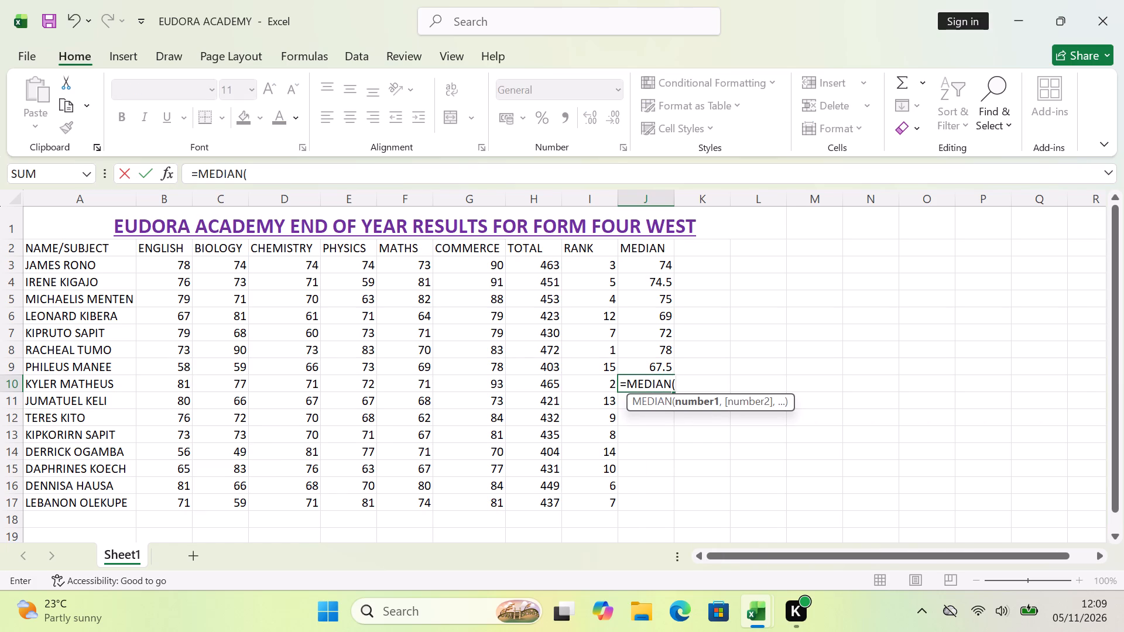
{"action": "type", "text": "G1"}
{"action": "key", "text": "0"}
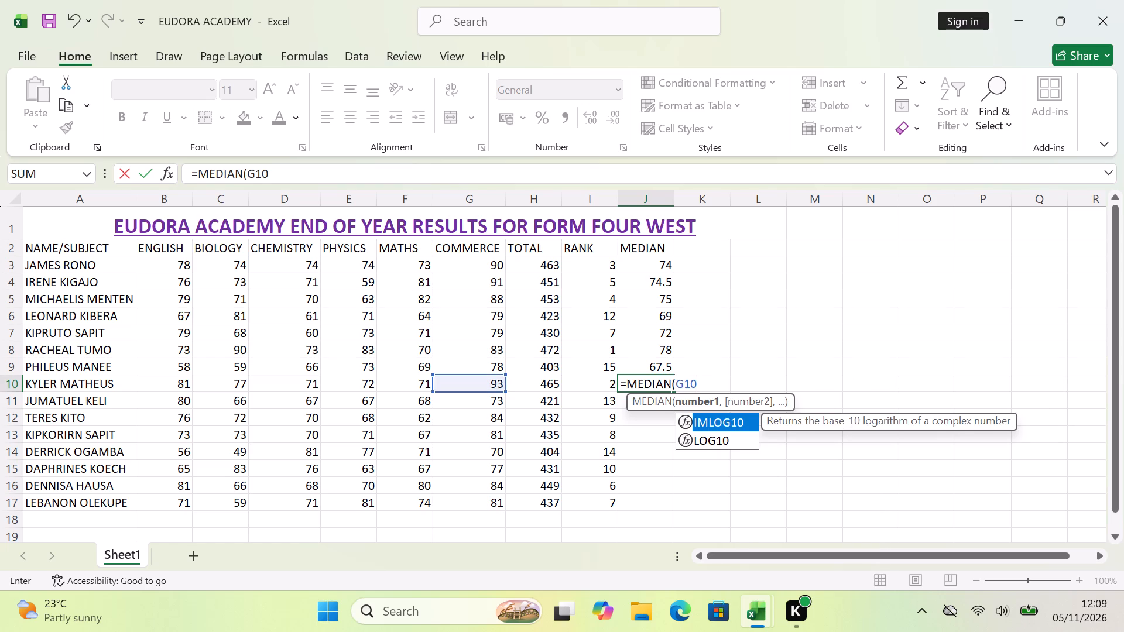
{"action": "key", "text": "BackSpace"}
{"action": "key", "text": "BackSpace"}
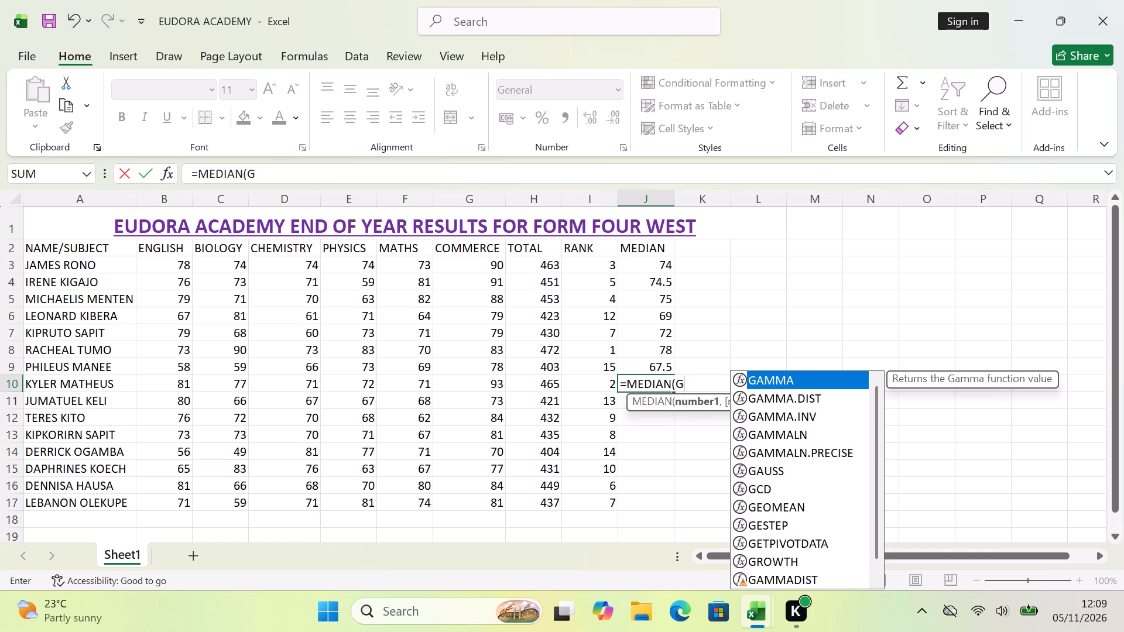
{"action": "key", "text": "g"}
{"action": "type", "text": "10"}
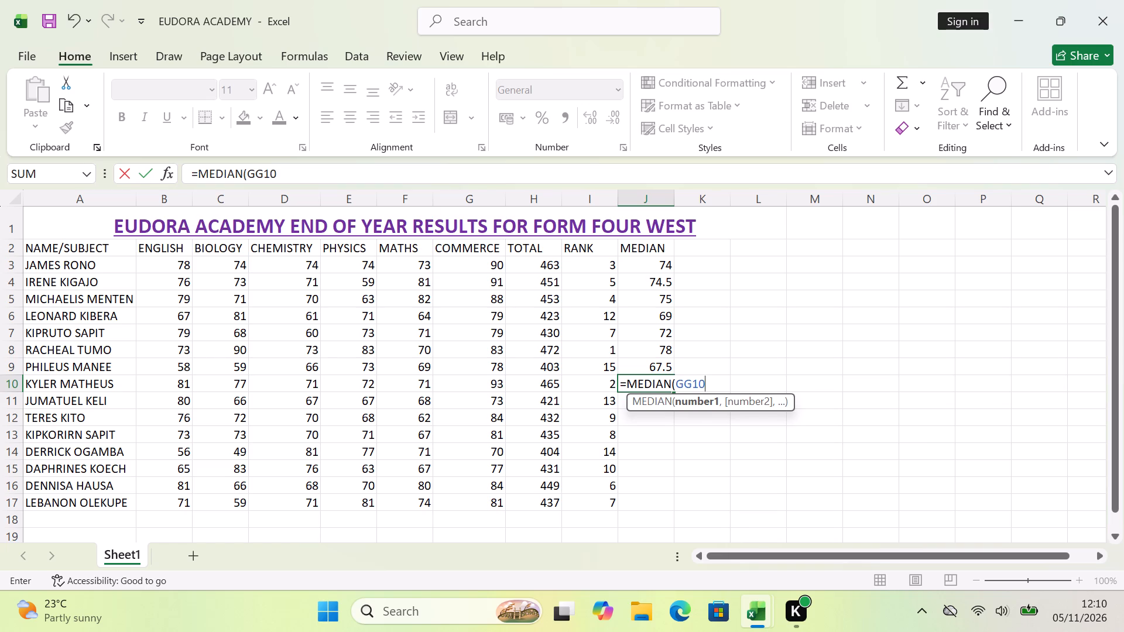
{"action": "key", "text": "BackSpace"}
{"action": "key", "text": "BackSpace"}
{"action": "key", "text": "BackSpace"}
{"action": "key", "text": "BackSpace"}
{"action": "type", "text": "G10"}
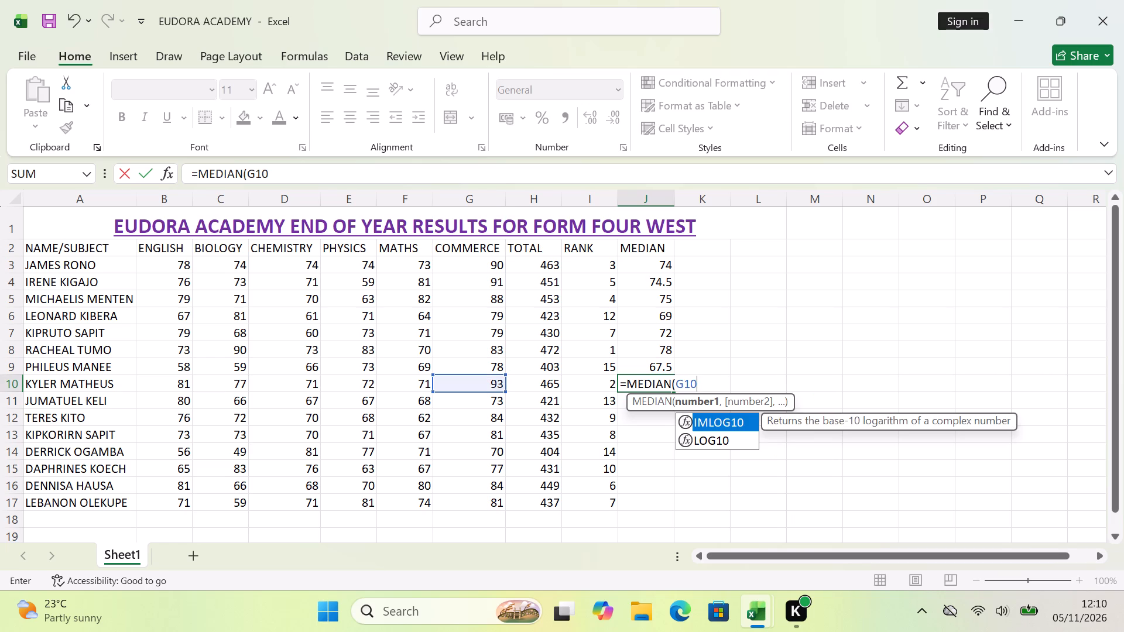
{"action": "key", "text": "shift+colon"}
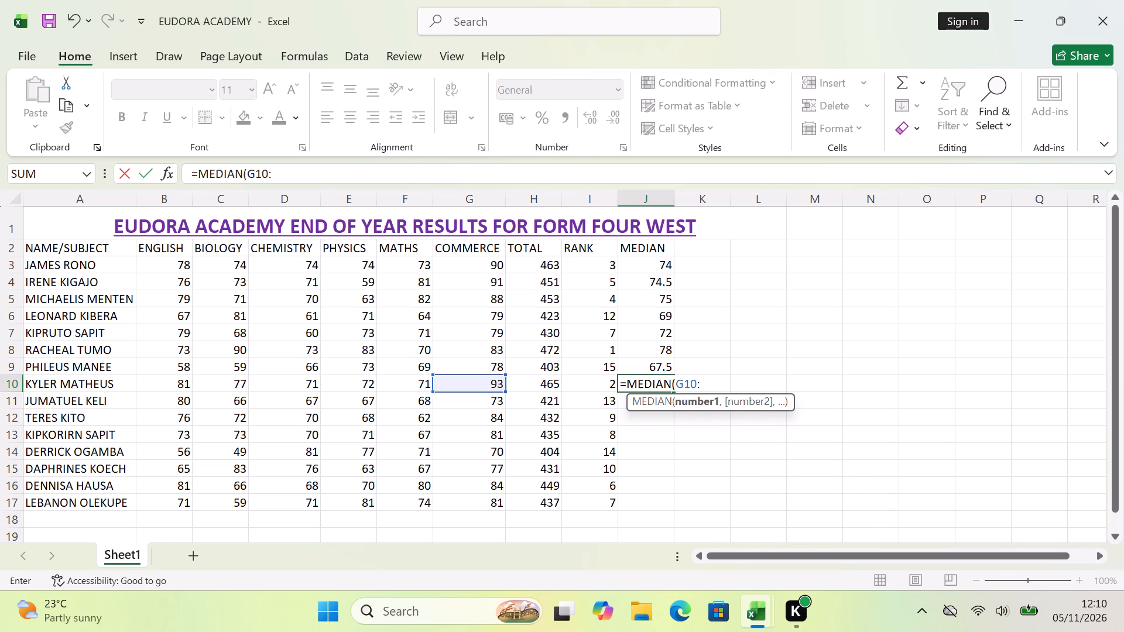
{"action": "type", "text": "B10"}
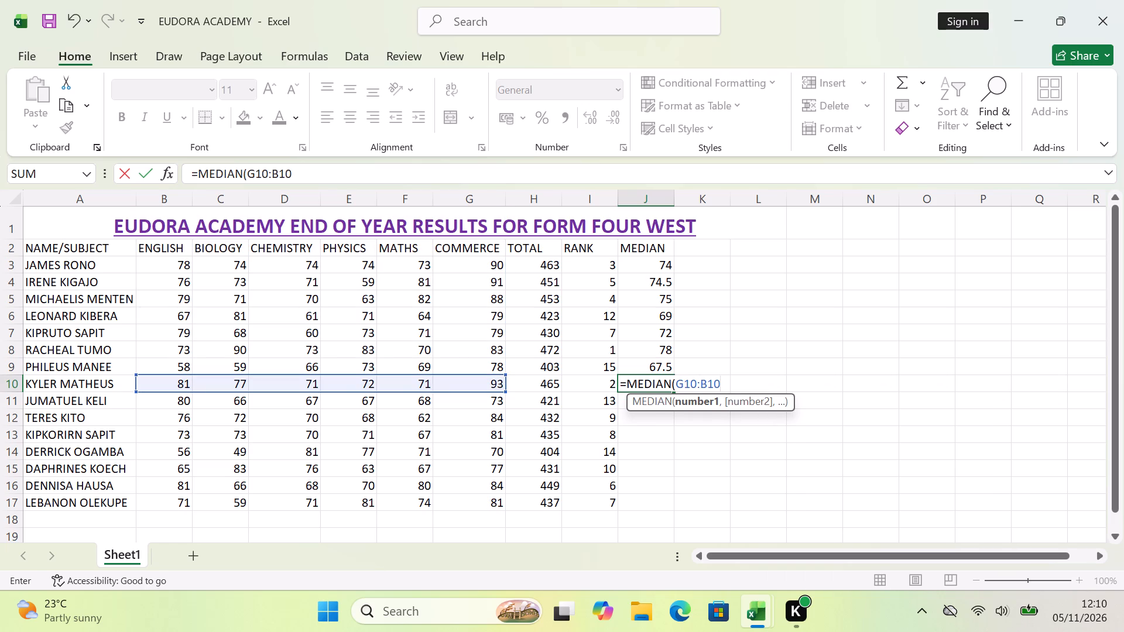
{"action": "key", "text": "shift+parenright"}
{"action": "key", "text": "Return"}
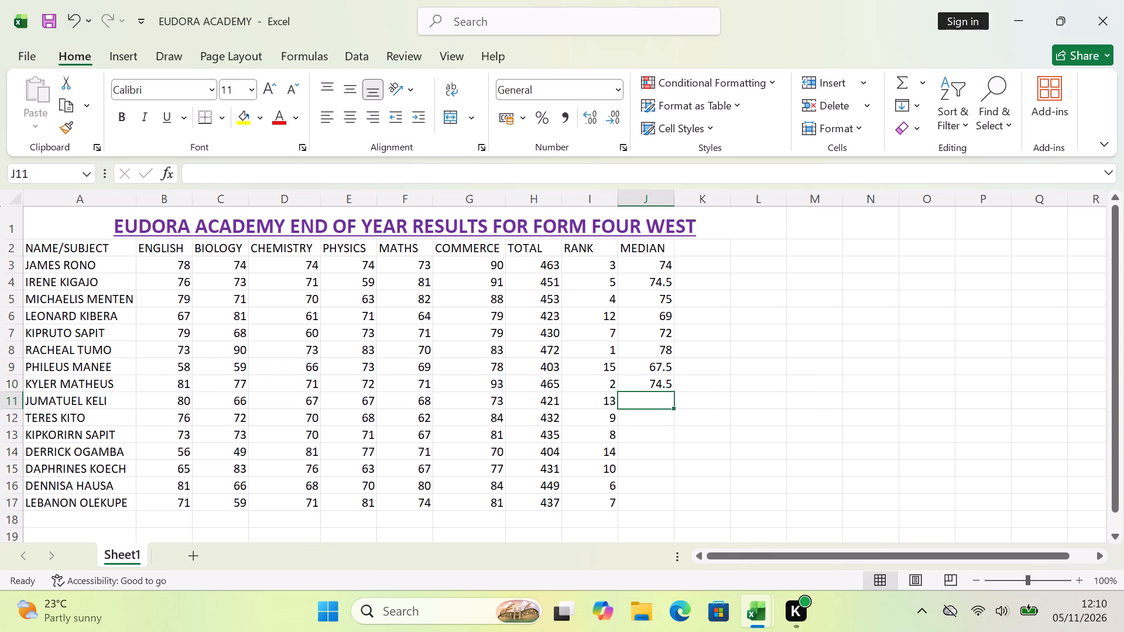
Calculate the ninth student's median mark in J11 with the formula =MEDIAN(B11:G11).
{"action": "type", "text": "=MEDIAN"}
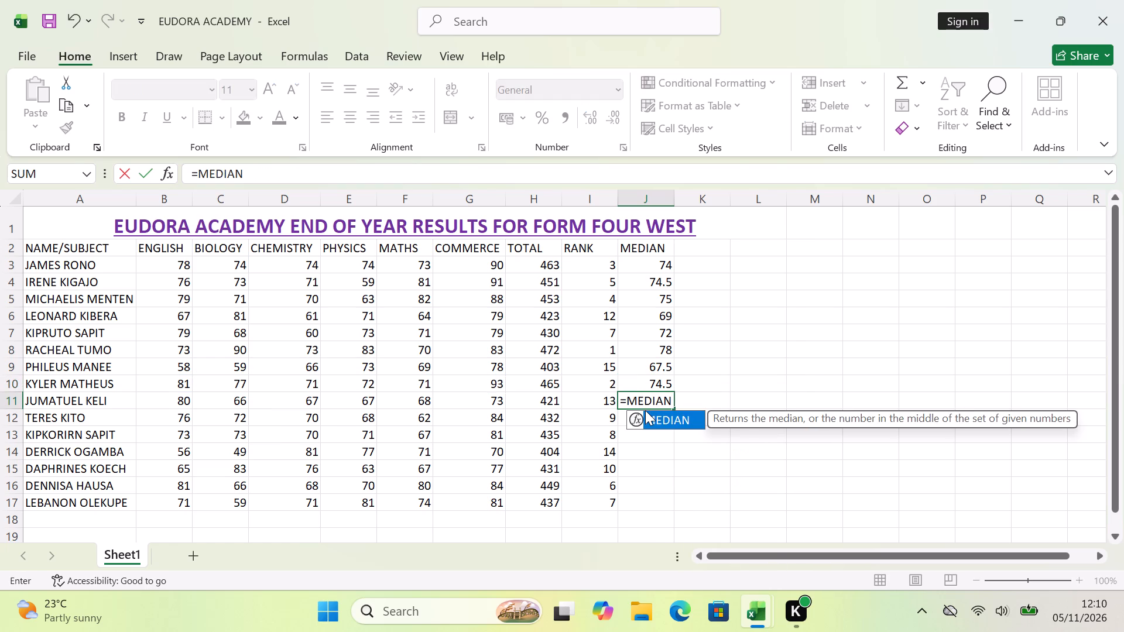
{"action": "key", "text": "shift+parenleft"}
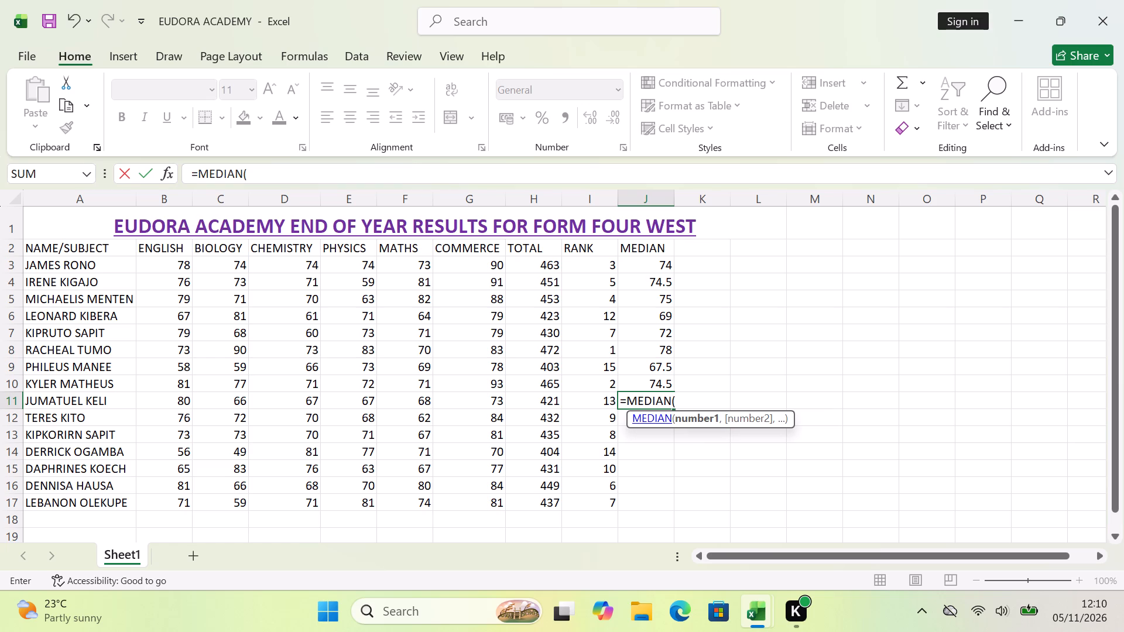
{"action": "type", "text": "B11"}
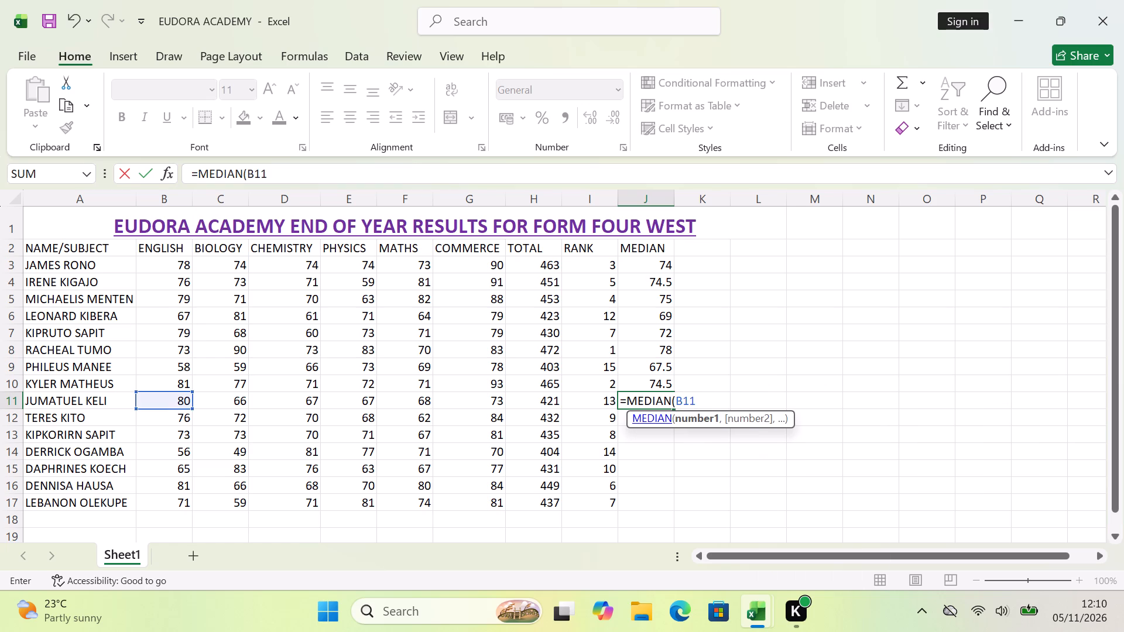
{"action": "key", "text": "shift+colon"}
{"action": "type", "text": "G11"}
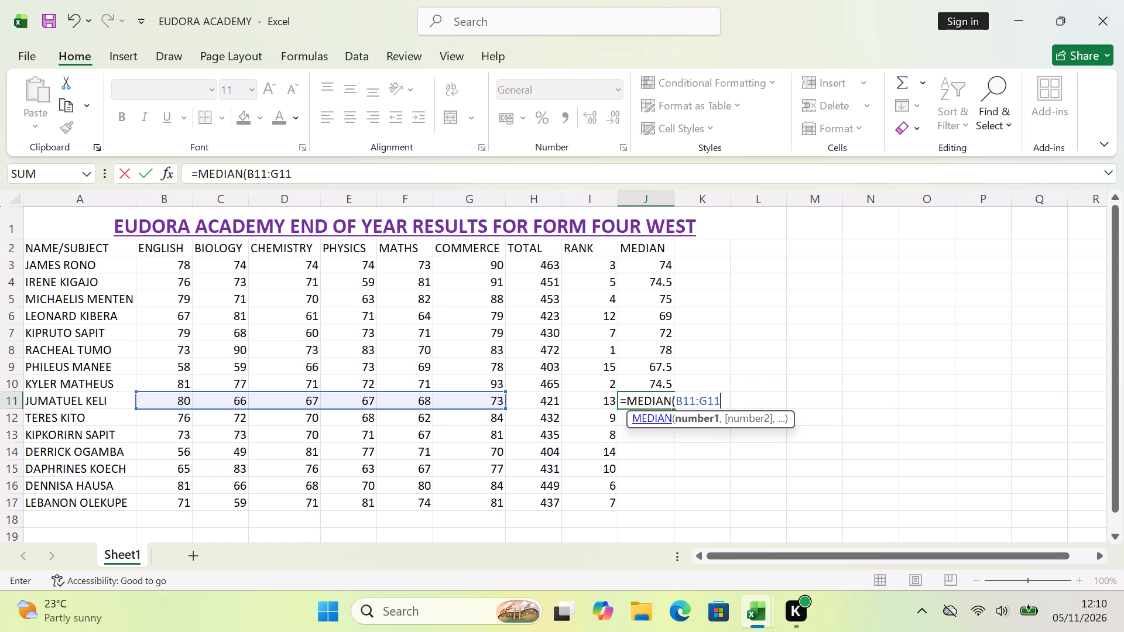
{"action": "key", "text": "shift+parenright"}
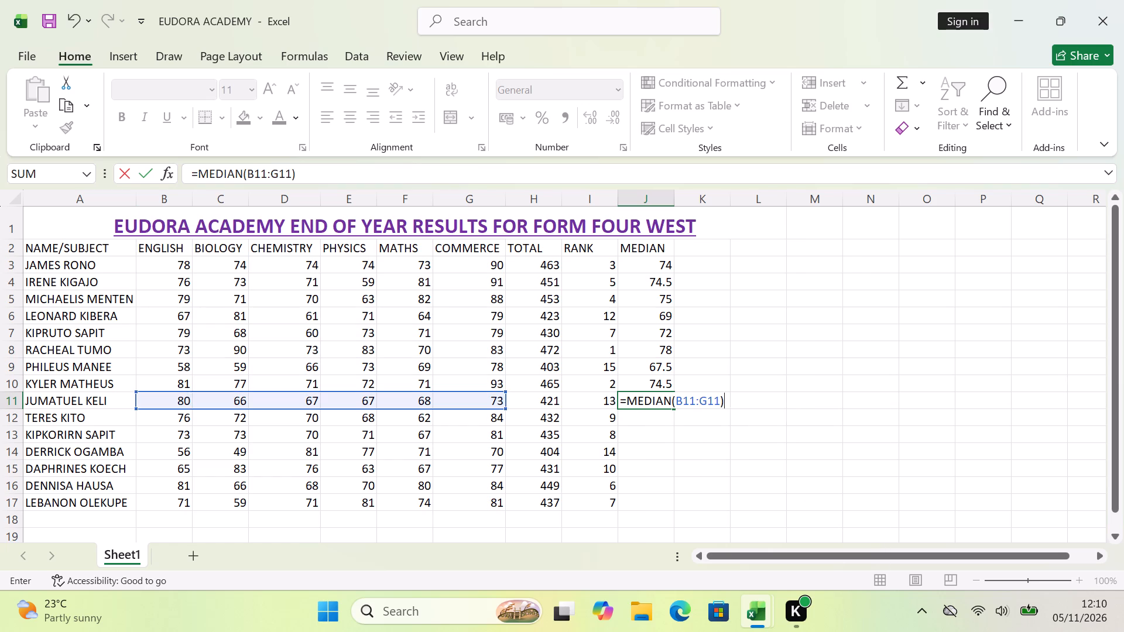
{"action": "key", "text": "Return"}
Calculate the tenth student's median mark in J12 with the formula =MEDIAN(B12:G12).
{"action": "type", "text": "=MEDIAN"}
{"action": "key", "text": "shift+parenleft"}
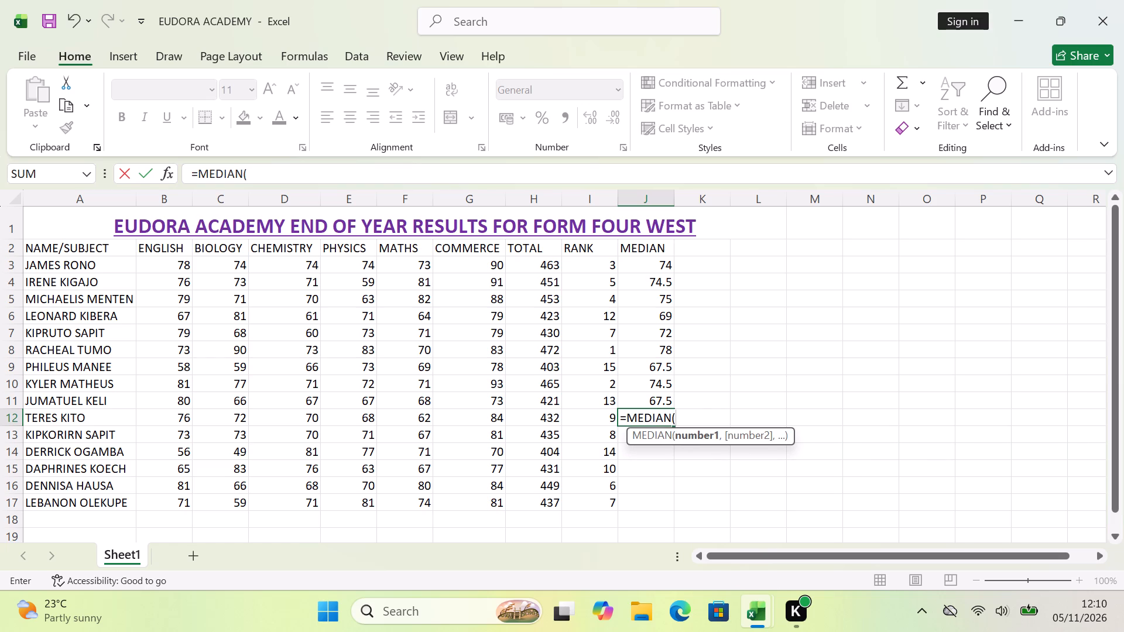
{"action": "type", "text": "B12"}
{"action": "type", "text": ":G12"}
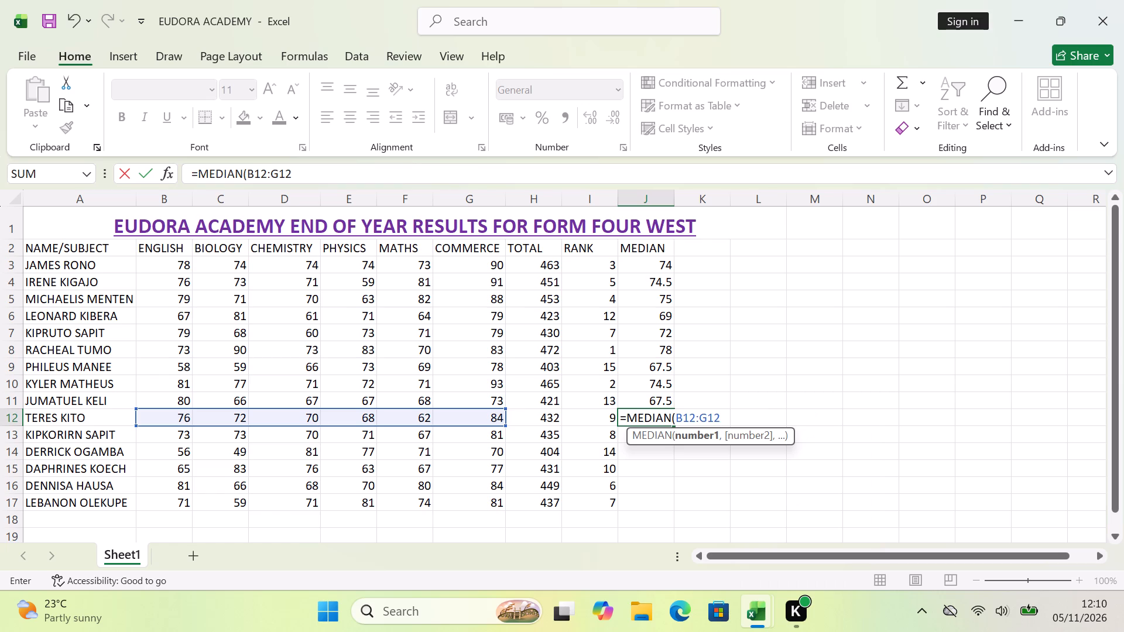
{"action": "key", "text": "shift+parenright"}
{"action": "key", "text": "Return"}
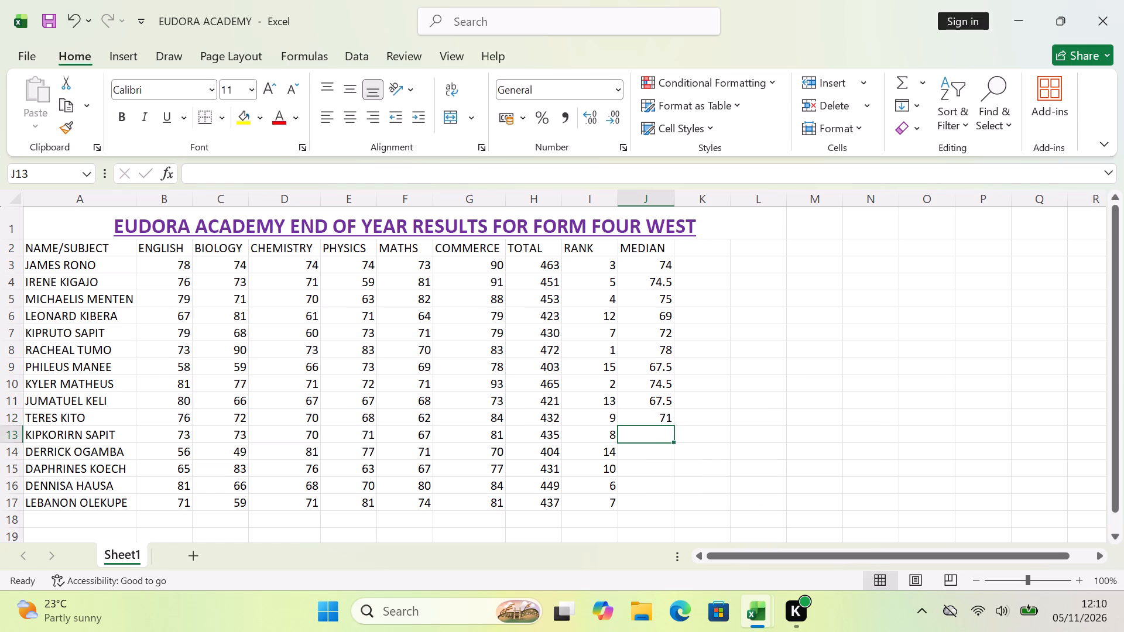
Calculate the eleventh student's median mark in J13 with the formula =MEDIAN(B13:G13).
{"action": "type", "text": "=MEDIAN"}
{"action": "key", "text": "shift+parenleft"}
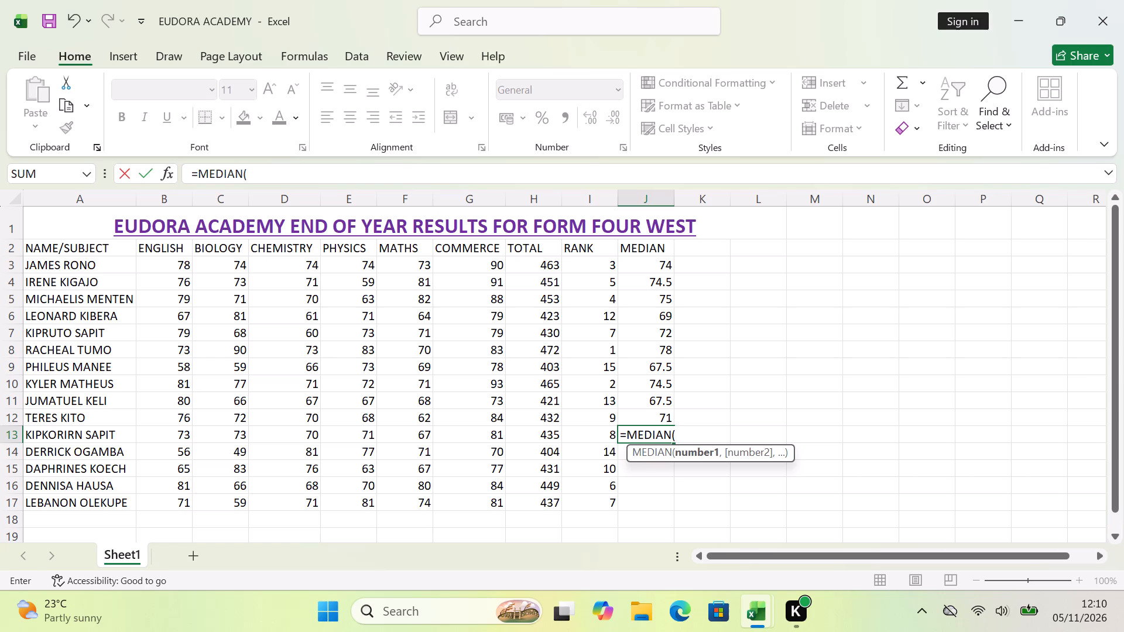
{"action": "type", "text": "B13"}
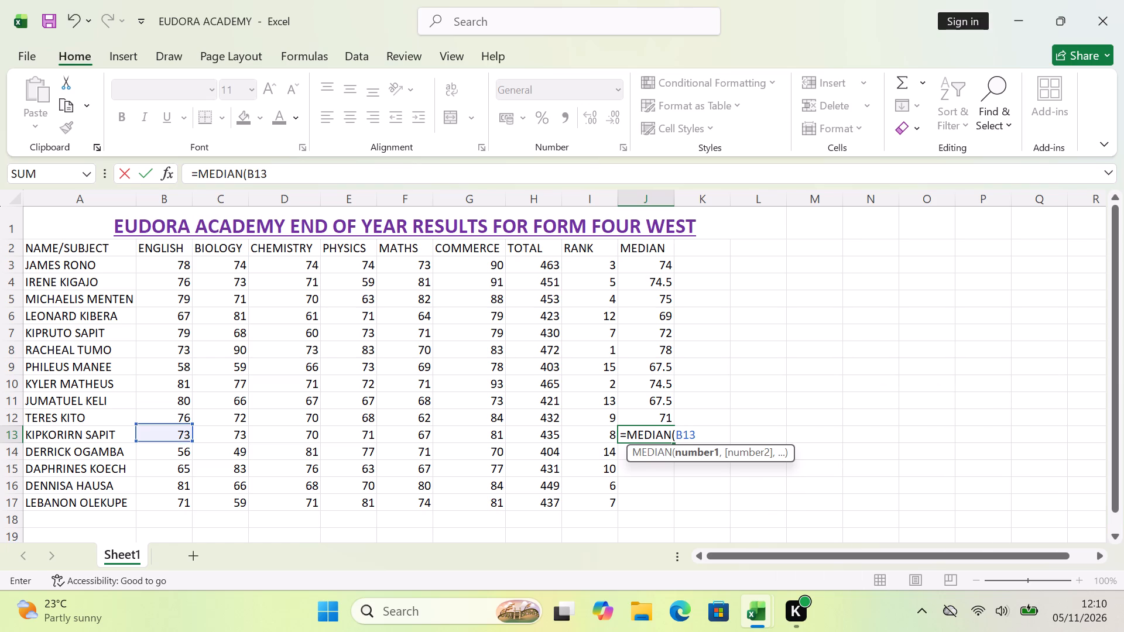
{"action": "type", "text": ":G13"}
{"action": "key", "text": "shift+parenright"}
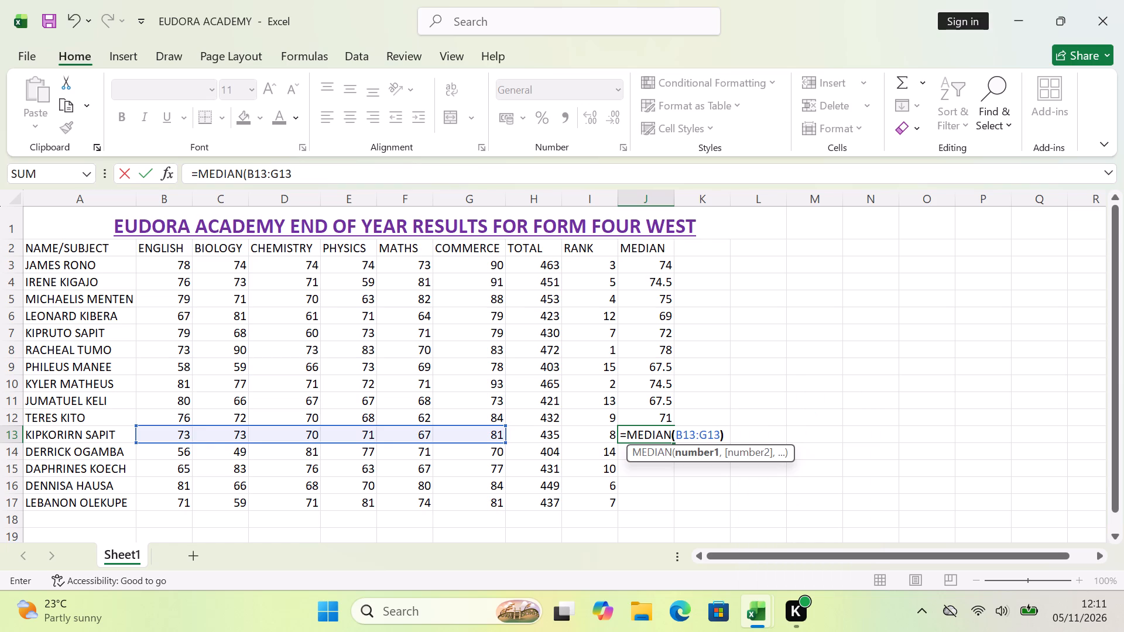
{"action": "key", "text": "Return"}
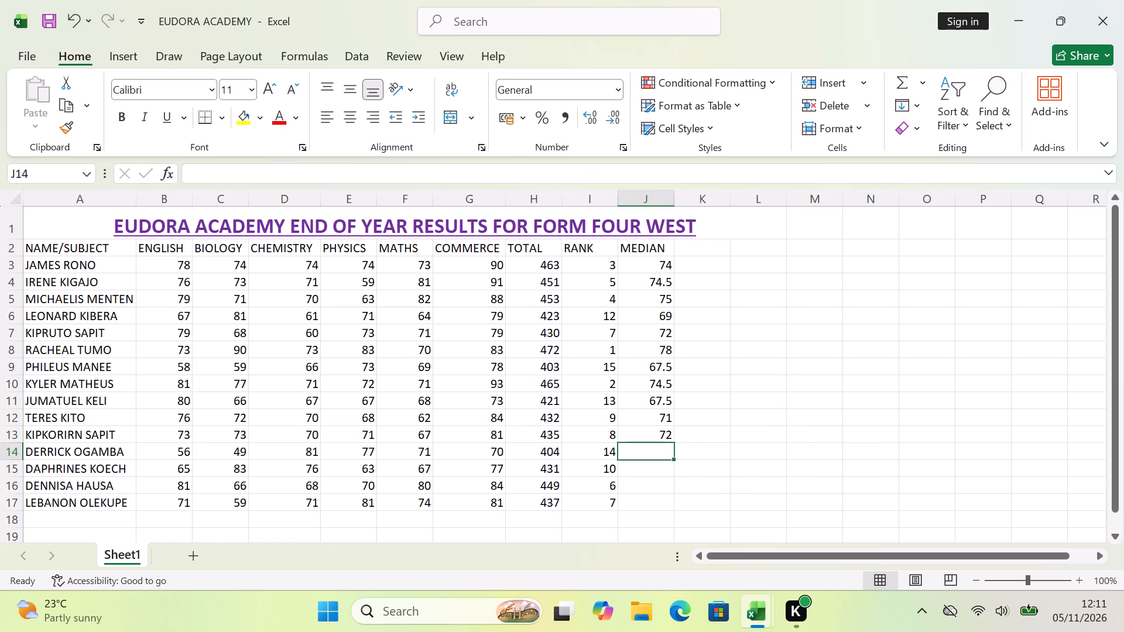
Calculate the twelfth student's median mark in J14 with the formula =MEDIAN(B14:G14).
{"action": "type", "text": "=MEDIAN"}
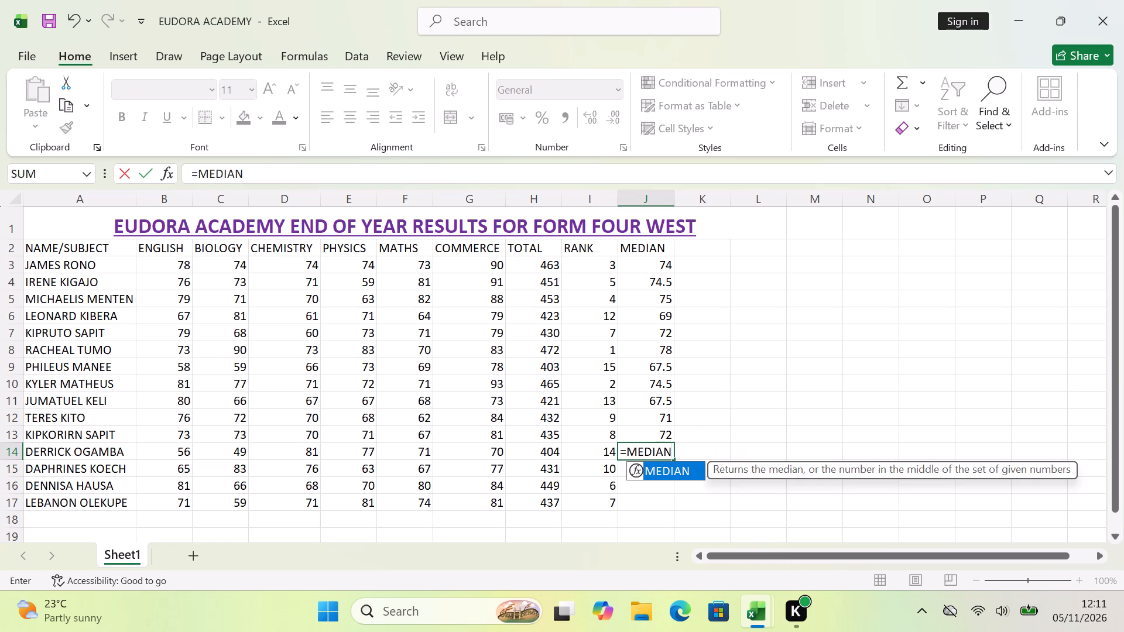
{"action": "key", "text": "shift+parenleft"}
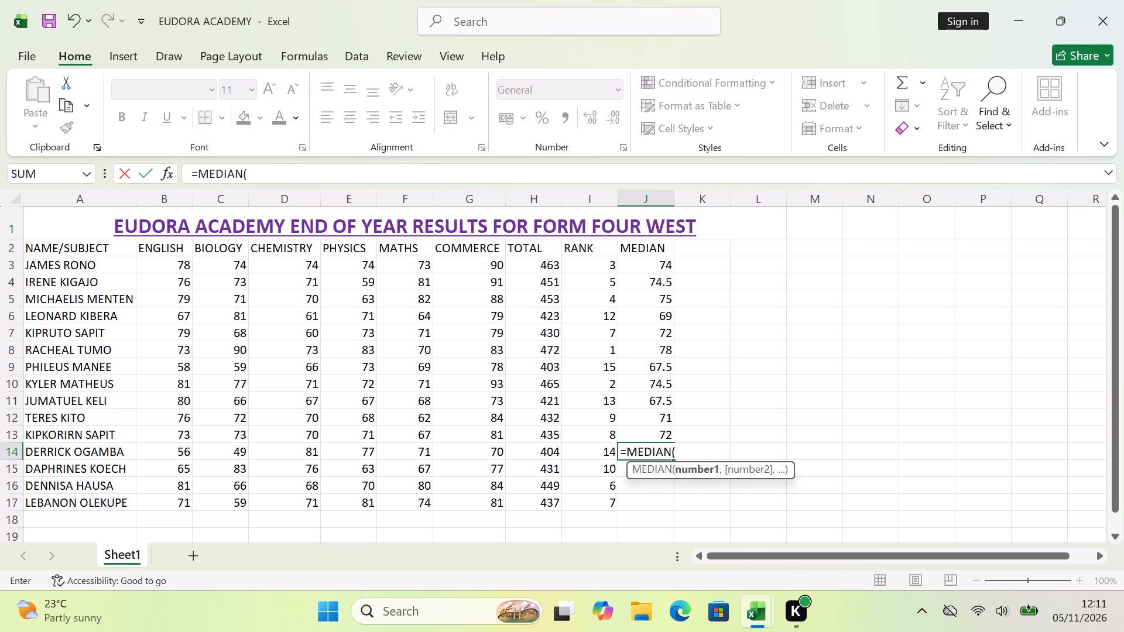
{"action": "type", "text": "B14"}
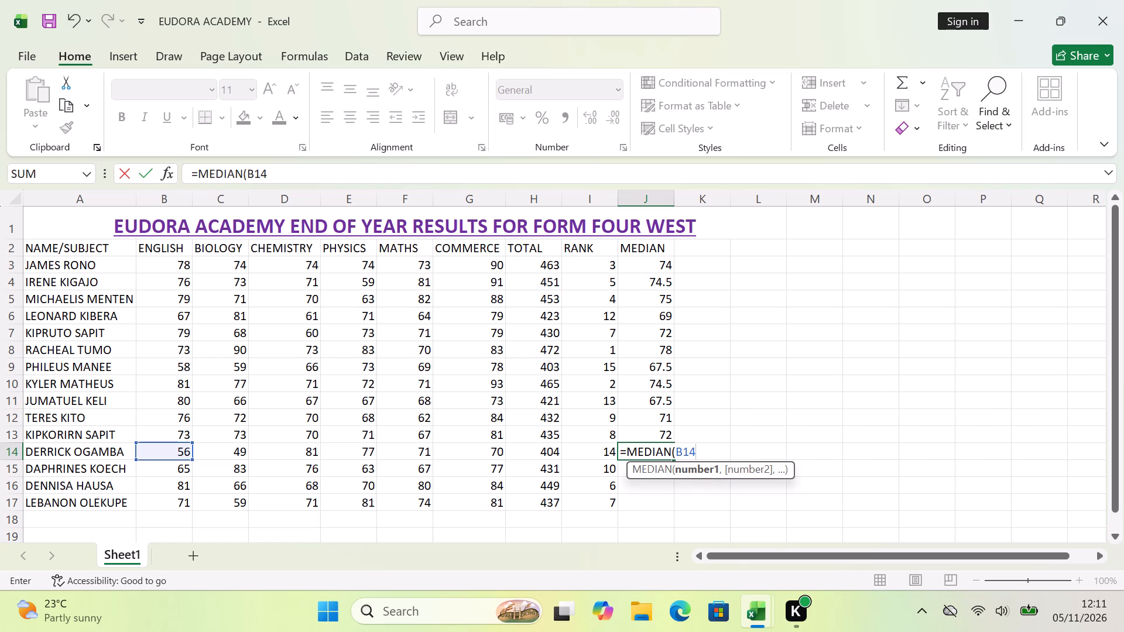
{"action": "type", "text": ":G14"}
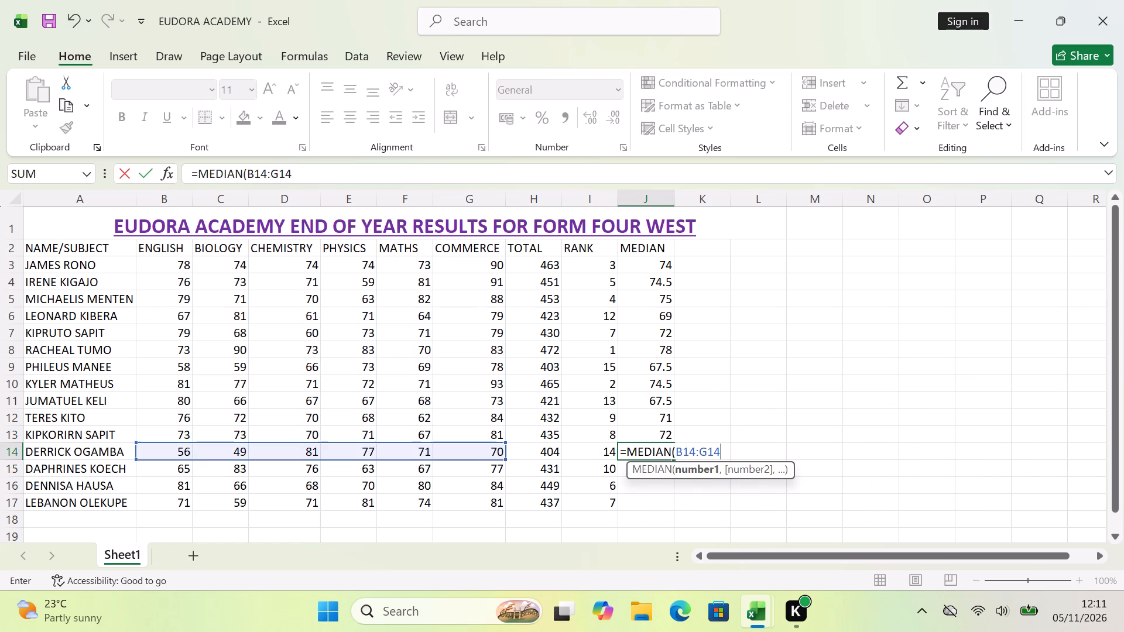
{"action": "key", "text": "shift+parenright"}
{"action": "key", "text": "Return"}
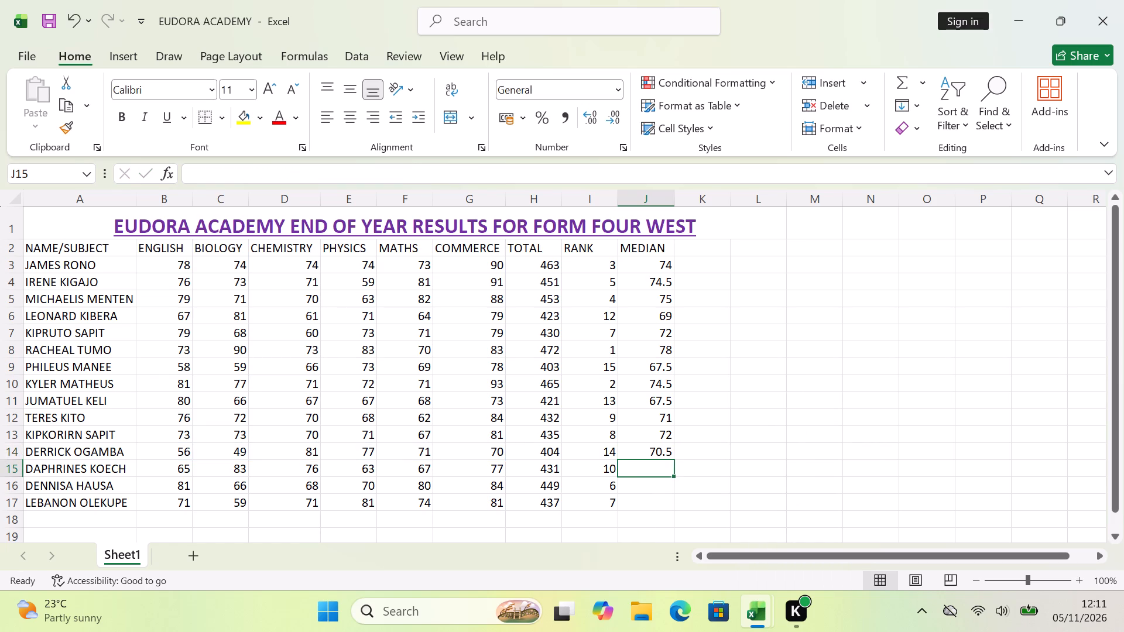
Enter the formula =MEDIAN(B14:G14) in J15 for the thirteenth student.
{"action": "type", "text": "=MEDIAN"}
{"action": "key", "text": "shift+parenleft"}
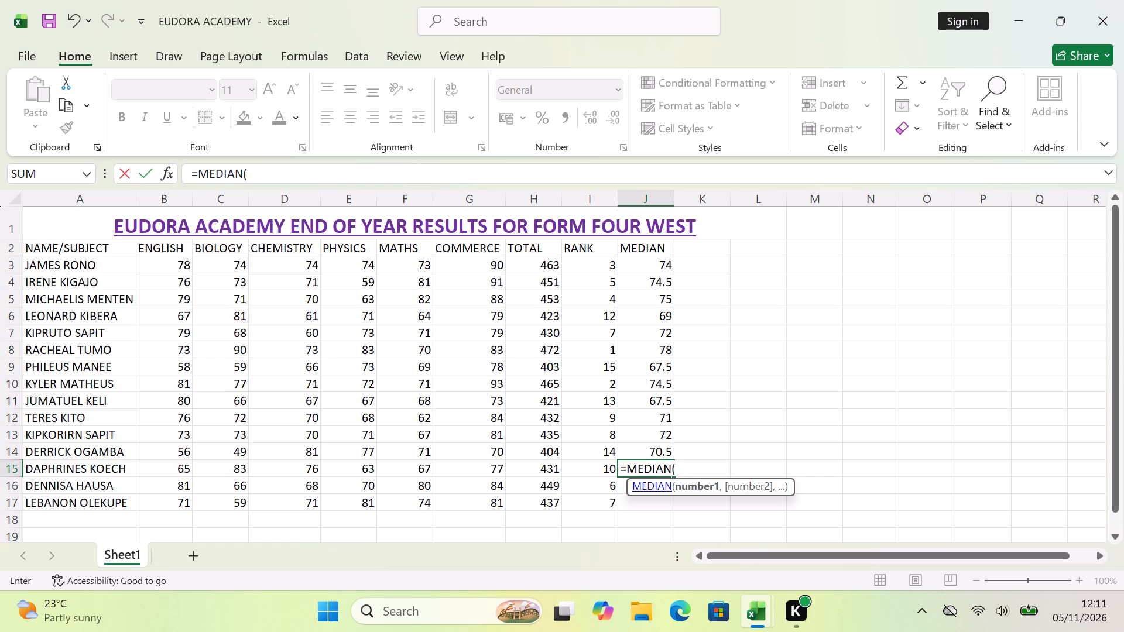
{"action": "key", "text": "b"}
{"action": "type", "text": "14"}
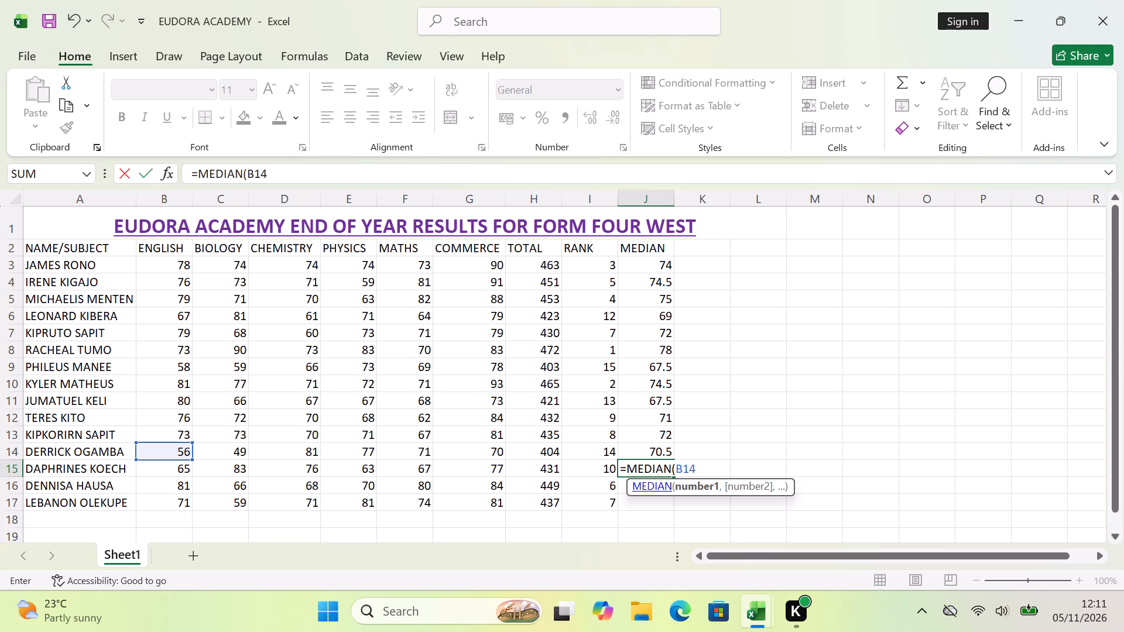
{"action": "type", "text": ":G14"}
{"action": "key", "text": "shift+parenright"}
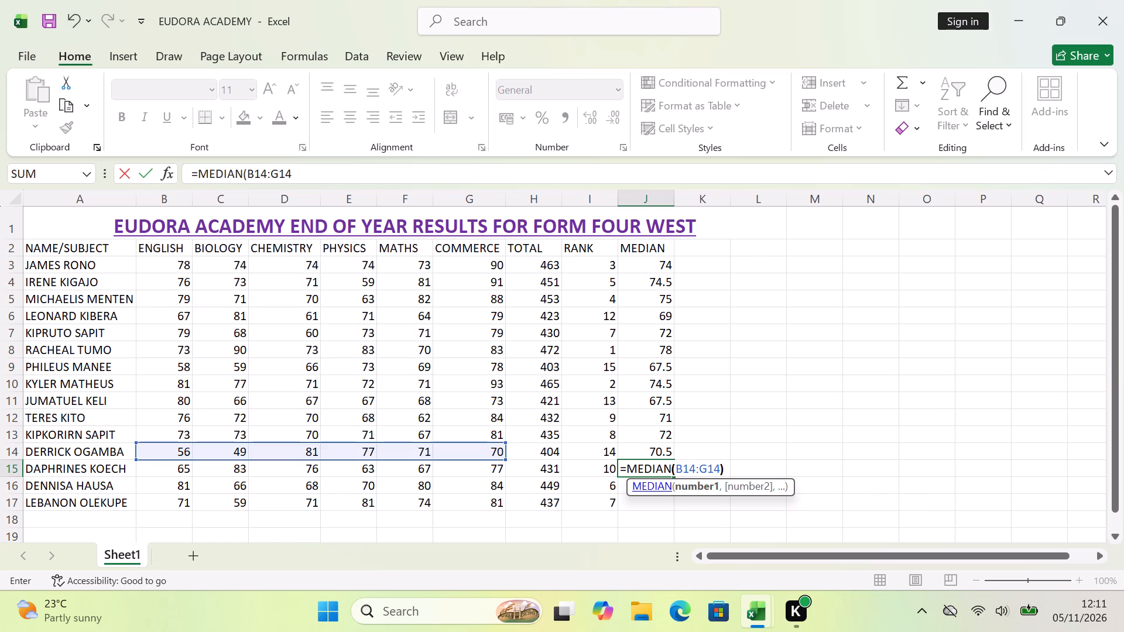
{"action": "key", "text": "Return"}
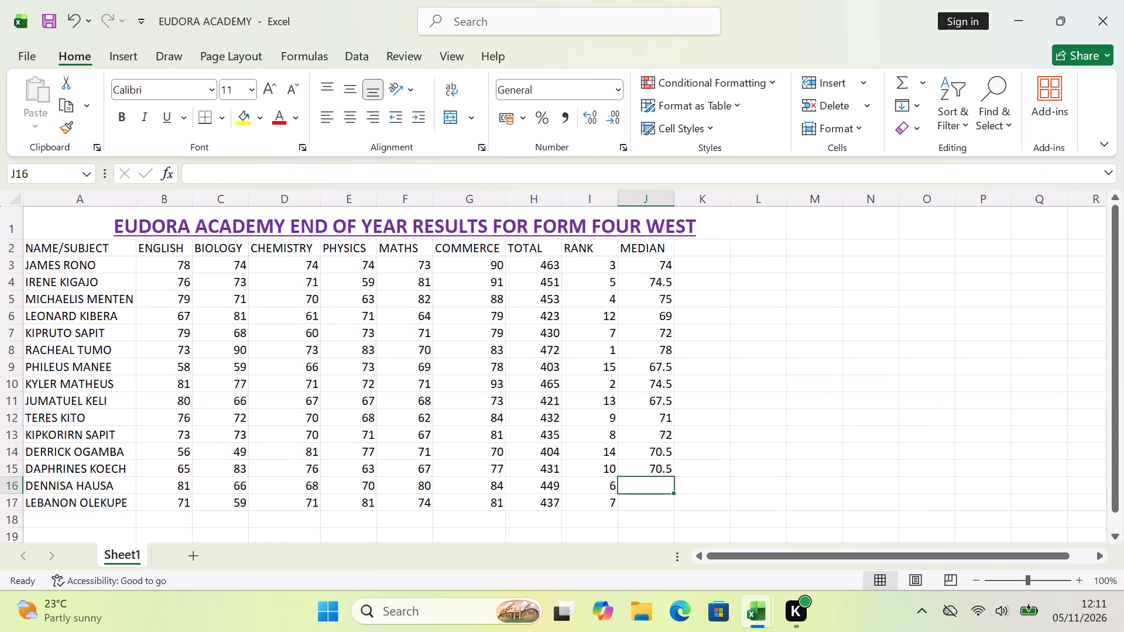
Calculate the fourteenth student's median mark in J16 with the formula =MEDIAN(B16:G16).
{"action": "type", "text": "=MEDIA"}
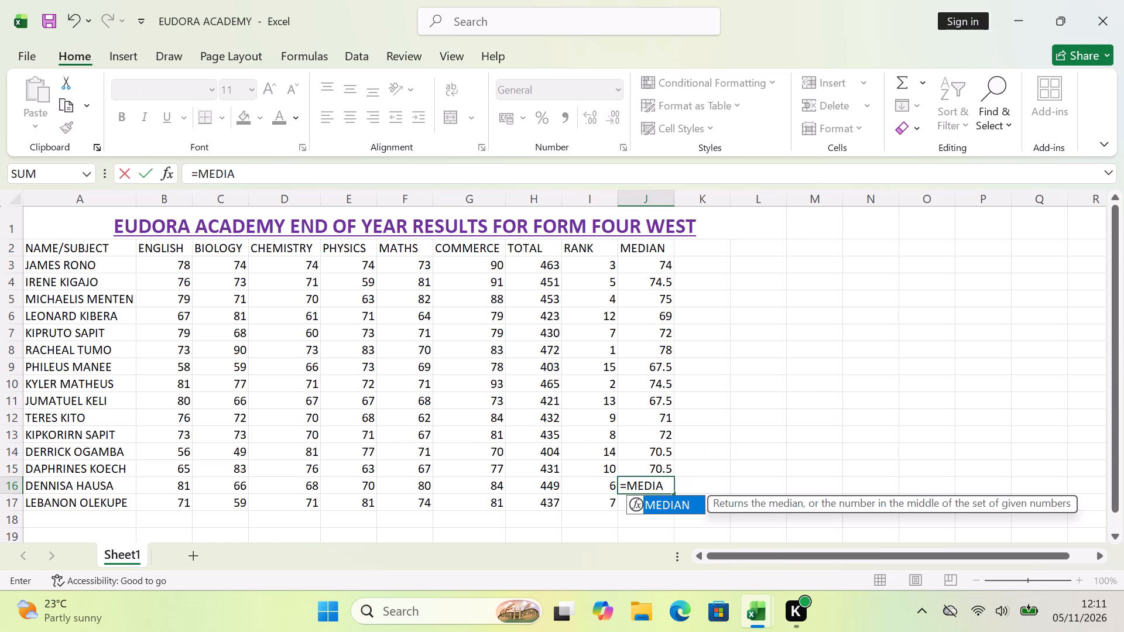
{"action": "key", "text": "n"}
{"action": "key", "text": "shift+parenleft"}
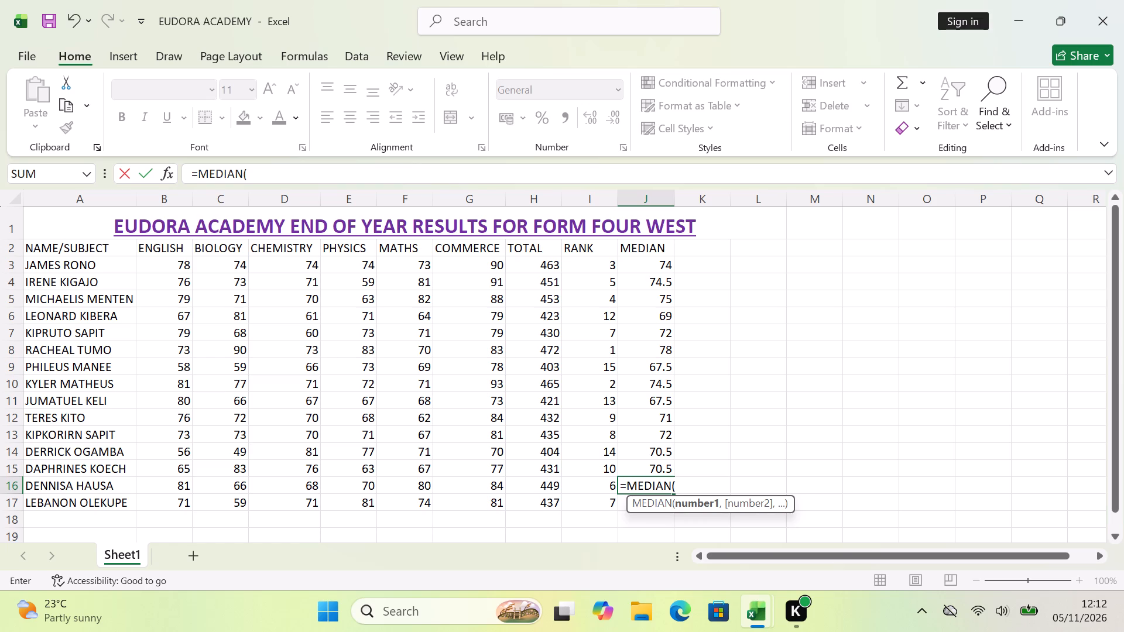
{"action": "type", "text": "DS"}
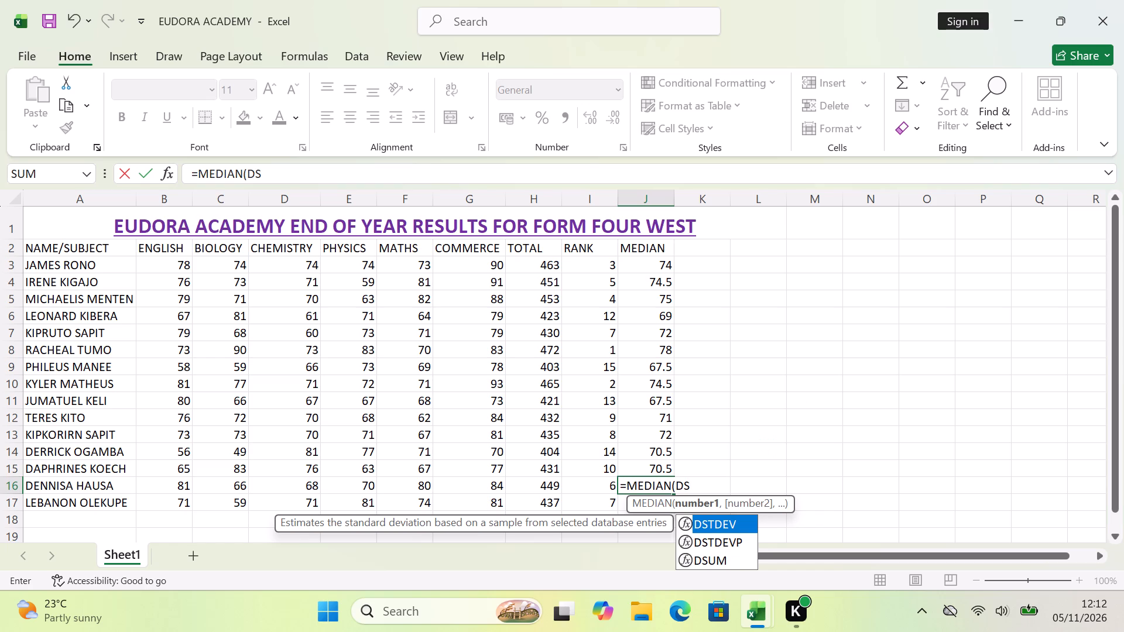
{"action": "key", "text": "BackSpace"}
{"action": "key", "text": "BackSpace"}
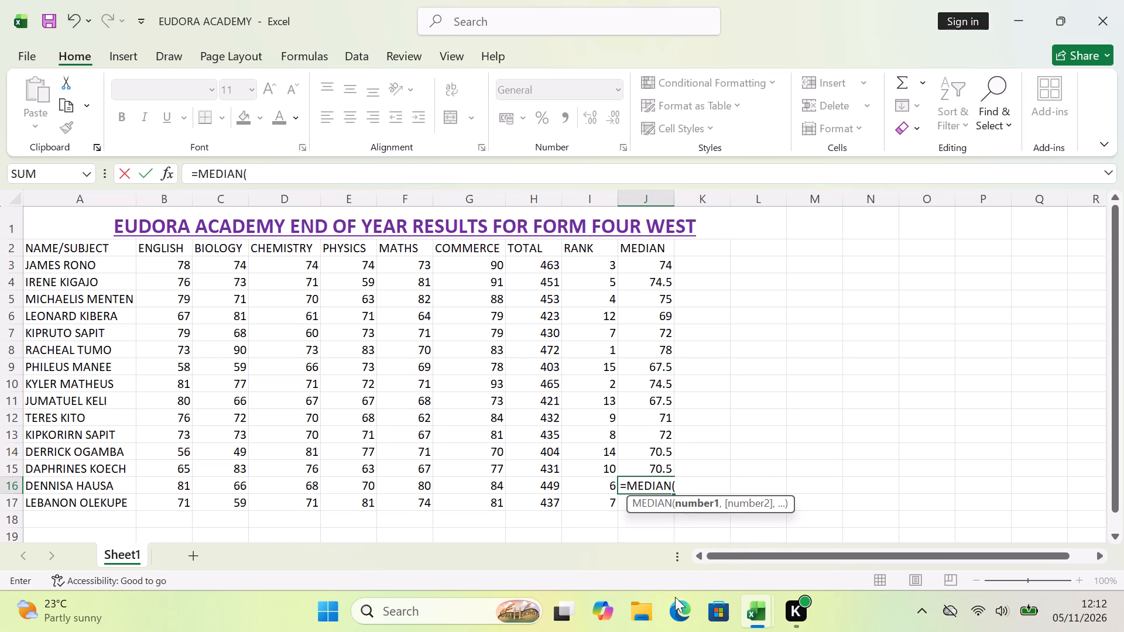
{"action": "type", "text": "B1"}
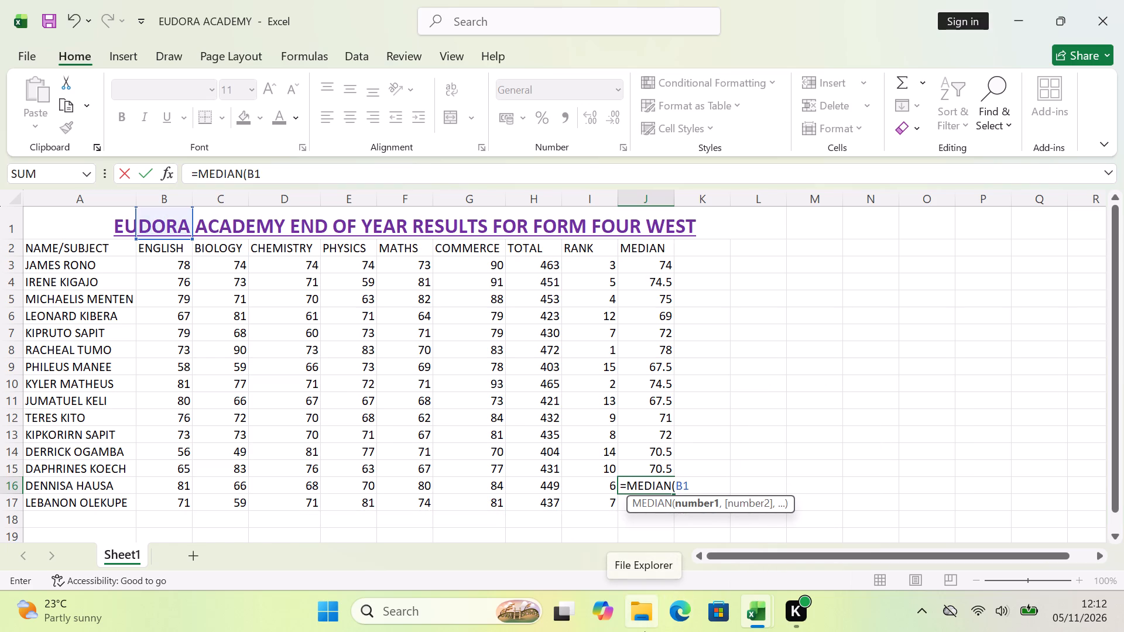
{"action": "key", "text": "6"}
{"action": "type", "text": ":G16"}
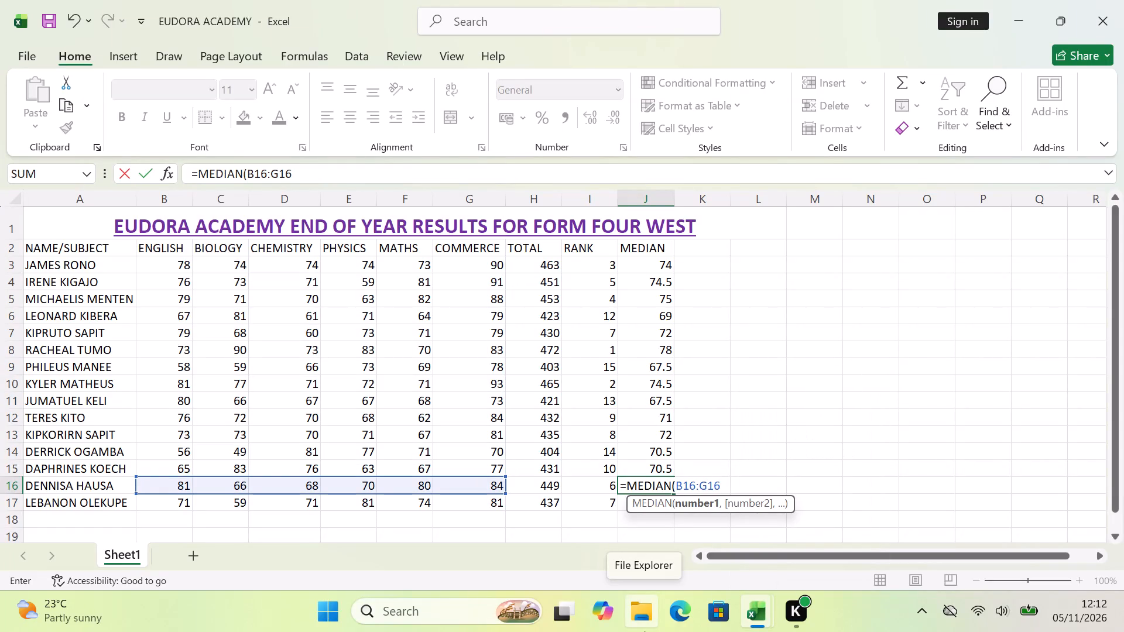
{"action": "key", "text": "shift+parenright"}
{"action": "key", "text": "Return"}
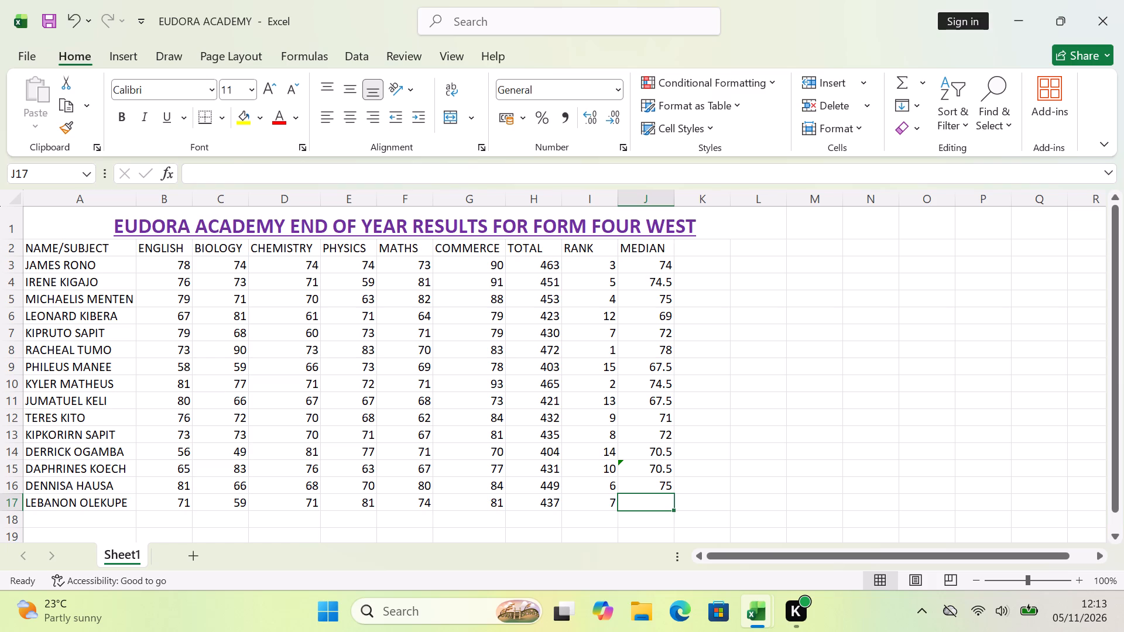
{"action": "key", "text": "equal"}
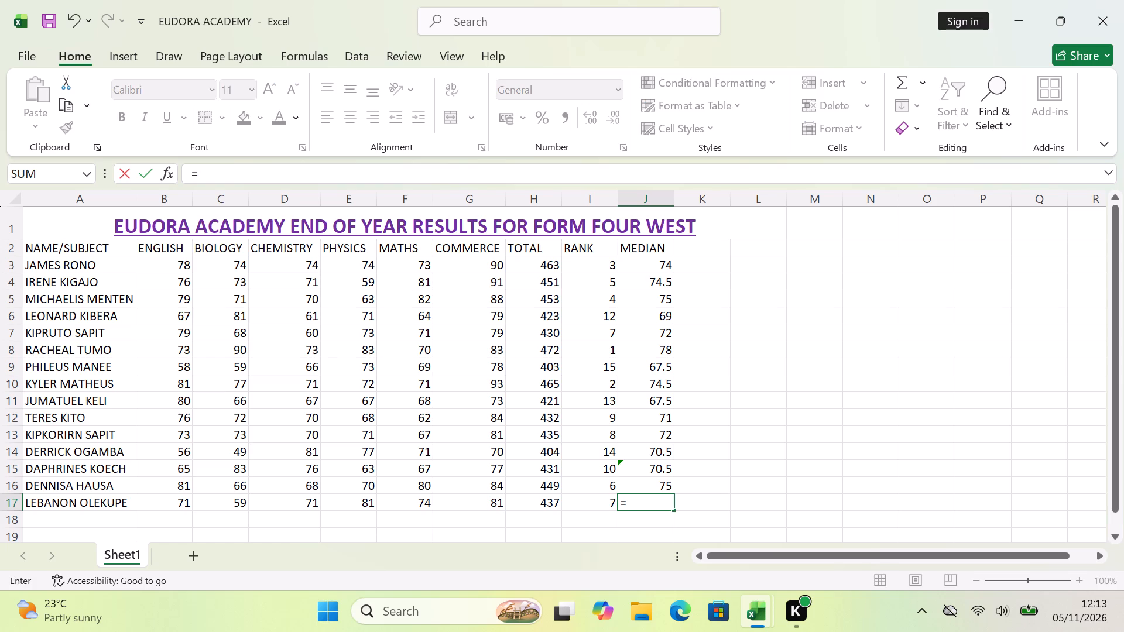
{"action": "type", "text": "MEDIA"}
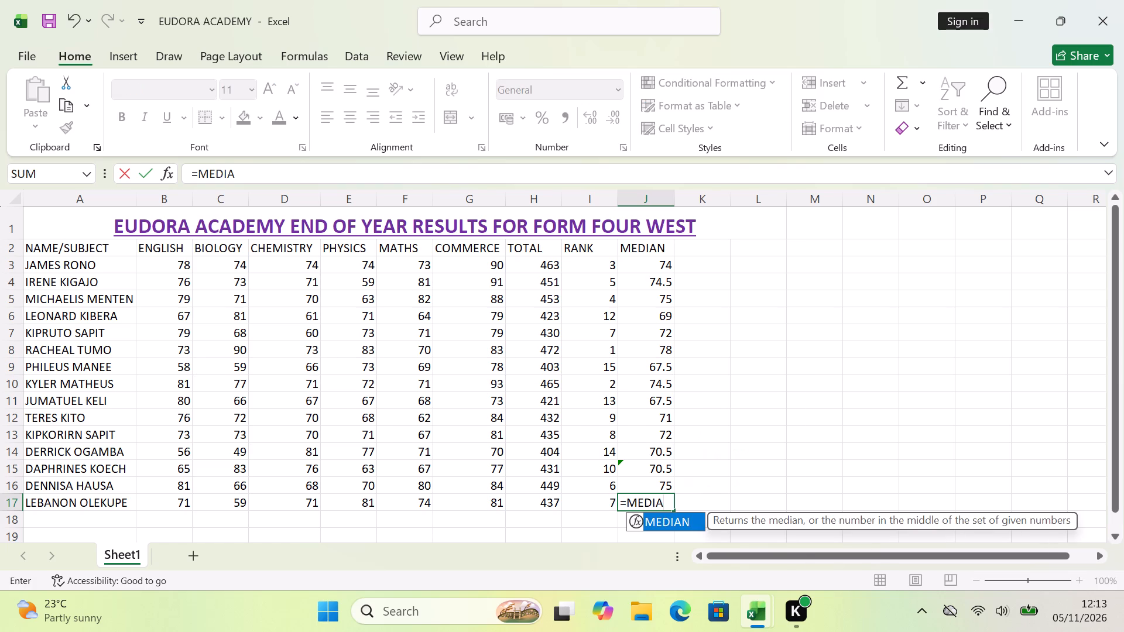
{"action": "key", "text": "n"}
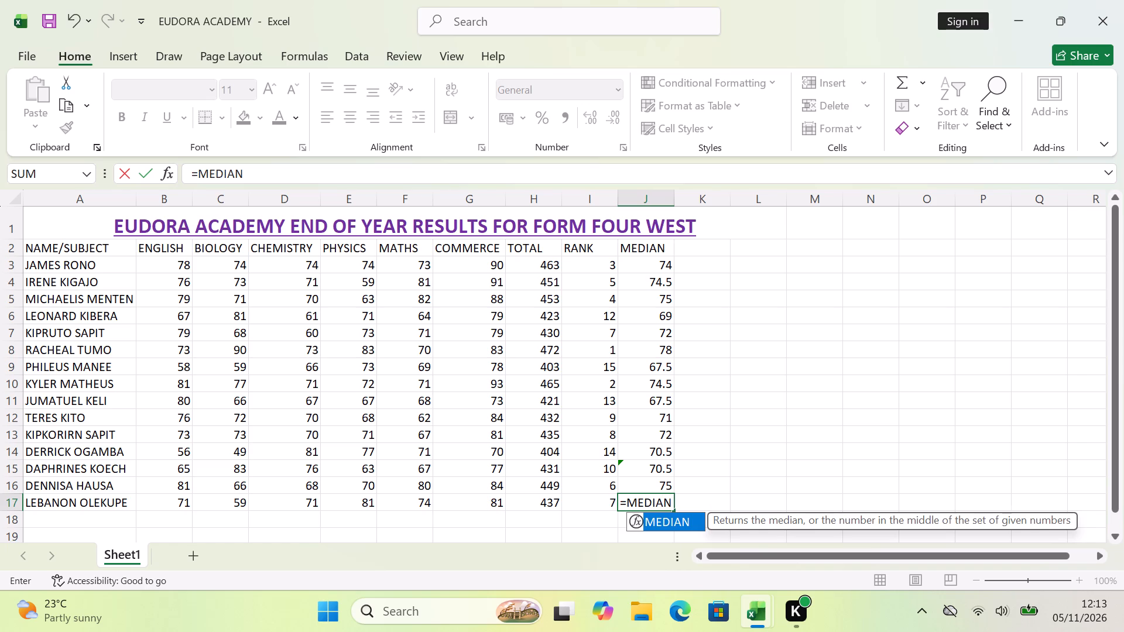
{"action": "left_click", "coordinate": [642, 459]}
Replace the thirteenth student's median formula in J15 with =MEDIAN(B15:G15).
{"action": "left_click", "coordinate": [640, 468]}
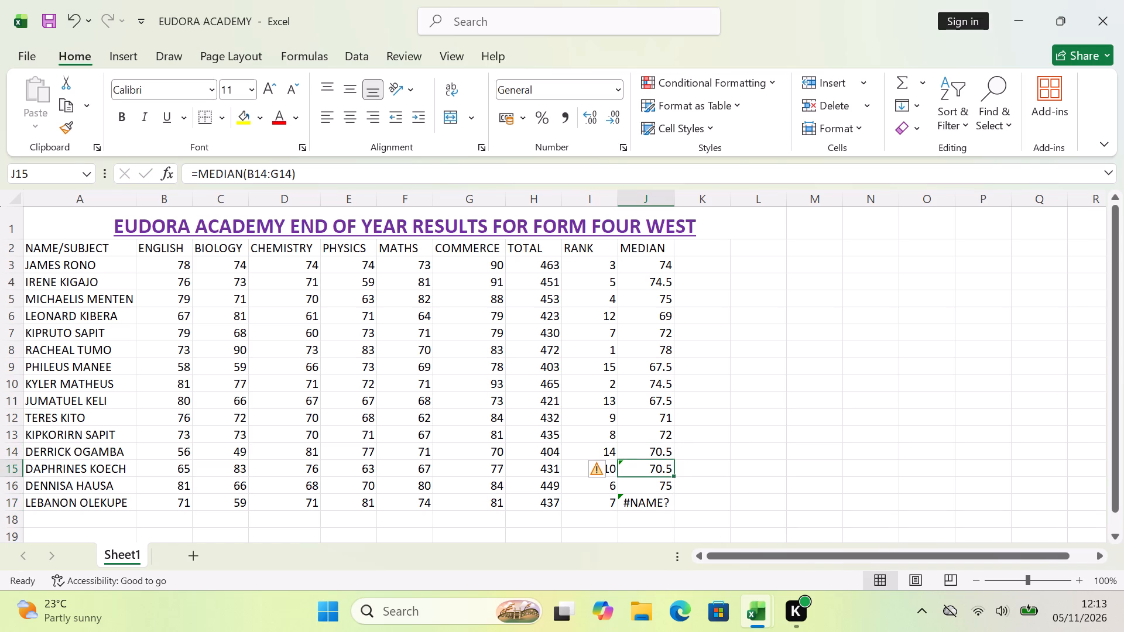
{"action": "key", "text": "BackSpace"}
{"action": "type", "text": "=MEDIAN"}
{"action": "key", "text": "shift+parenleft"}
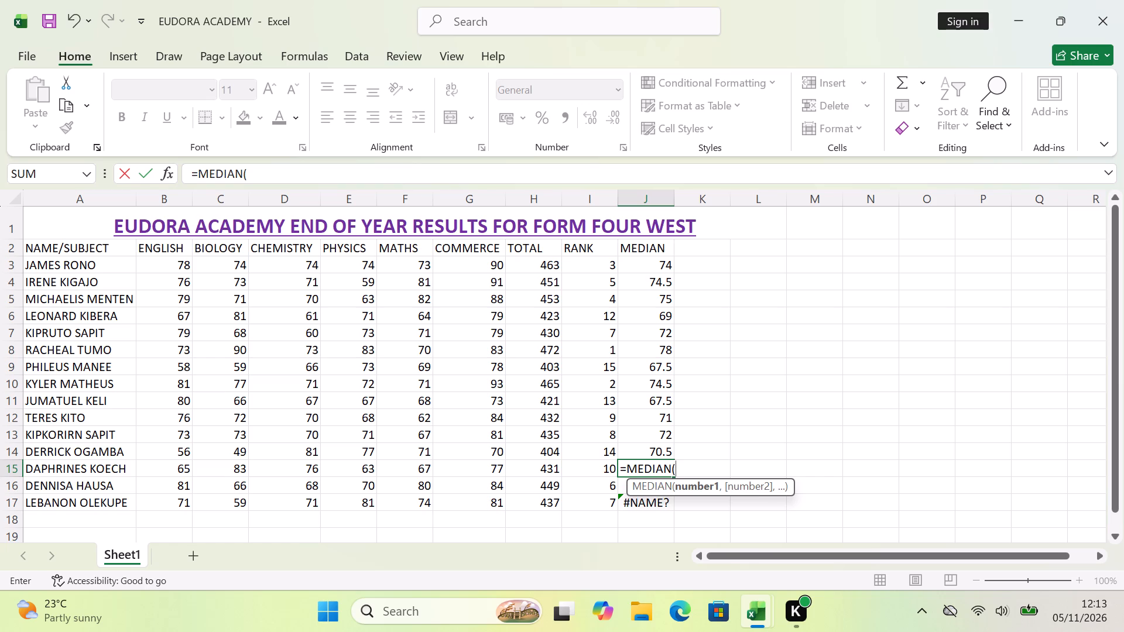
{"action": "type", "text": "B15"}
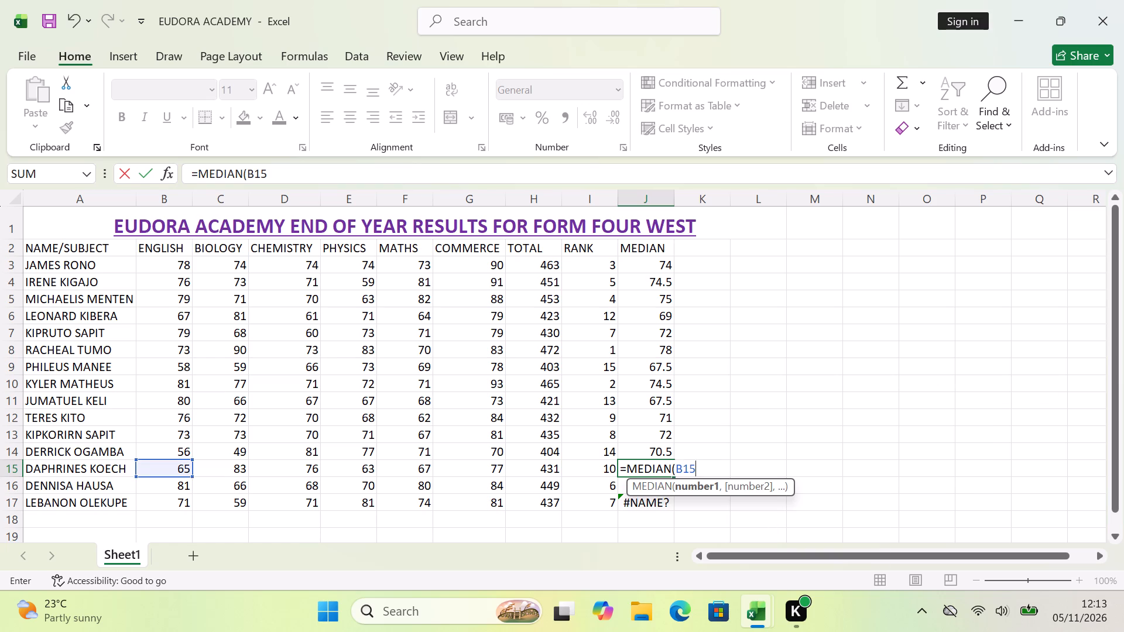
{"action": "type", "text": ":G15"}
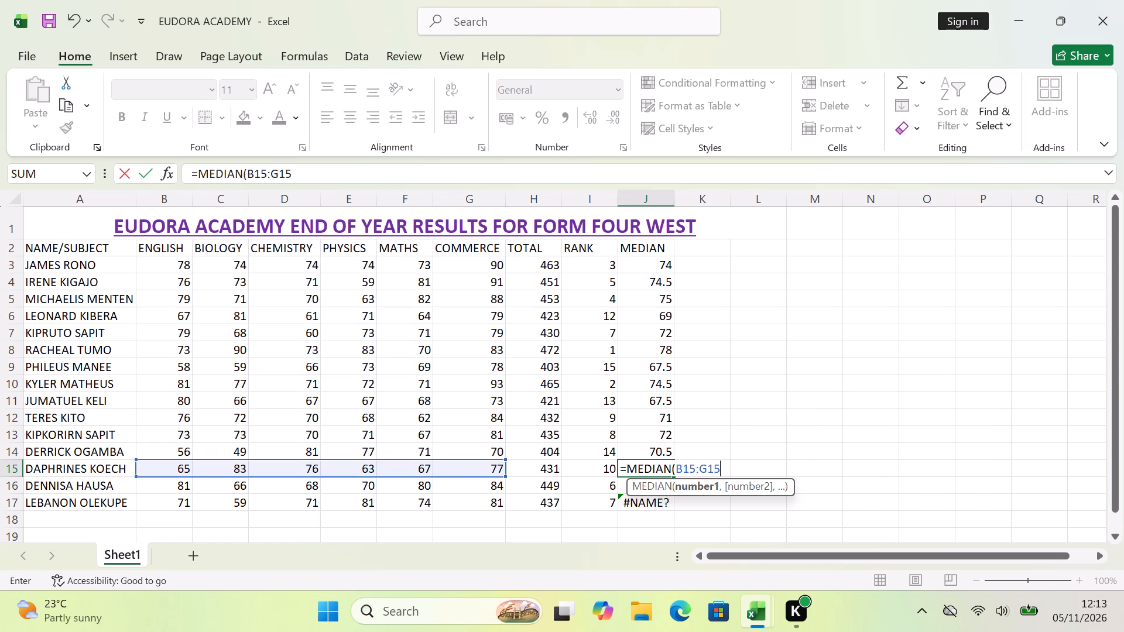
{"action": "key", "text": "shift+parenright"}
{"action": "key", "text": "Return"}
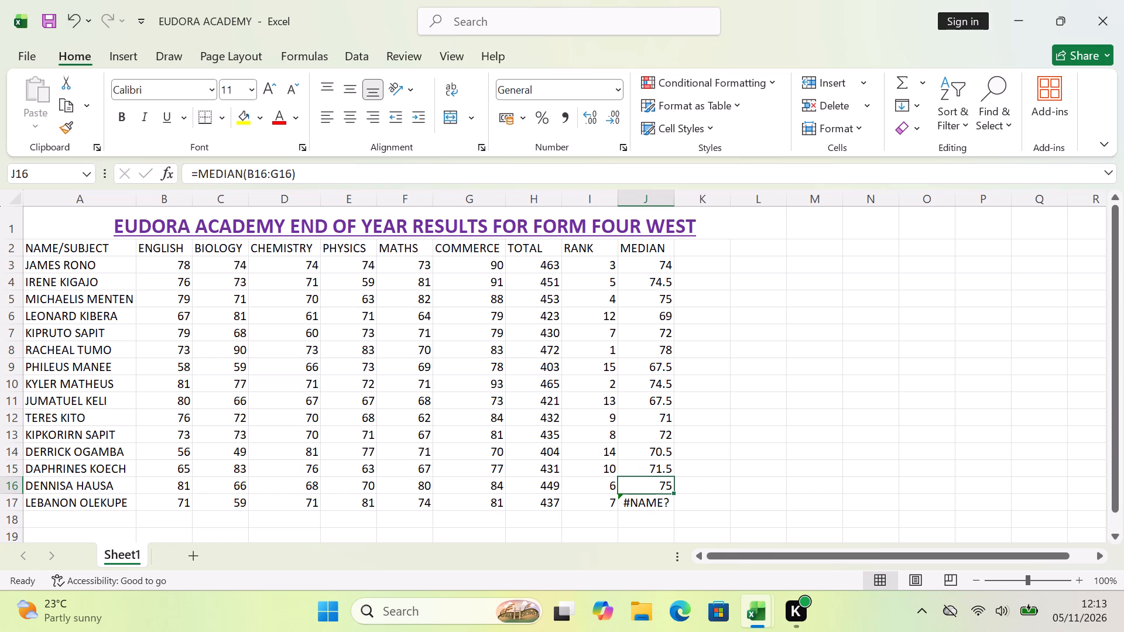
{"action": "left_click", "coordinate": [640, 468]}
{"action": "left_click", "coordinate": [640, 468]}
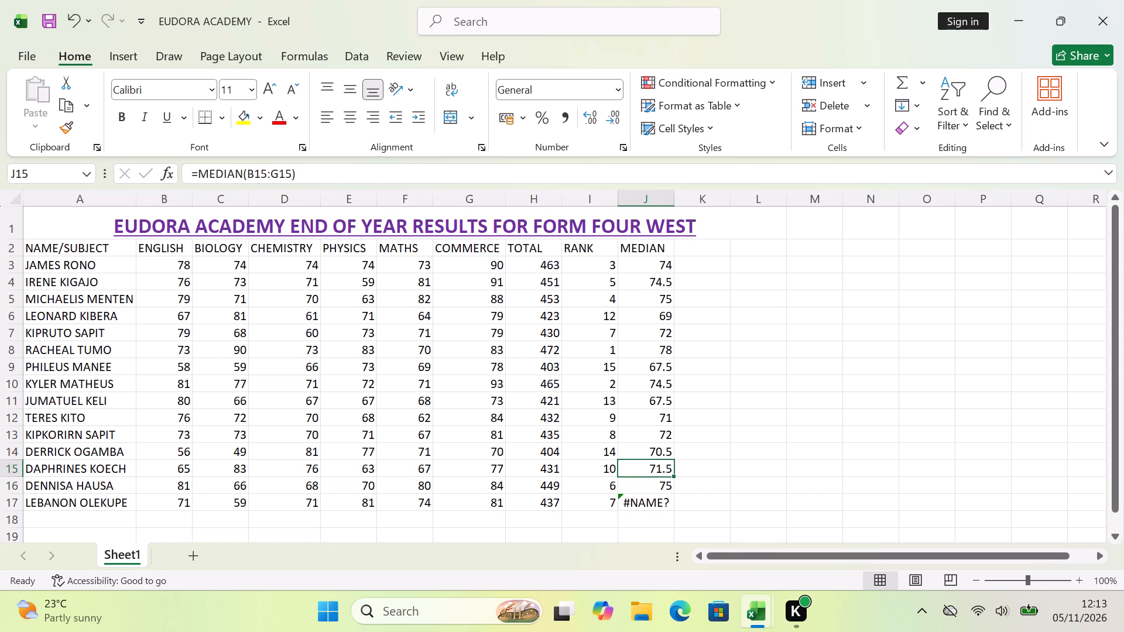
Replace the incomplete median formula in J17 for the fifteenth student with =MEDIAN(G16:B16).
{"action": "left_click", "coordinate": [640, 482]}
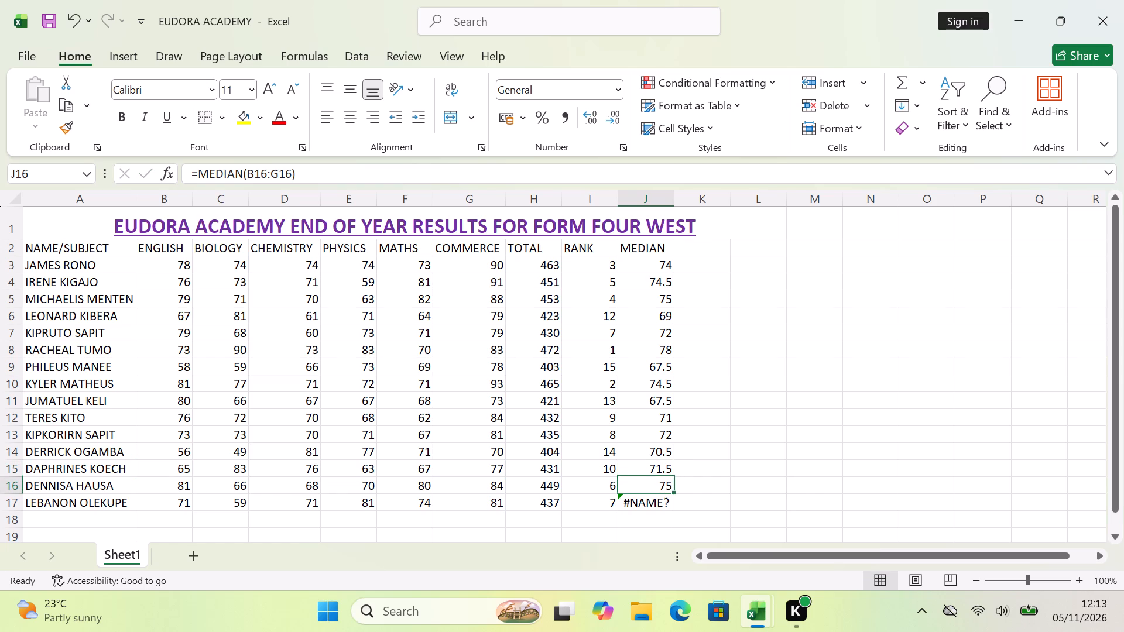
{"action": "left_click", "coordinate": [641, 501]}
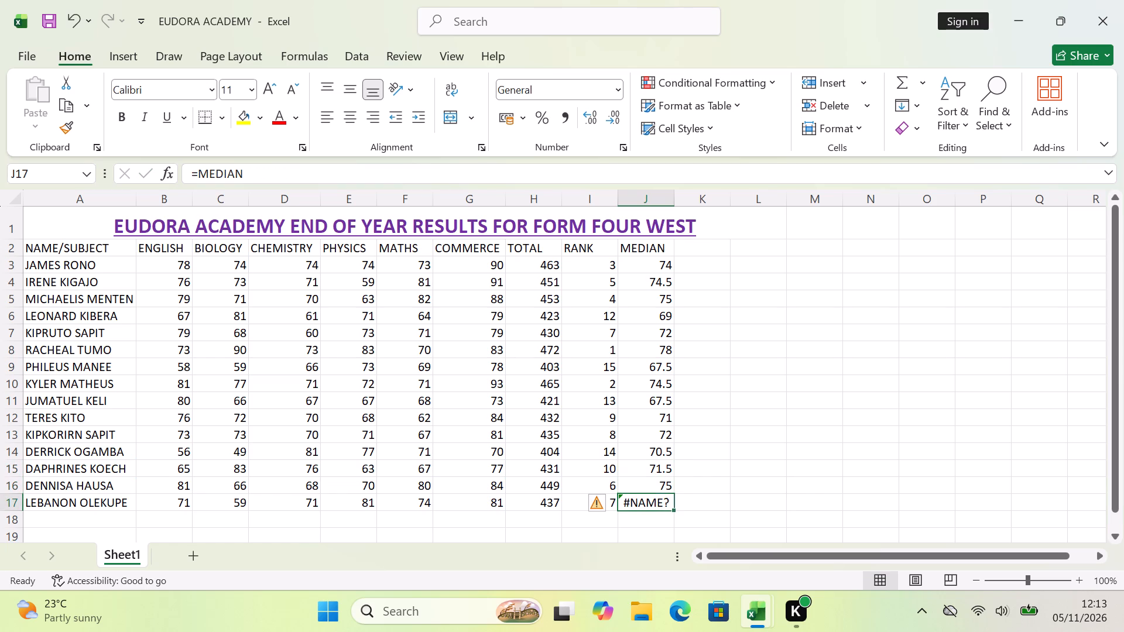
{"action": "key", "text": "BackSpace"}
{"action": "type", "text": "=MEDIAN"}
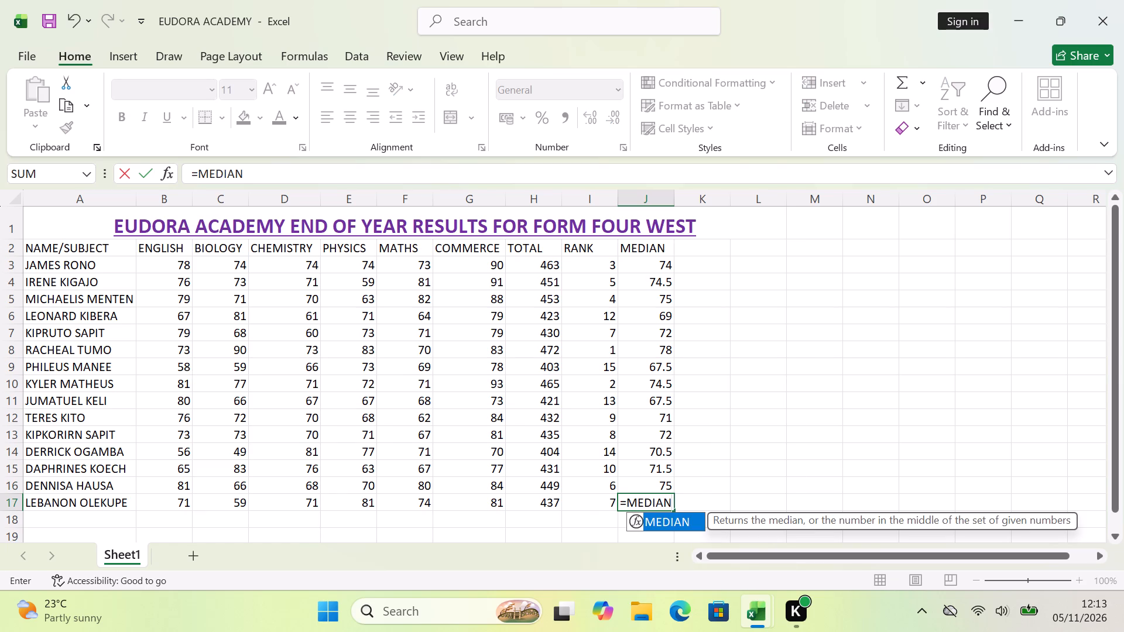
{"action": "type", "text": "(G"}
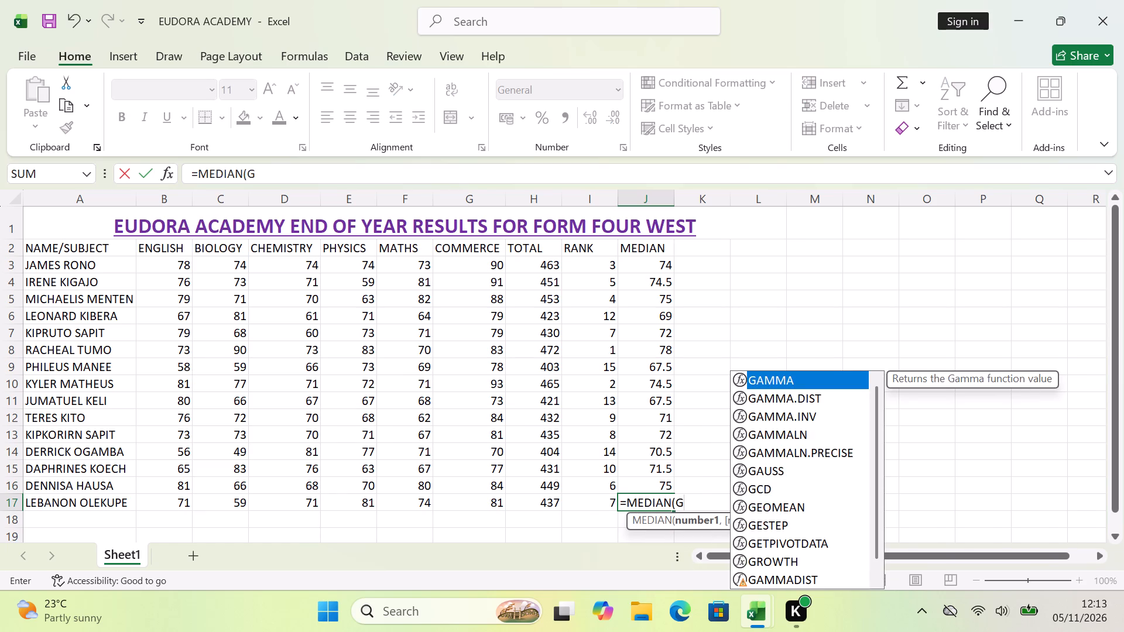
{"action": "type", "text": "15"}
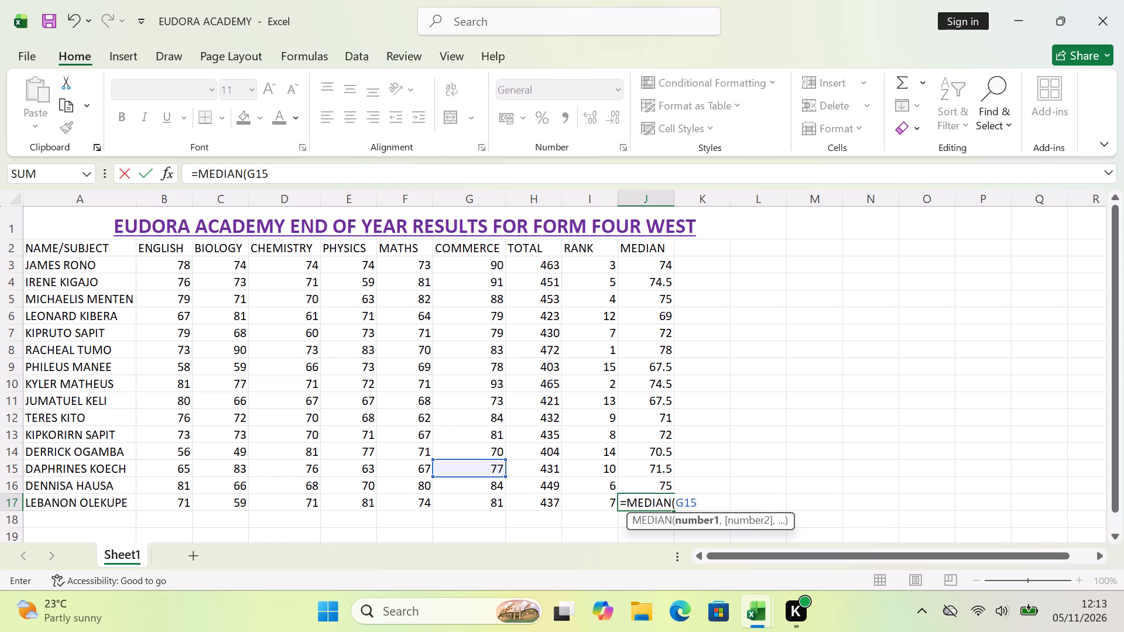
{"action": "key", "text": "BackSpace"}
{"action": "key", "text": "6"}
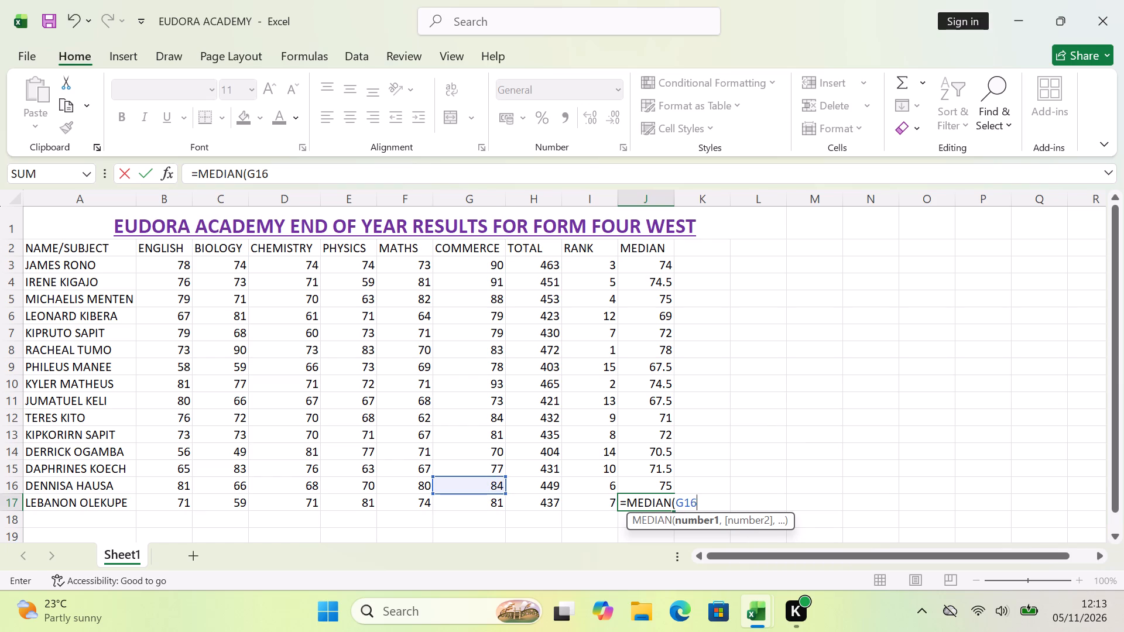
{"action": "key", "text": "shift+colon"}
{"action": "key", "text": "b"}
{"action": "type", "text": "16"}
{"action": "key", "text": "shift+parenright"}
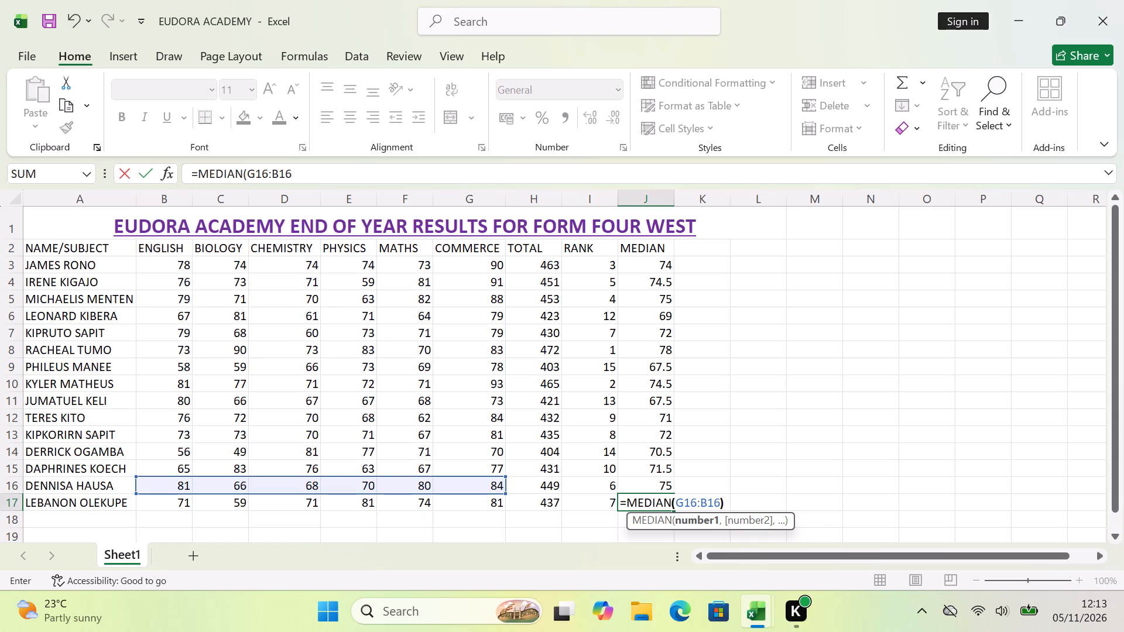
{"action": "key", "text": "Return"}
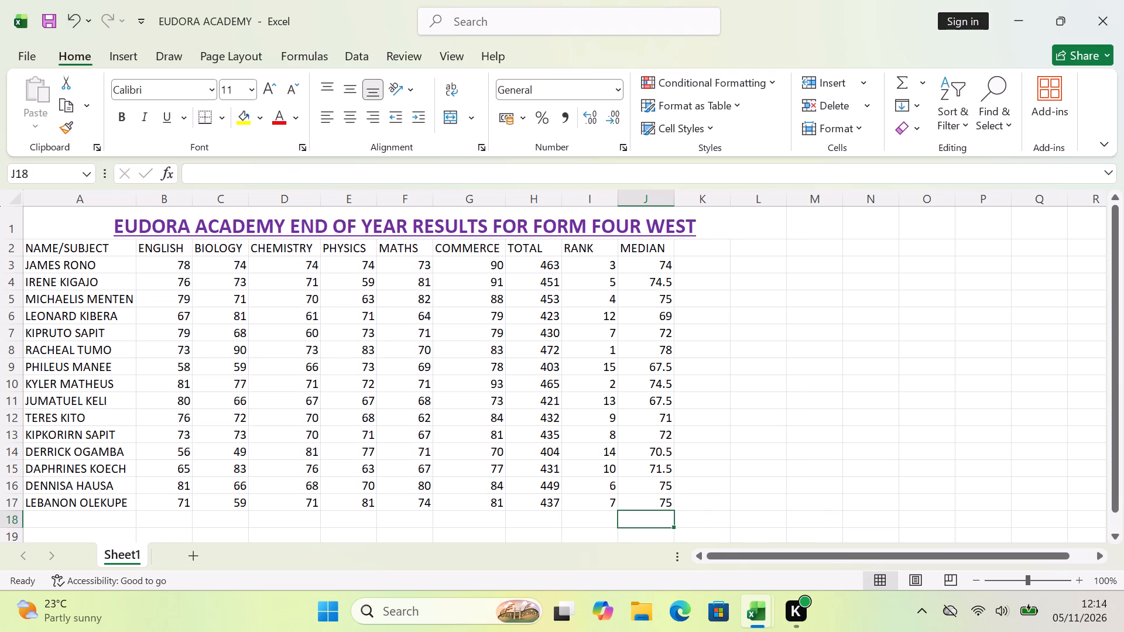
Replace the fifteenth student's median formula in J17 with =MEDIAN(B17:G17).
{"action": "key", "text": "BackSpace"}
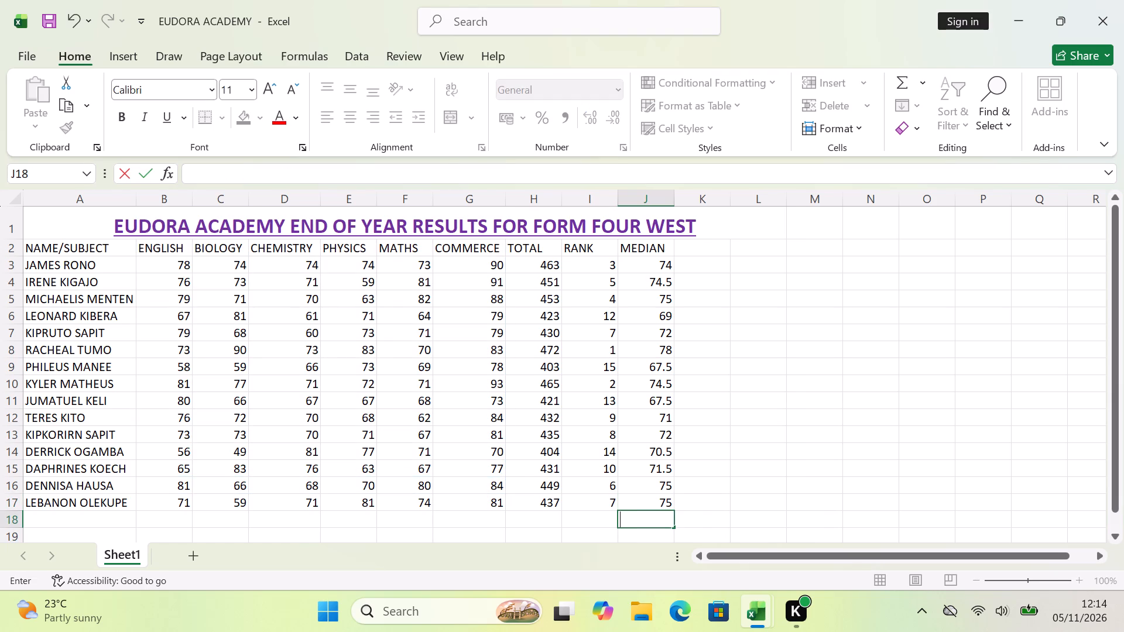
{"action": "left_click", "coordinate": [648, 497]}
{"action": "left_click", "coordinate": [648, 497]}
{"action": "key", "text": "BackSpace"}
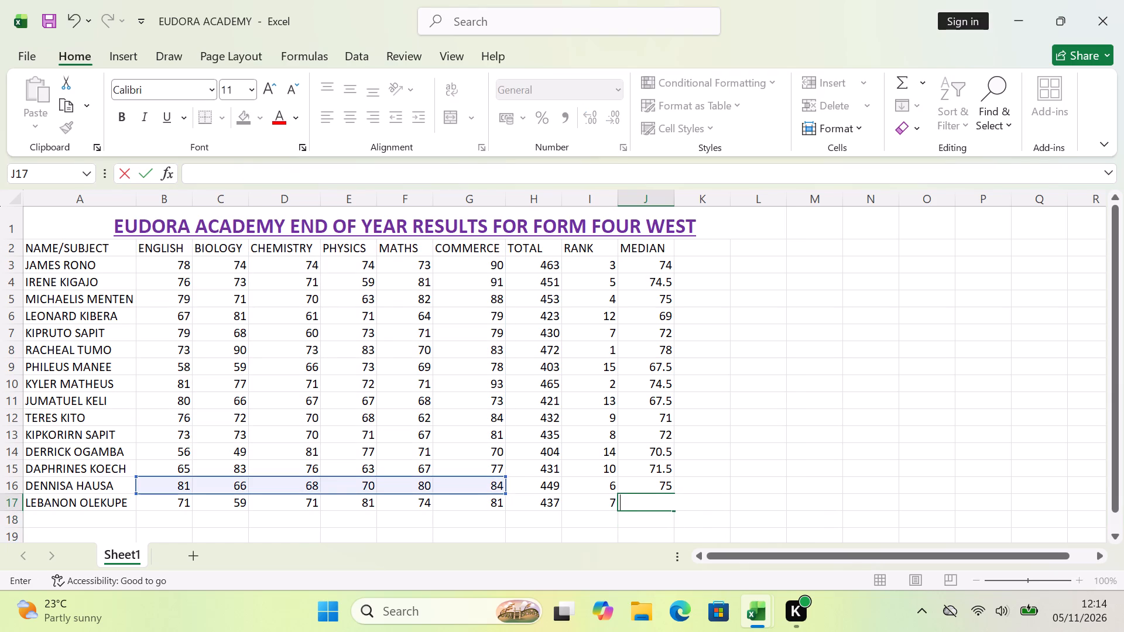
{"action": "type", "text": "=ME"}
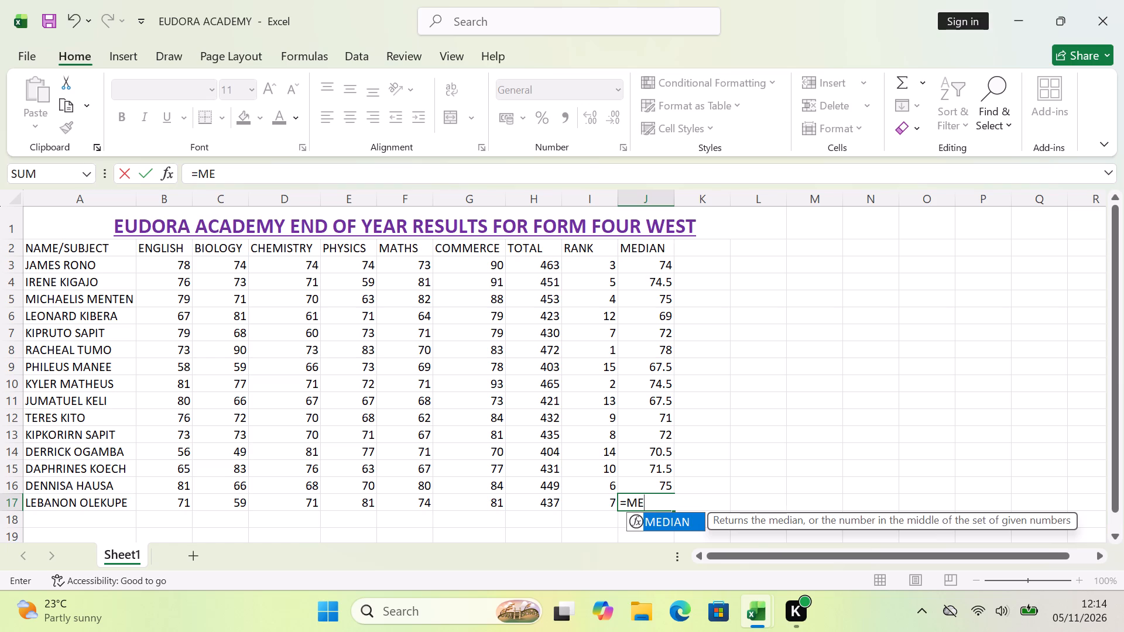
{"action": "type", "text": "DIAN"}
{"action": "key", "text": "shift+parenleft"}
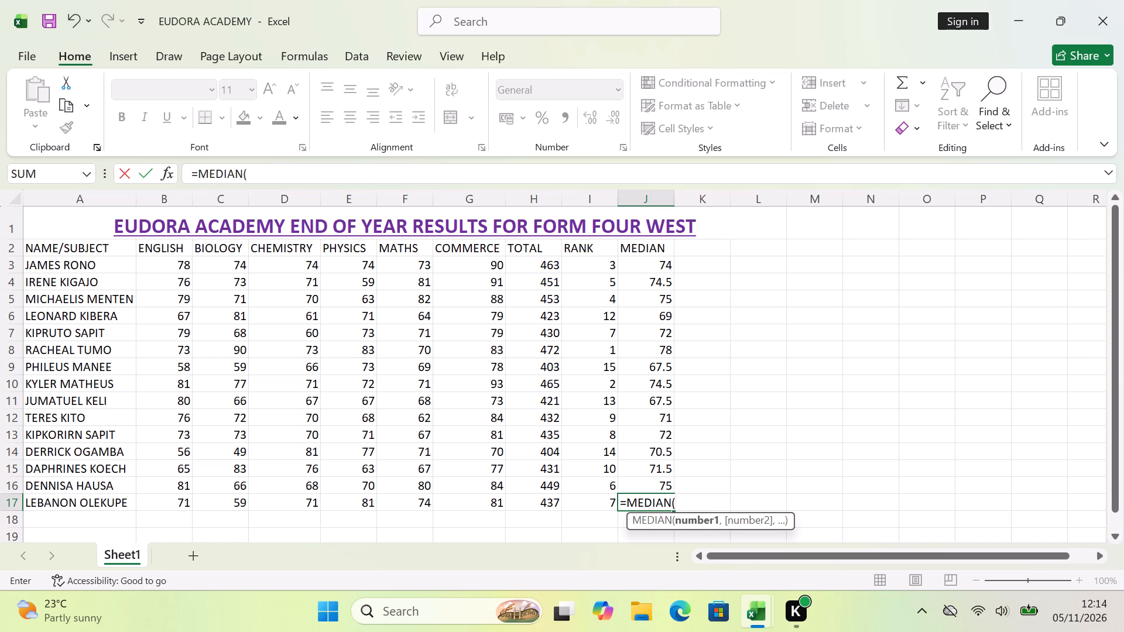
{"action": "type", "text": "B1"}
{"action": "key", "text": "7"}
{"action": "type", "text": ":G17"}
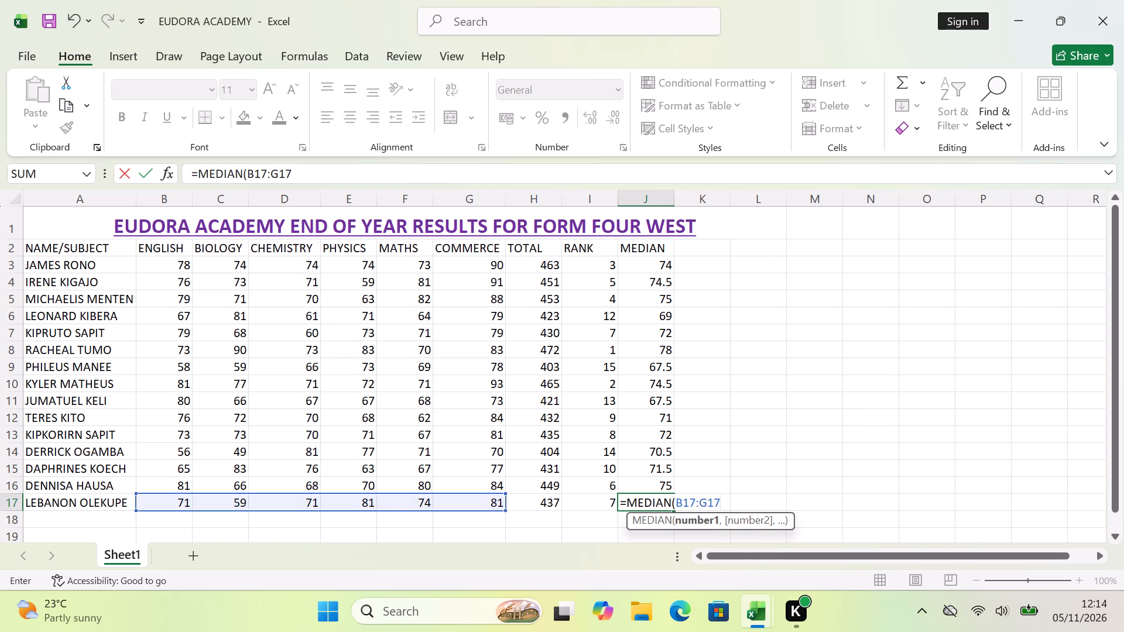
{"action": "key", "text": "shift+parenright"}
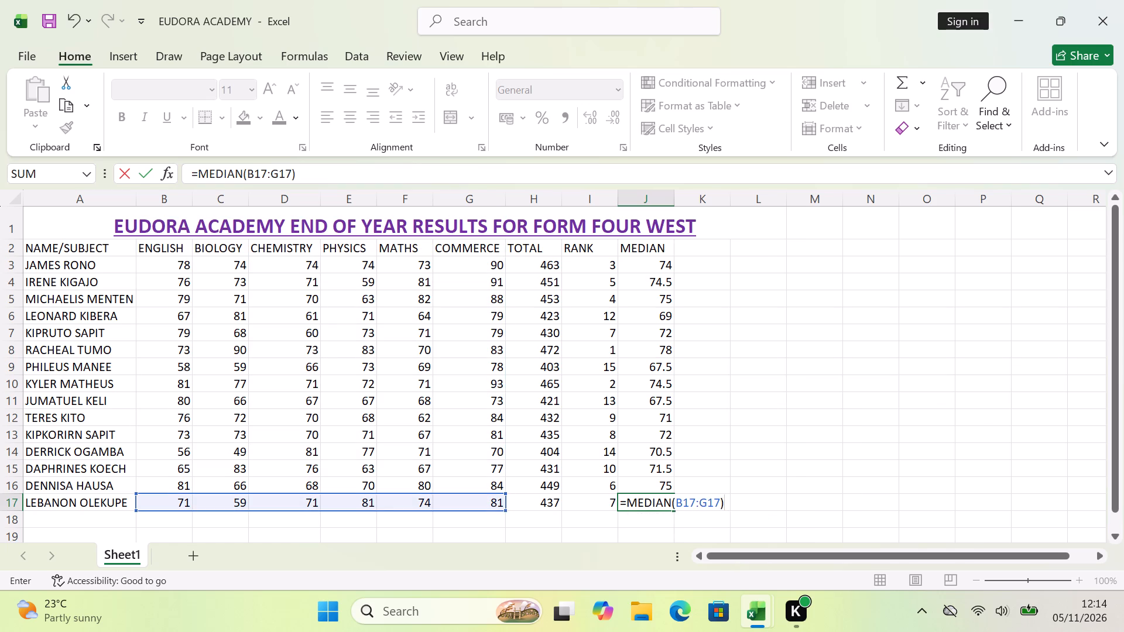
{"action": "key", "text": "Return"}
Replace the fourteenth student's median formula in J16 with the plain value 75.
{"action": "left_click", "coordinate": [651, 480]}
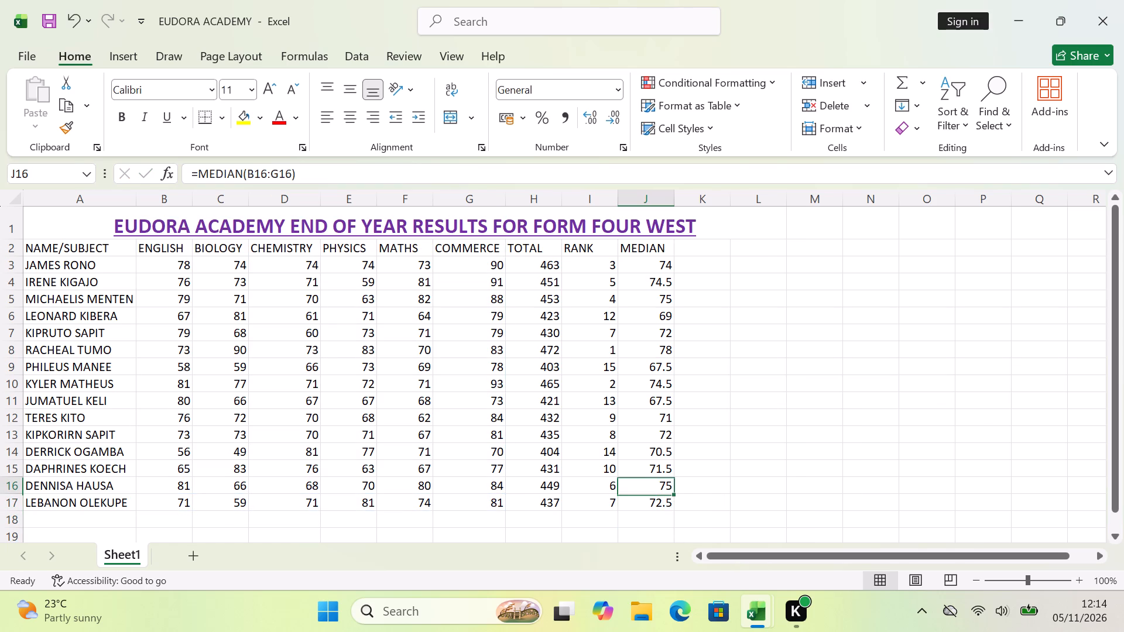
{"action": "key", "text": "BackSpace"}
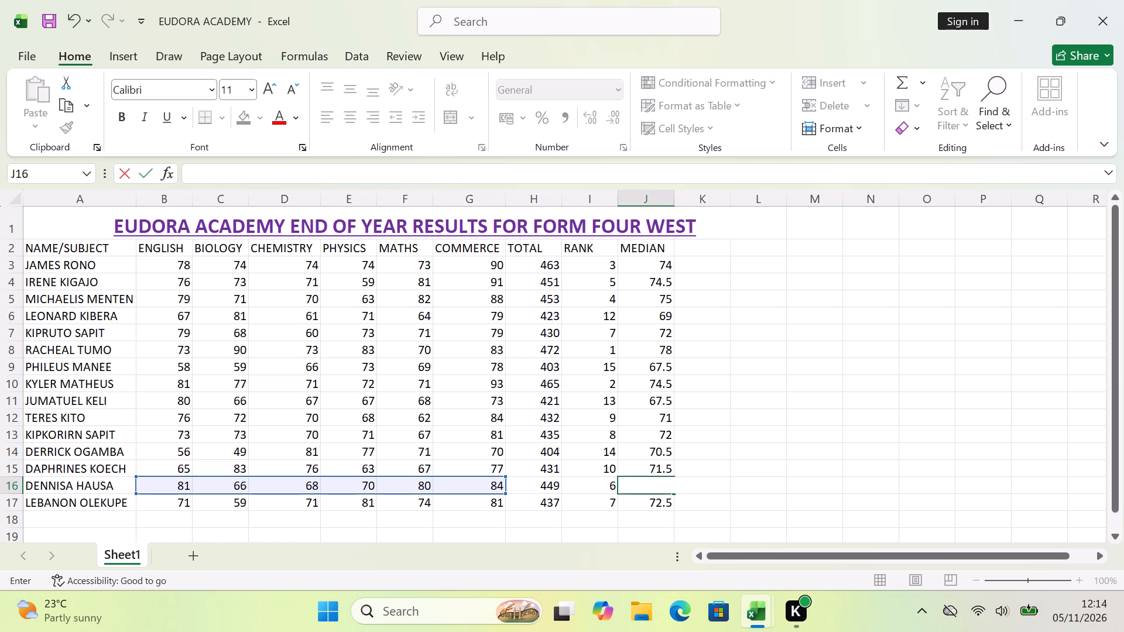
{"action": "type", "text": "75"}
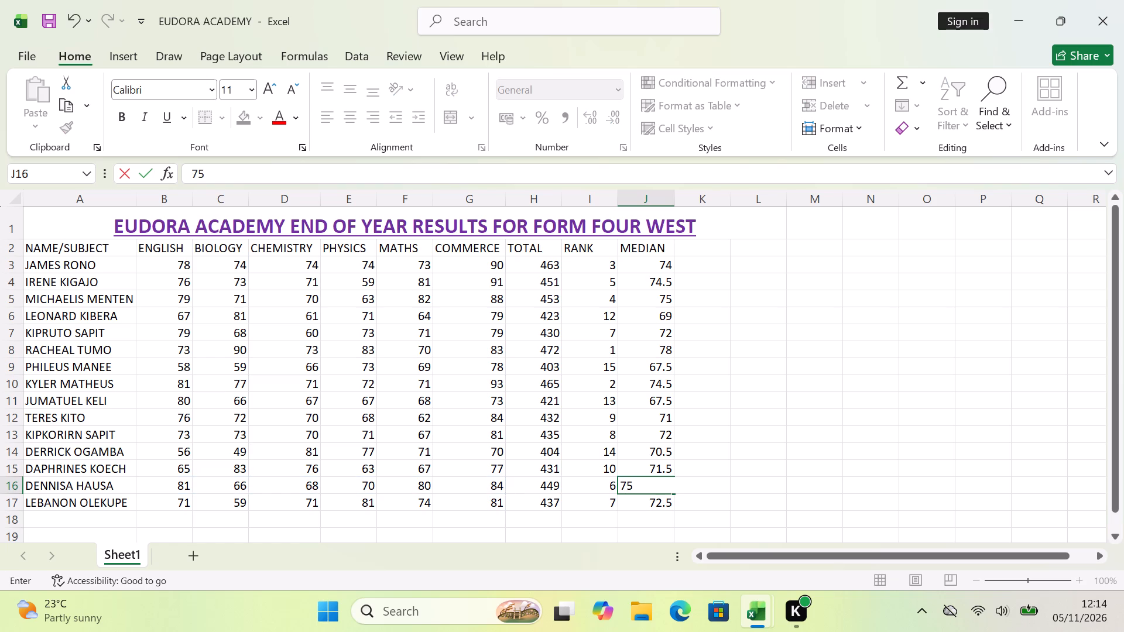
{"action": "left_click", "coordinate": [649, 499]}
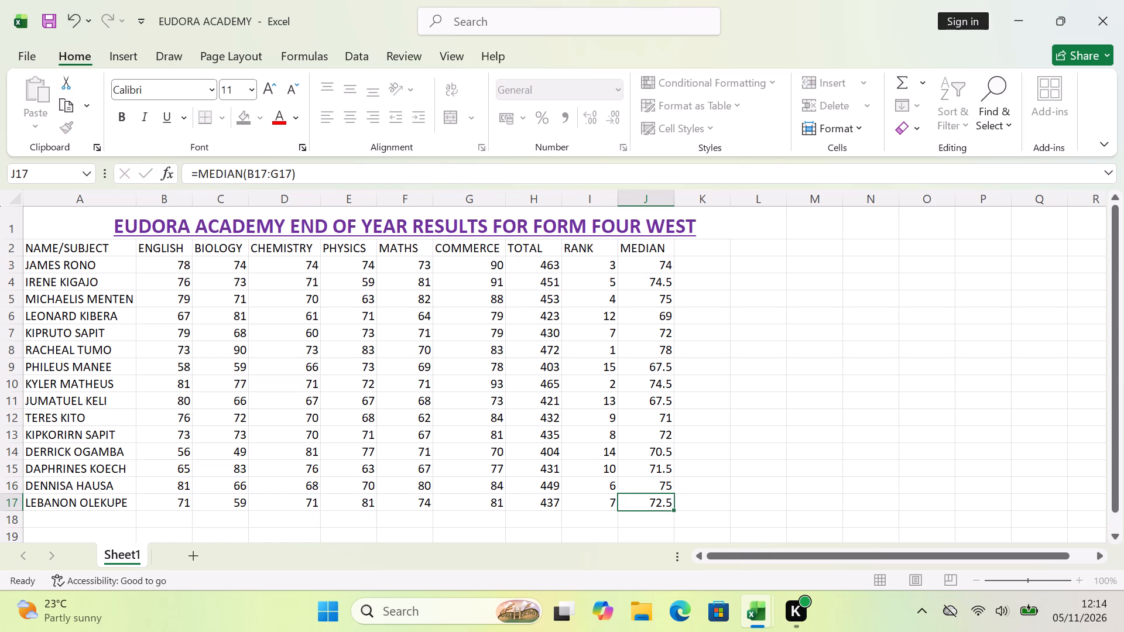
Replace the plain value in J16 with the median formula =MEDIAN(B16:G17).
{"action": "left_click", "coordinate": [642, 481]}
{"action": "left_click", "coordinate": [642, 481]}
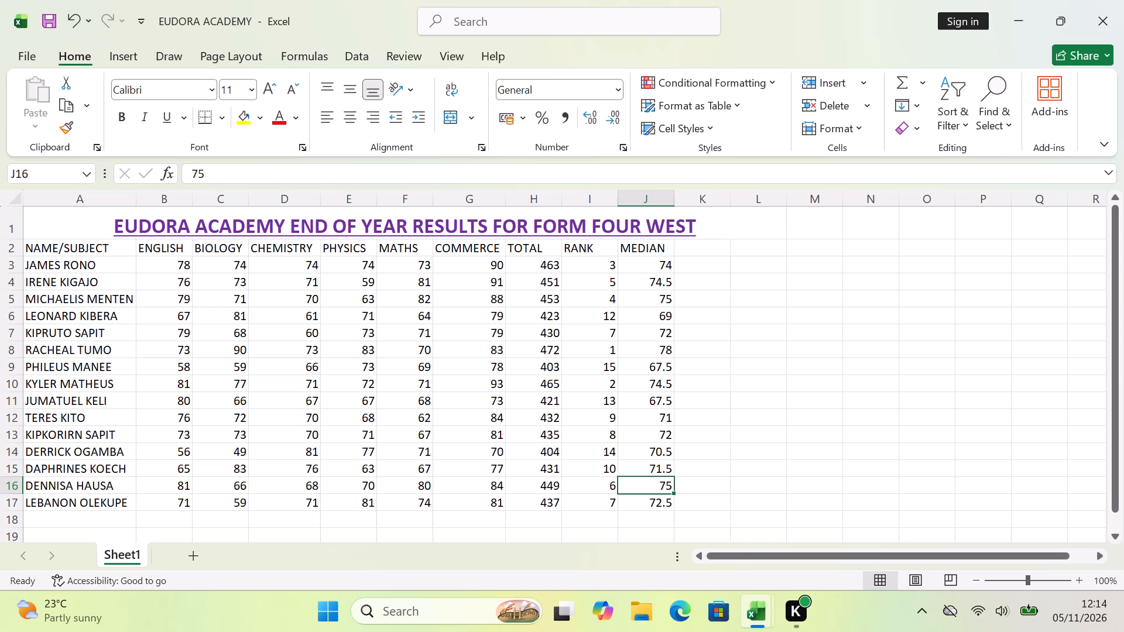
{"action": "key", "text": "BackSpace"}
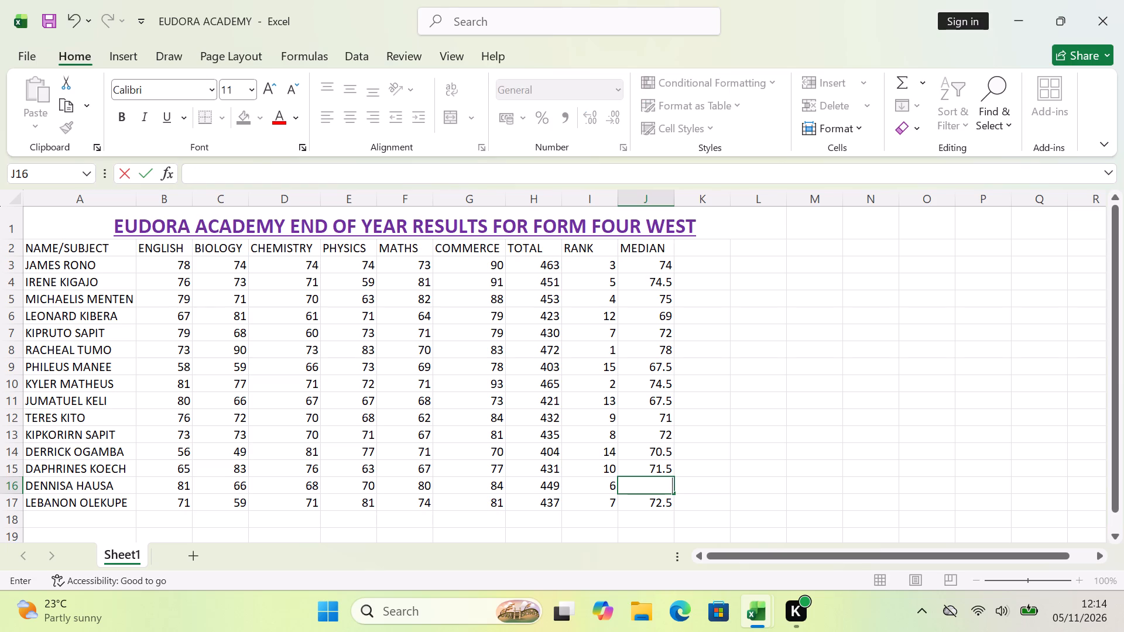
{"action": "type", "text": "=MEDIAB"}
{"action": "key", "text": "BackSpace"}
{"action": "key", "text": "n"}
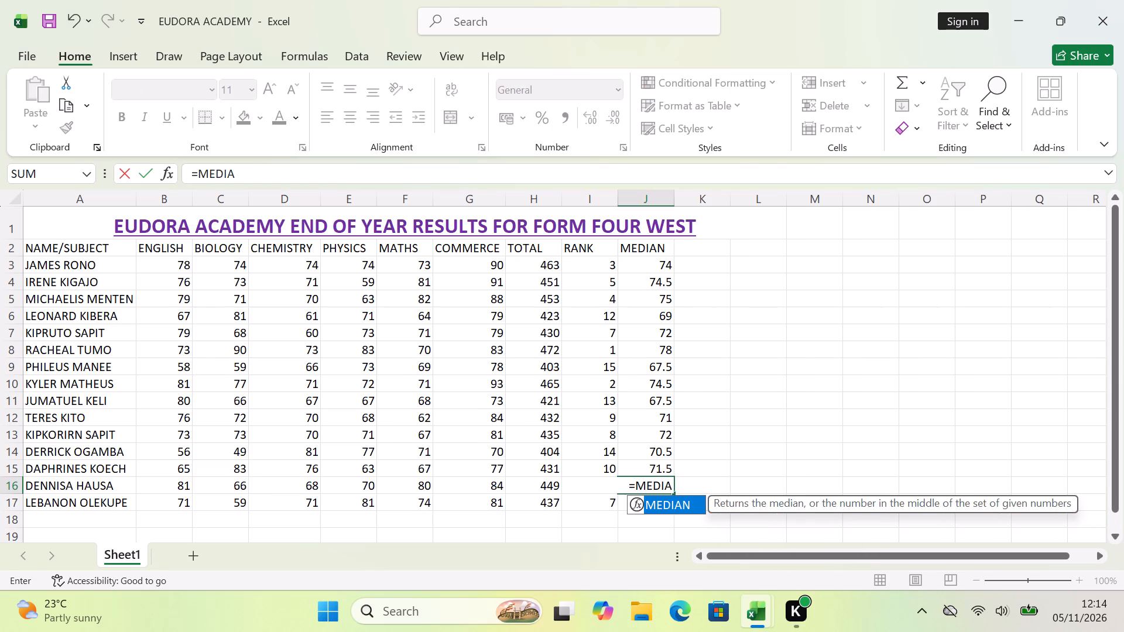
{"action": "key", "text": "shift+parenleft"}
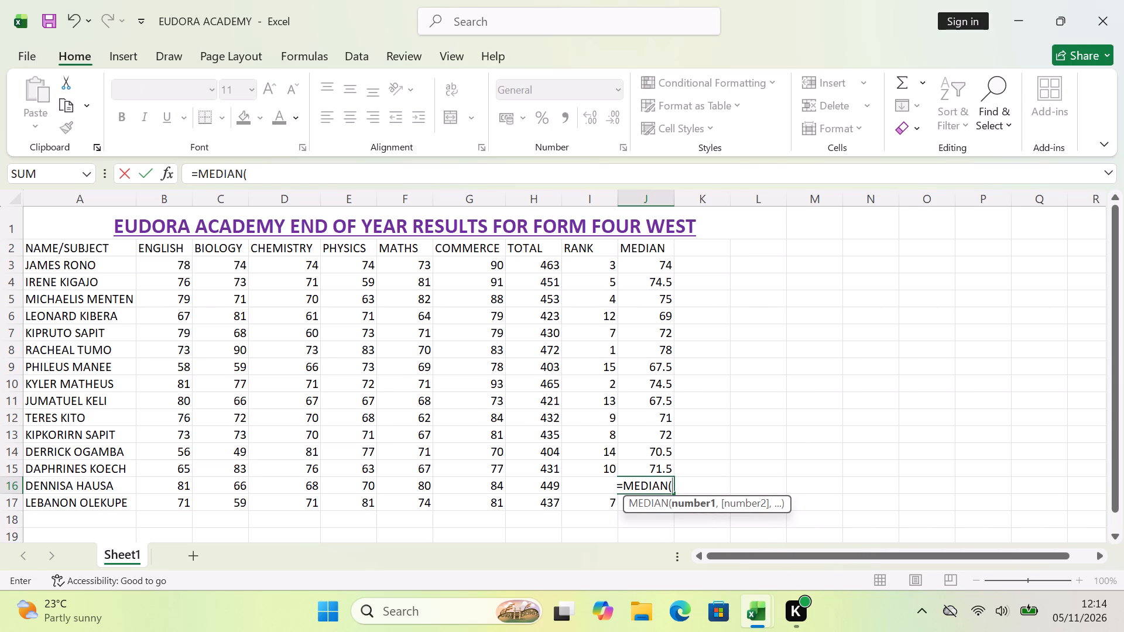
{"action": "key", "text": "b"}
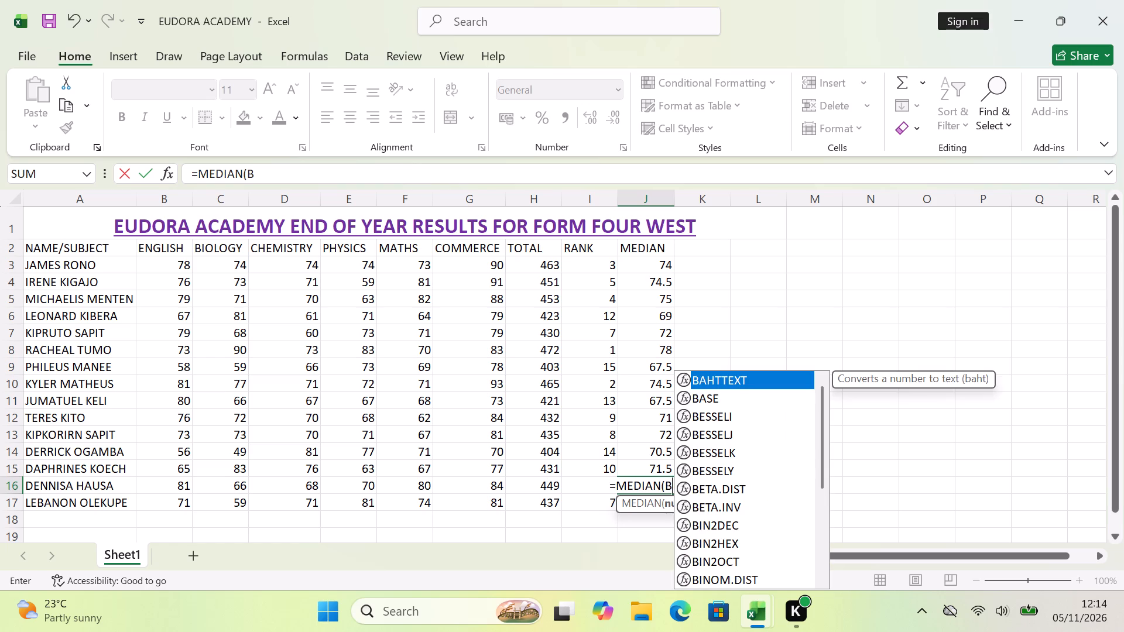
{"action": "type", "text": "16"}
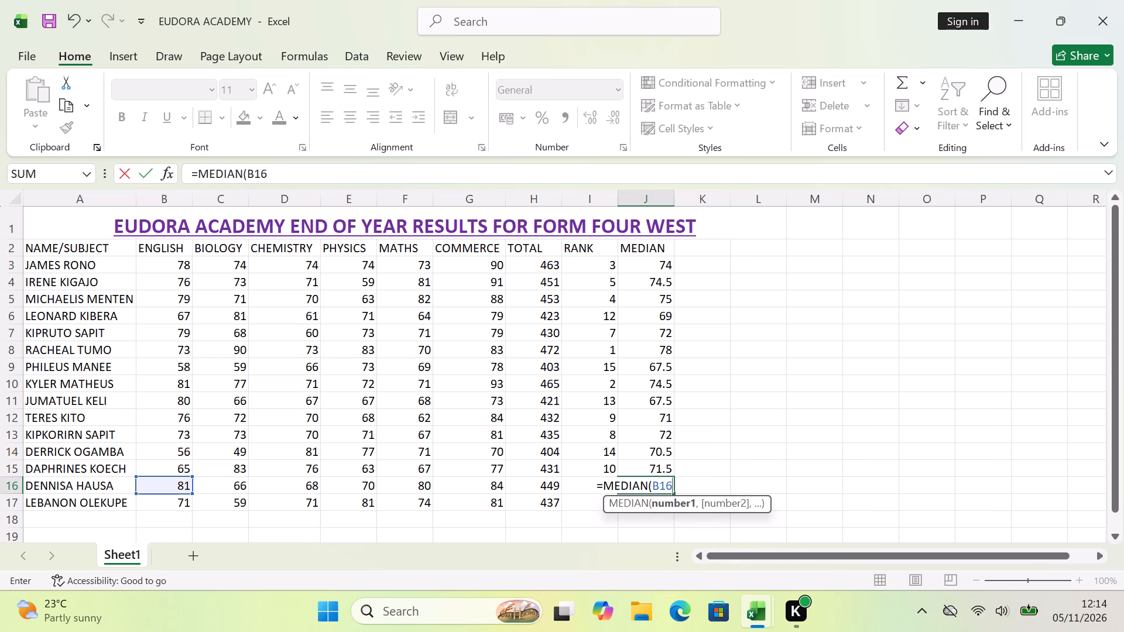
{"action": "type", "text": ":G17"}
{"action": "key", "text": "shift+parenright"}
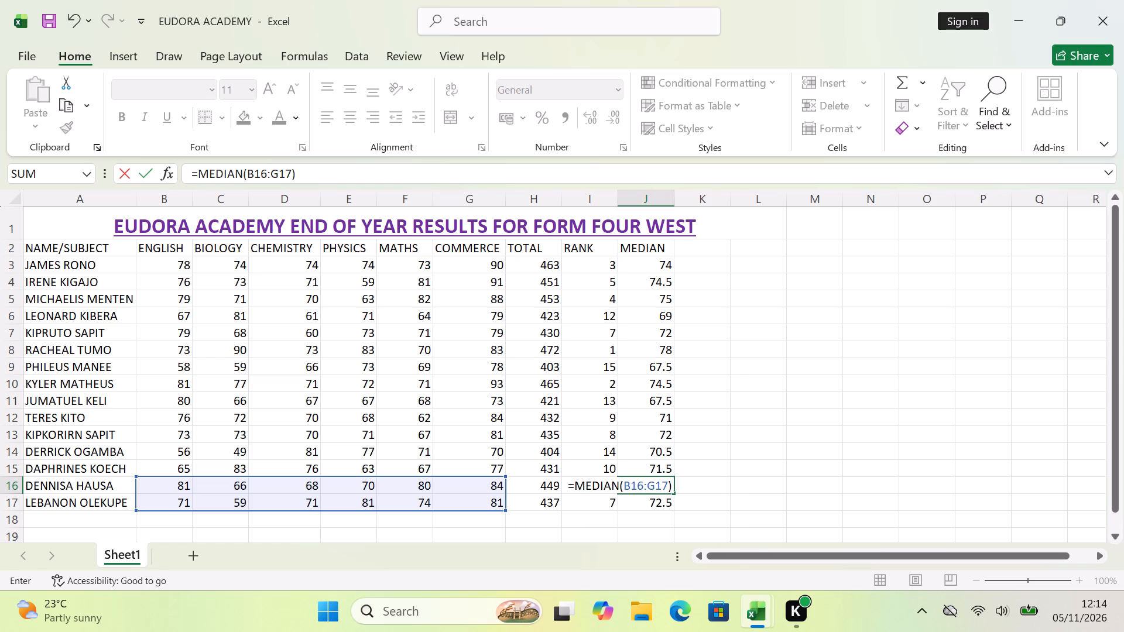
Correct the range in J16's median formula to B16:G16 so it covers only the fourteenth student's marks.
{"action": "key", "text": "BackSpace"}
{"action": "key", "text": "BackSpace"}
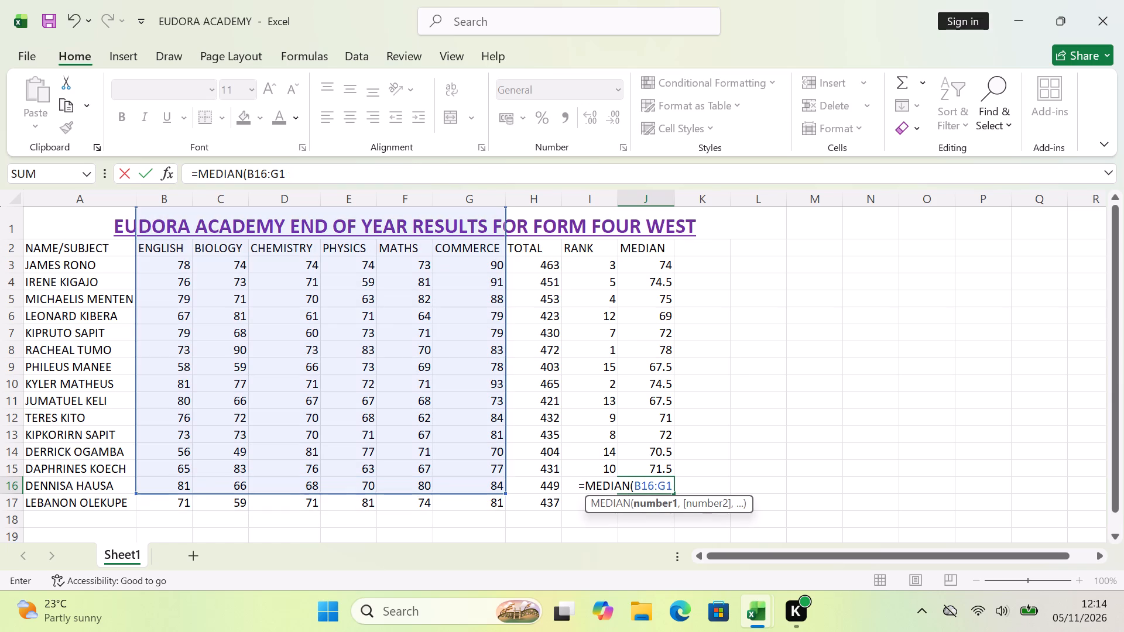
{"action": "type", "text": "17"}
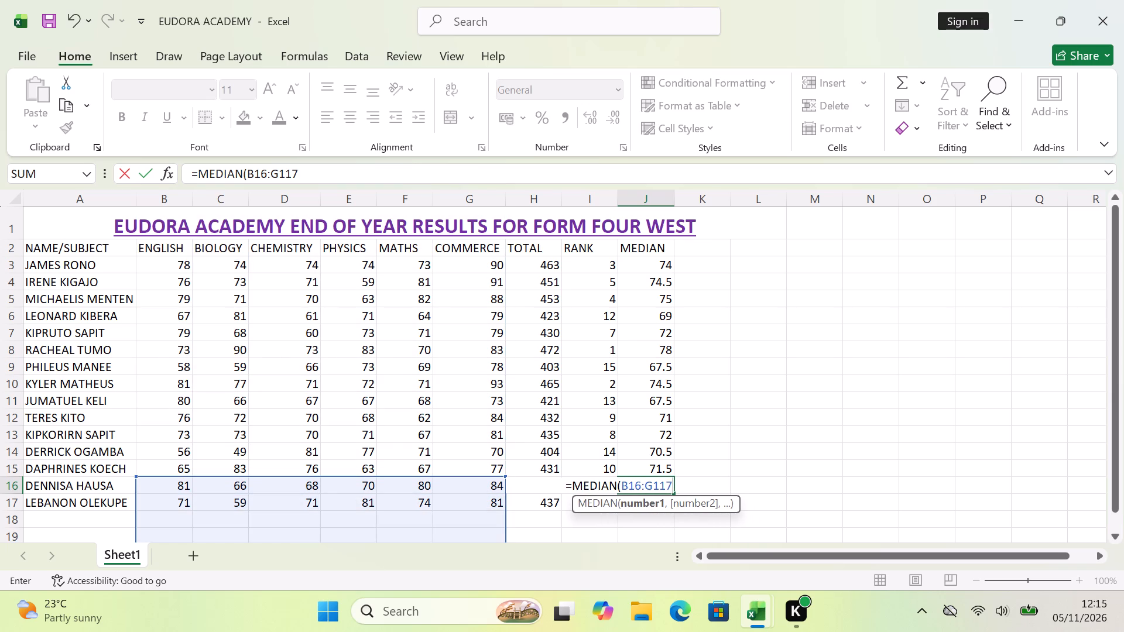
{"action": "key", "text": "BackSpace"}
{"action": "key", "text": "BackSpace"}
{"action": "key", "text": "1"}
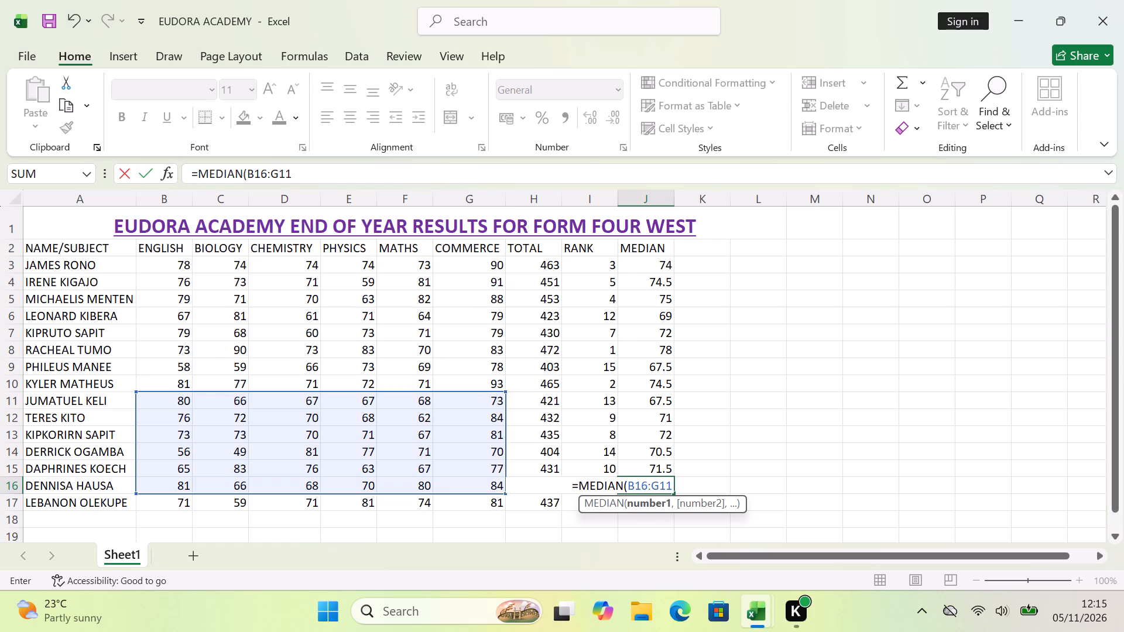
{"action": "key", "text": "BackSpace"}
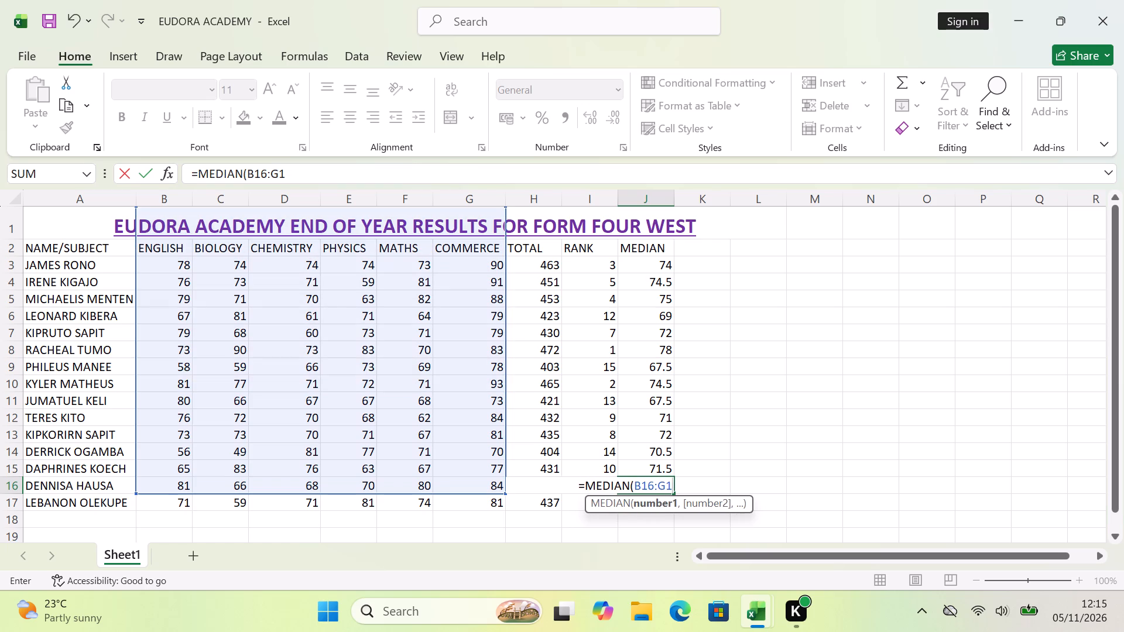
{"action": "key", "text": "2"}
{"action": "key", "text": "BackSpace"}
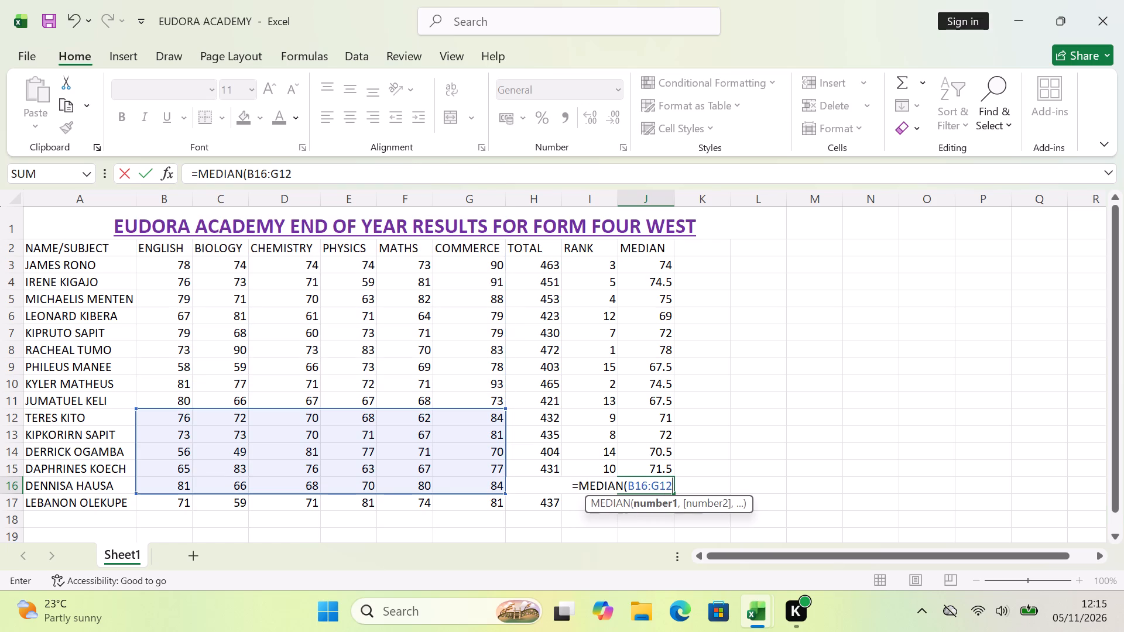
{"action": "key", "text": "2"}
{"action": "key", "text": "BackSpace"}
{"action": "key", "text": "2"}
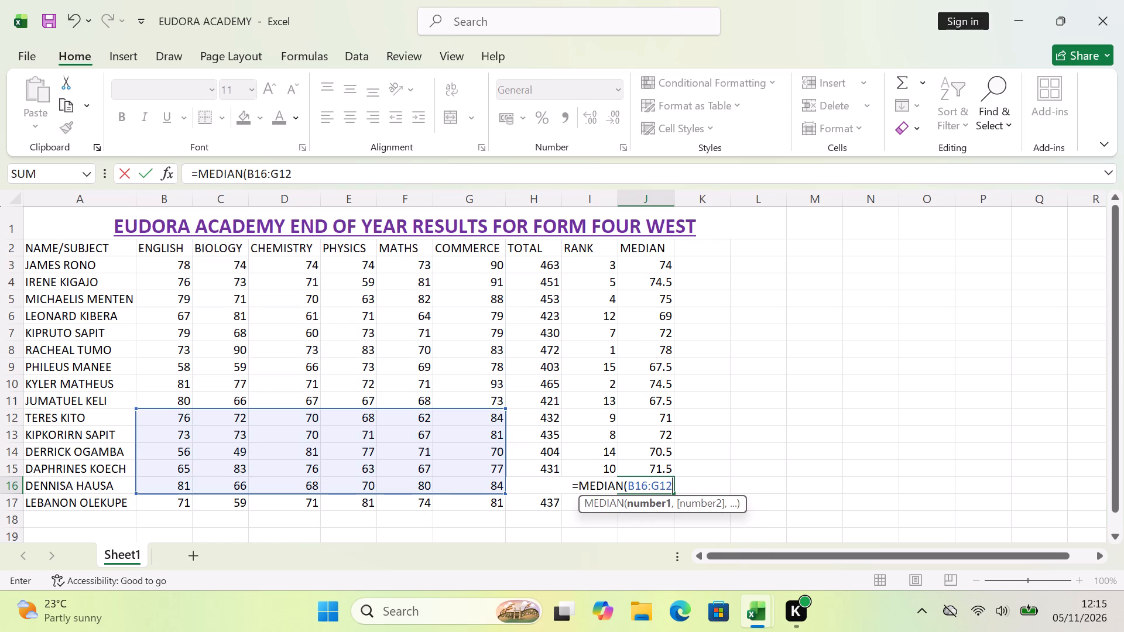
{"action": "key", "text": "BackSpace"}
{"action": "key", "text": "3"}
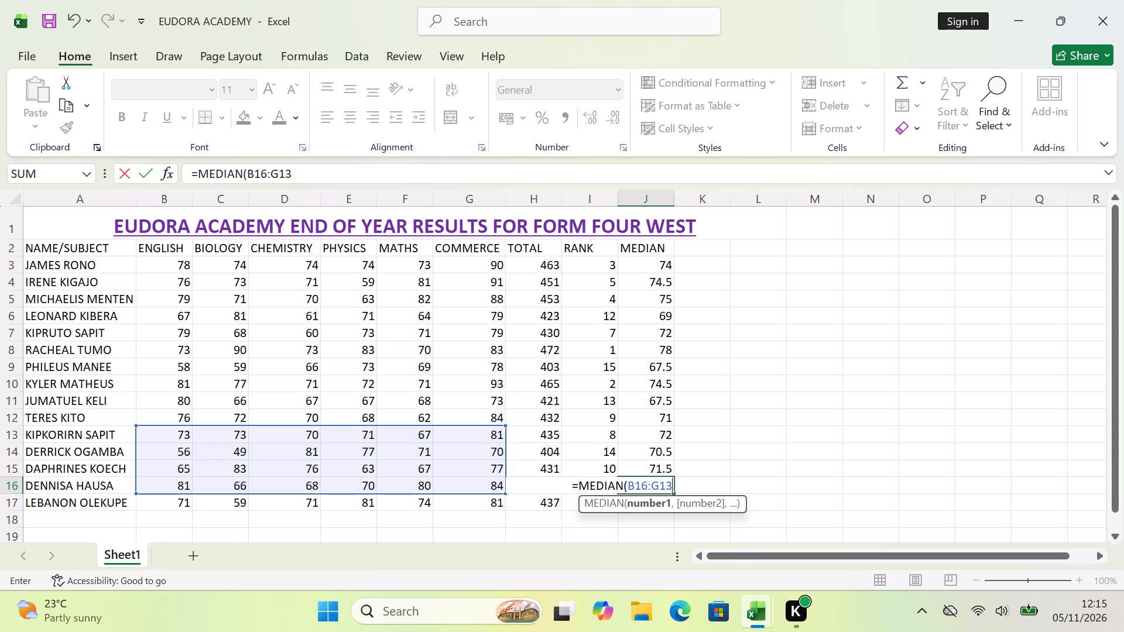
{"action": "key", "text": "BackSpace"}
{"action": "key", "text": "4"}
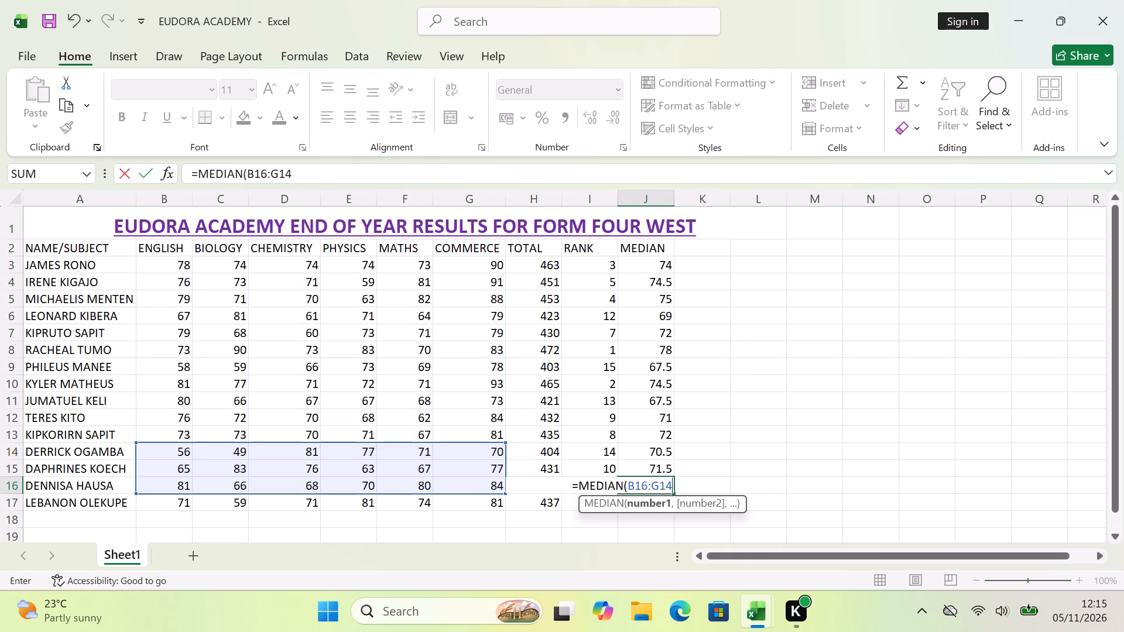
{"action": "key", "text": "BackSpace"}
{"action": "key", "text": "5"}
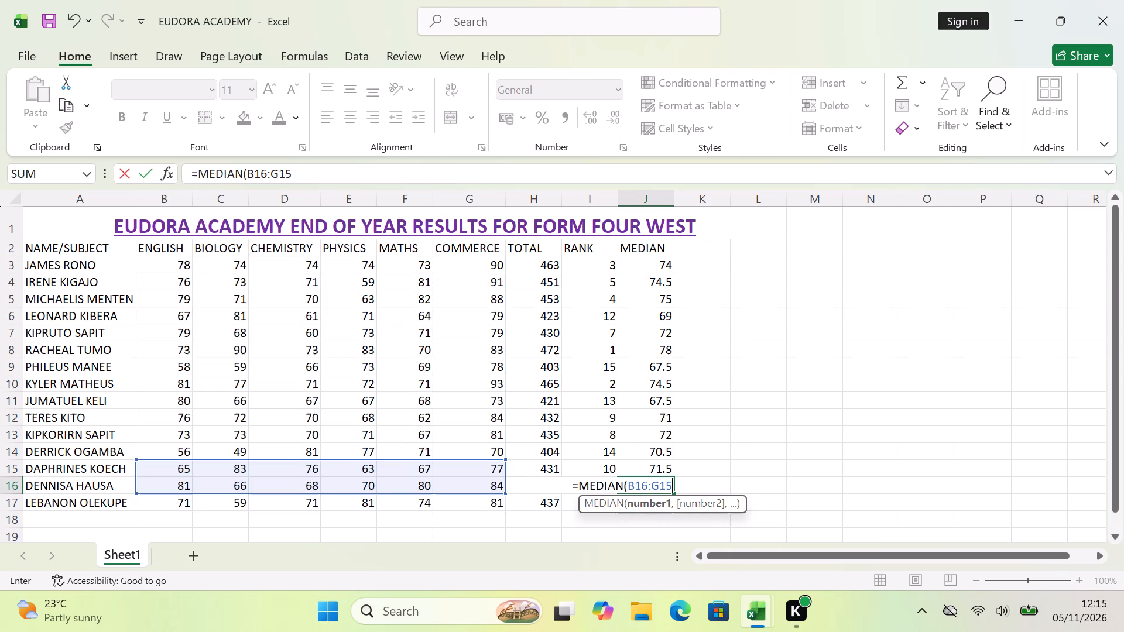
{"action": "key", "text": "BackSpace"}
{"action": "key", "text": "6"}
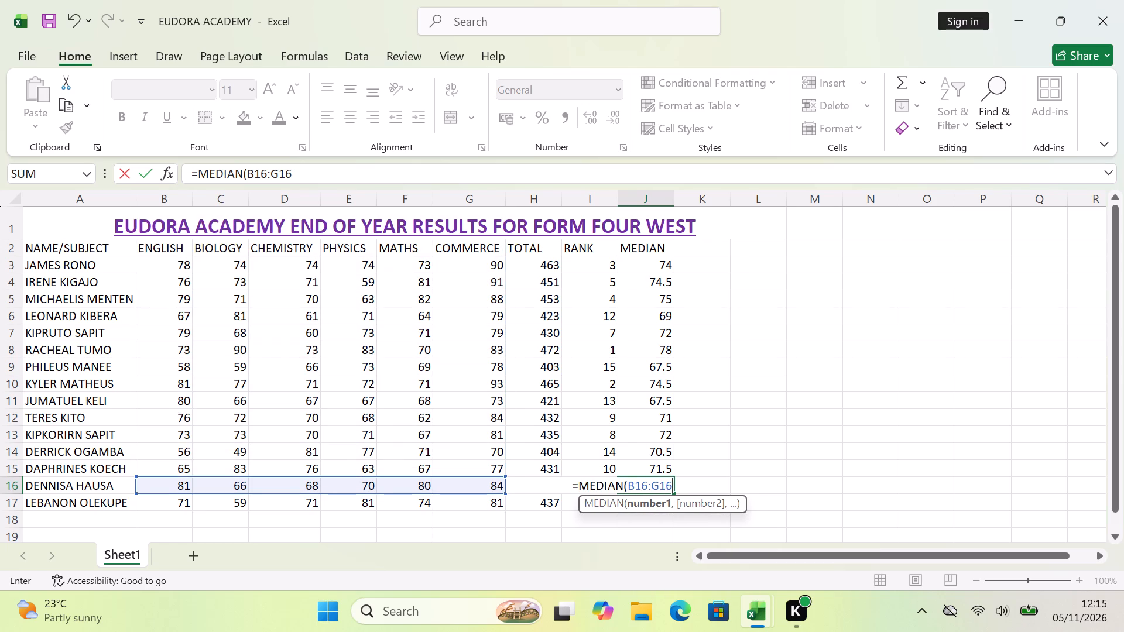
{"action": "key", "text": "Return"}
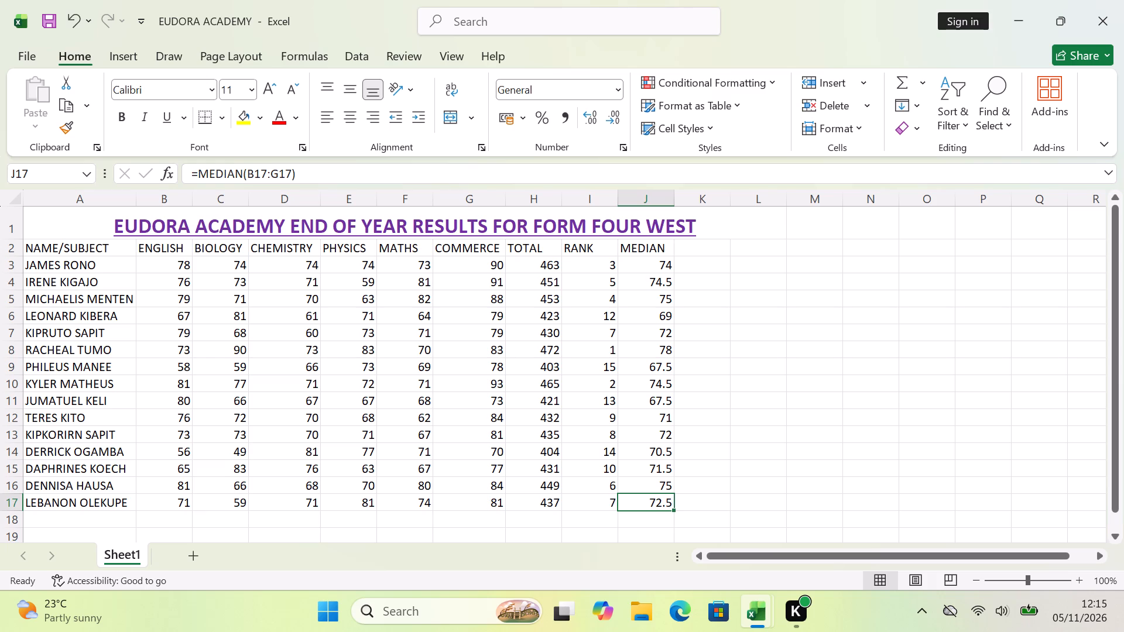
Select the empty cell A18 below the last student's name.
{"action": "scroll", "coordinate": [294, 434], "scroll_direction": "down", "scroll_amount": 1}
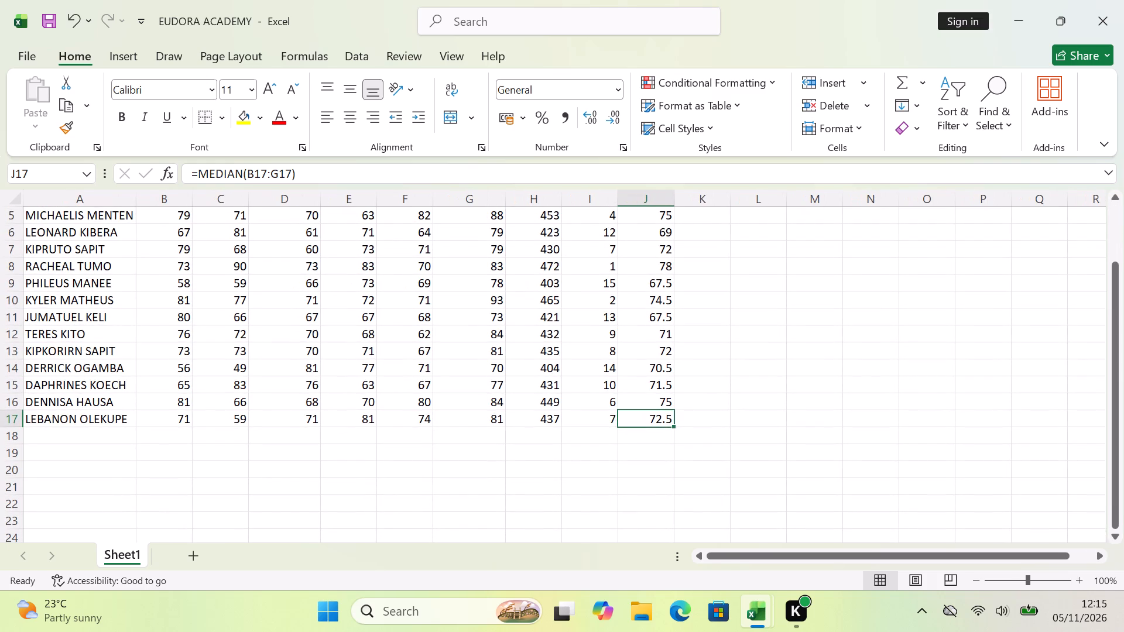
{"action": "left_click", "coordinate": [80, 438]}
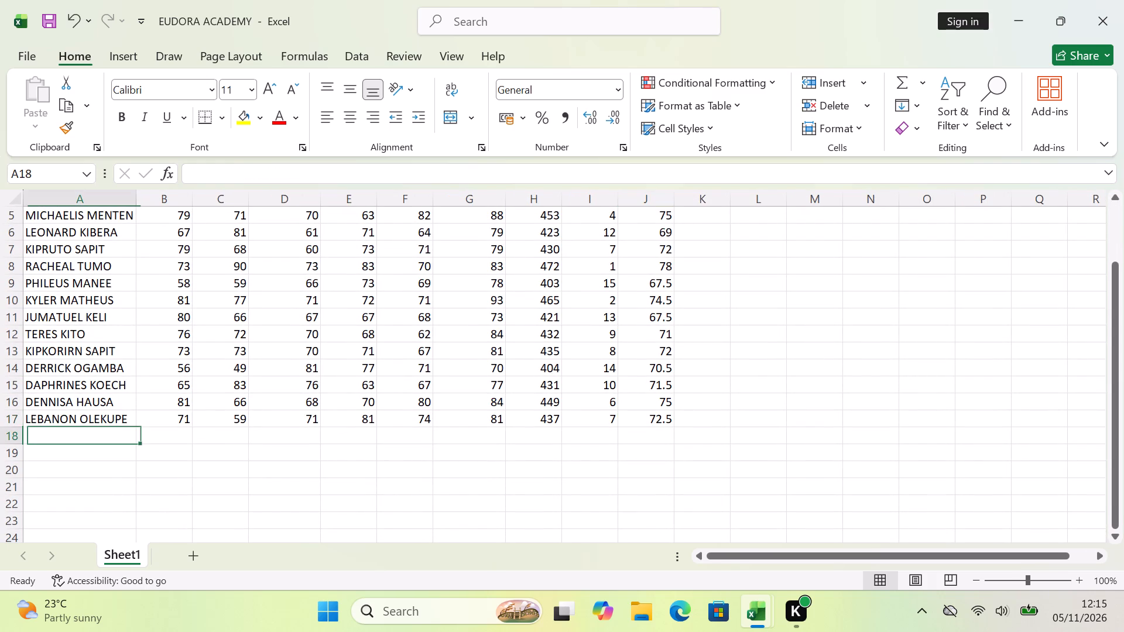
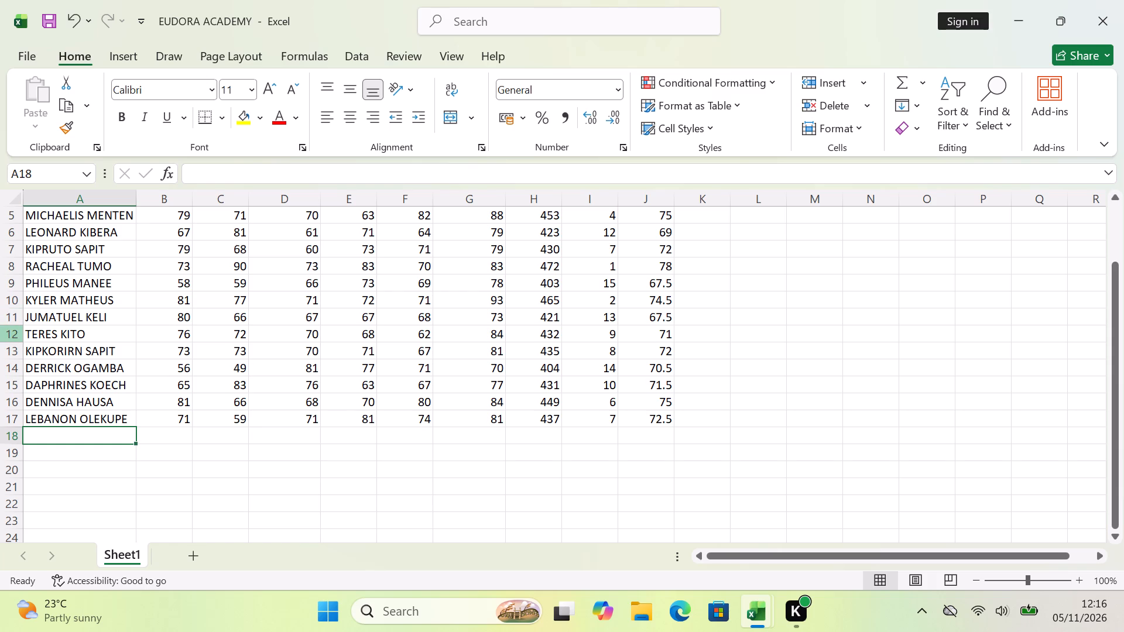
Enter the row labels SUBJECT MEAN in A18 and SUBJECT RANK in A19 below the student names.
{"action": "scroll", "coordinate": [636, 403], "scroll_direction": "up", "scroll_amount": 1}
{"action": "scroll", "coordinate": [172, 457], "scroll_direction": "down", "scroll_amount": 1}
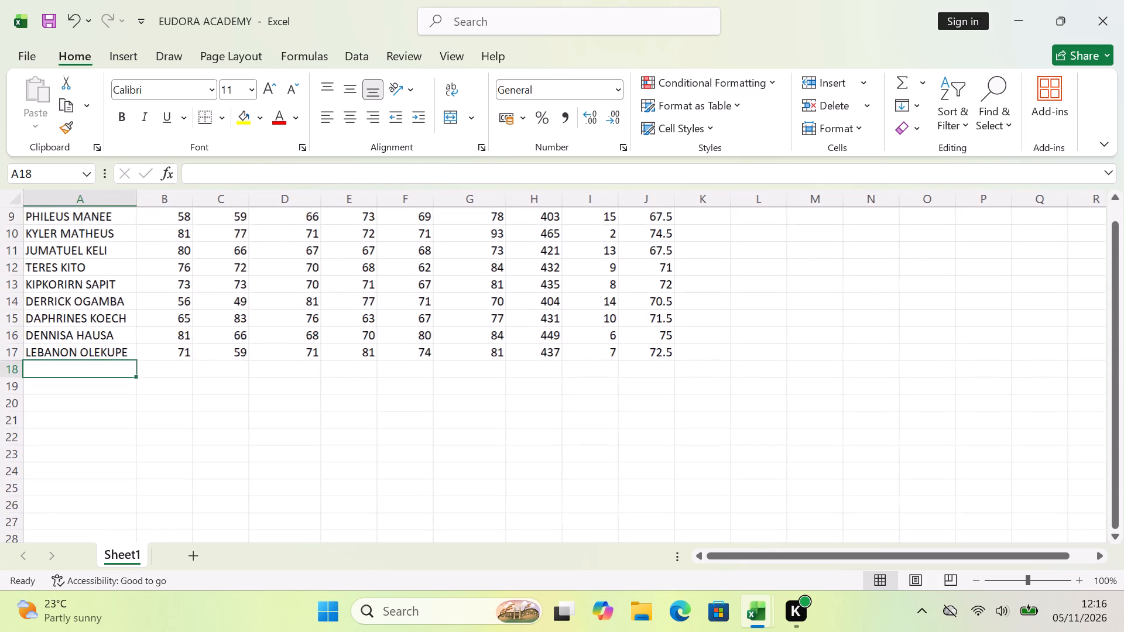
{"action": "left_click", "coordinate": [85, 363]}
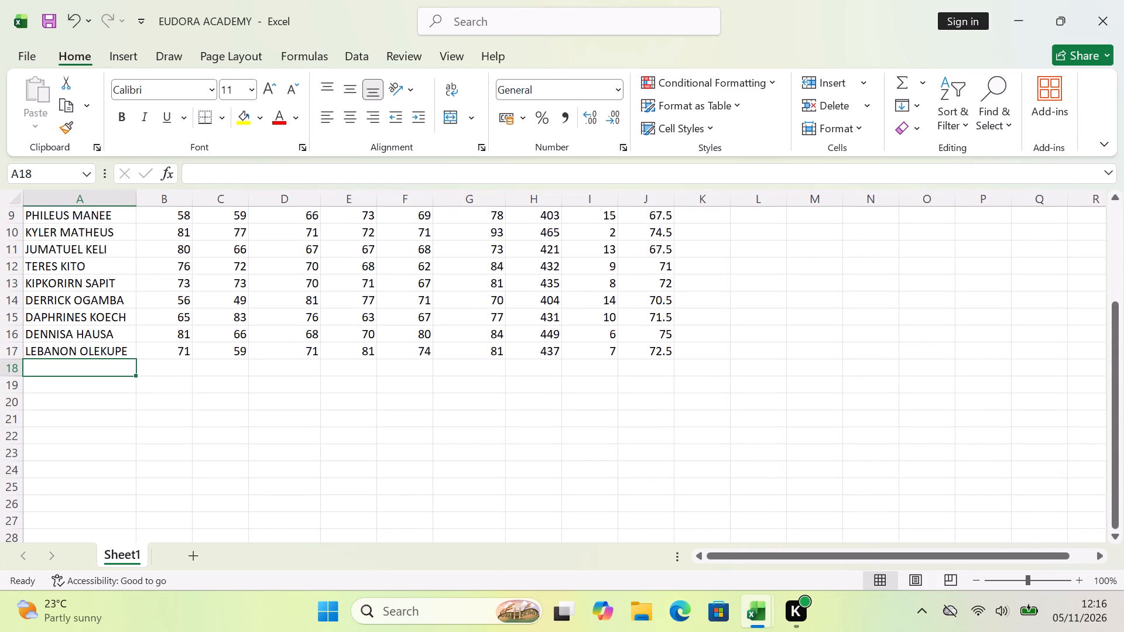
{"action": "left_click", "coordinate": [77, 366]}
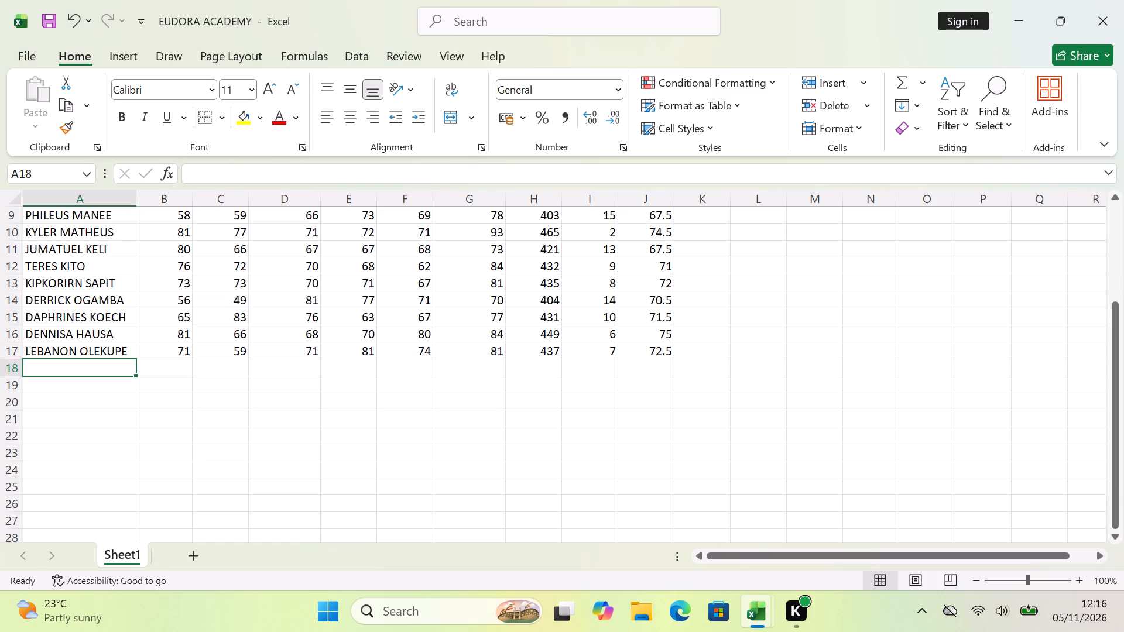
{"action": "type", "text": "SUB"}
{"action": "type", "text": "JECT MEAN"}
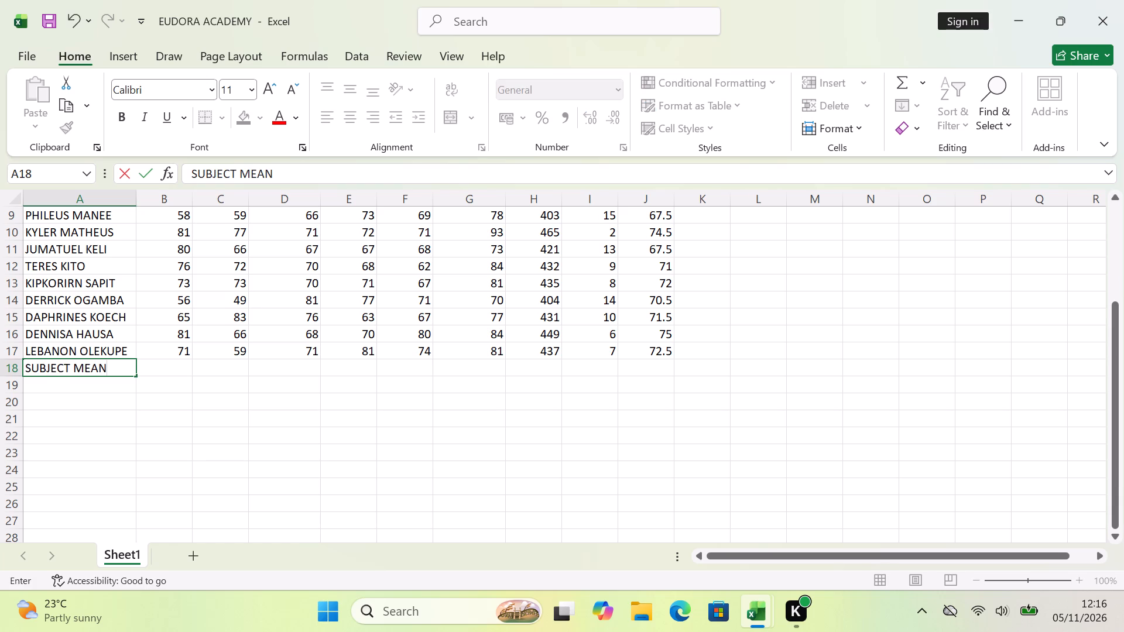
{"action": "left_click", "coordinate": [59, 381]}
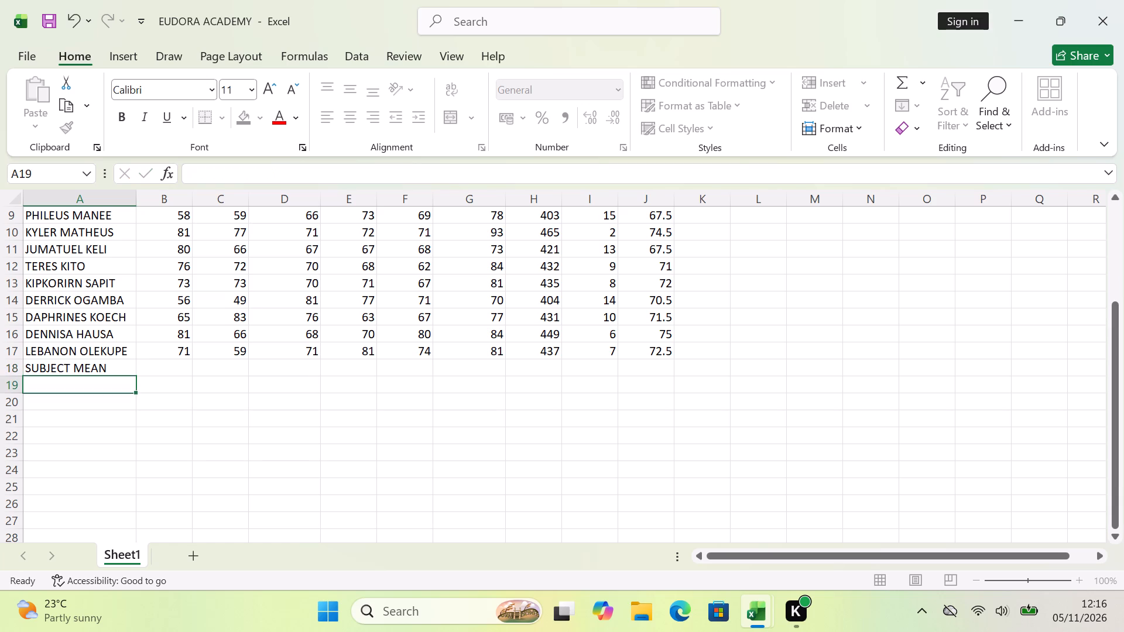
{"action": "type", "text": "SU"}
{"action": "key", "text": "b"}
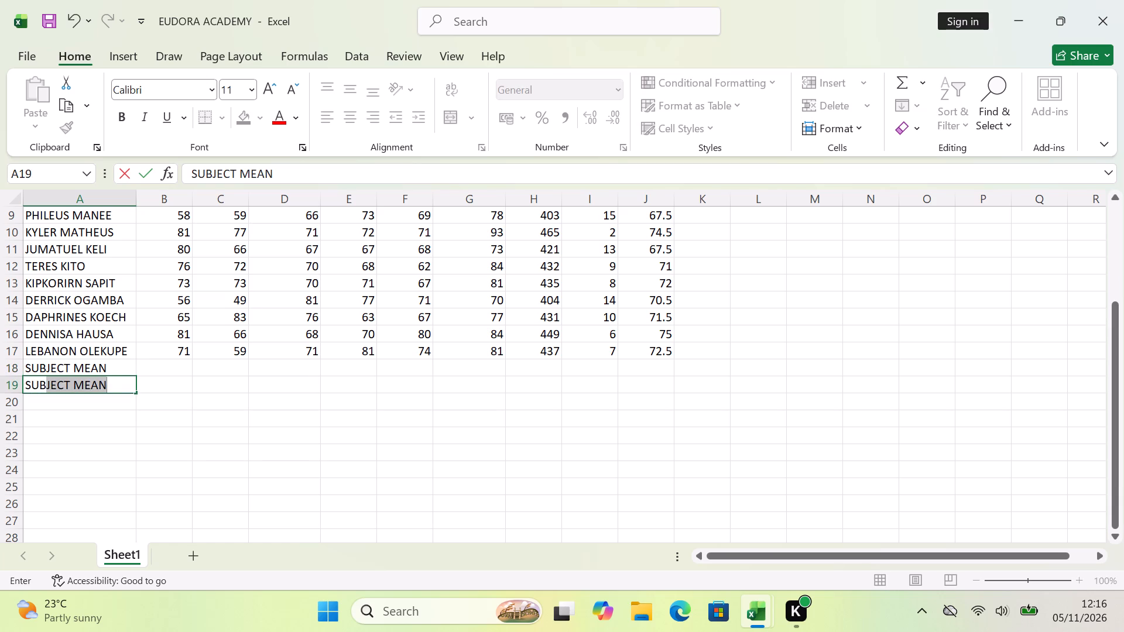
{"action": "type", "text": "JECT RANK"}
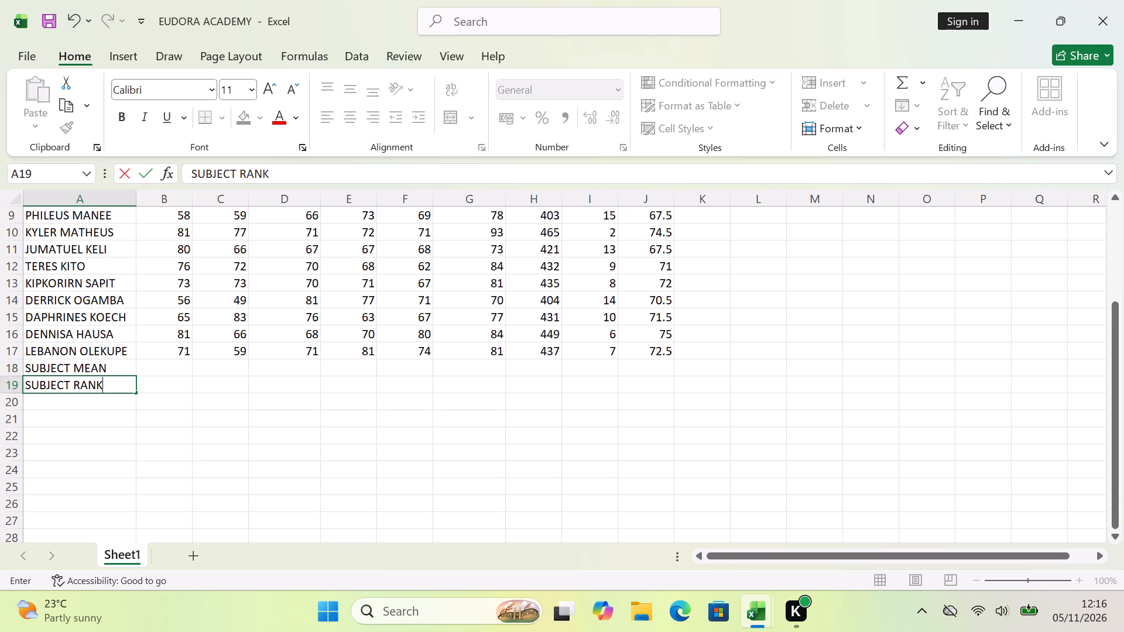
{"action": "left_click", "coordinate": [165, 369]}
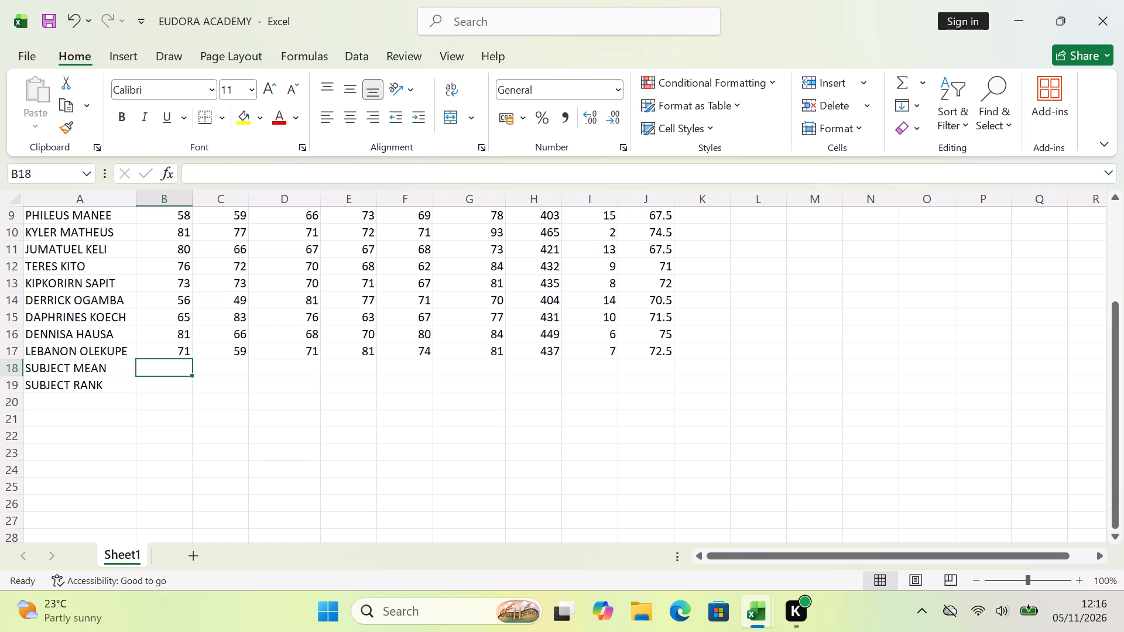
Select cell B18, where the SUBJECT MEAN row meets the ENGLISH column.
{"action": "scroll", "coordinate": [190, 317], "scroll_direction": "up", "scroll_amount": 1}
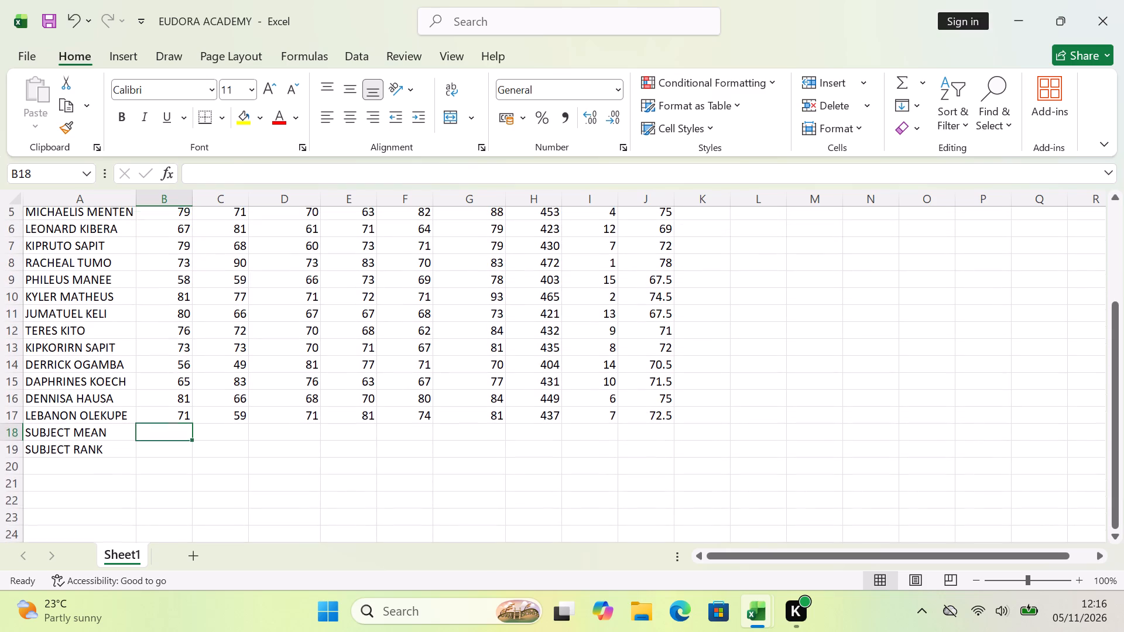
{"action": "scroll", "coordinate": [190, 317], "scroll_direction": "up", "scroll_amount": 1}
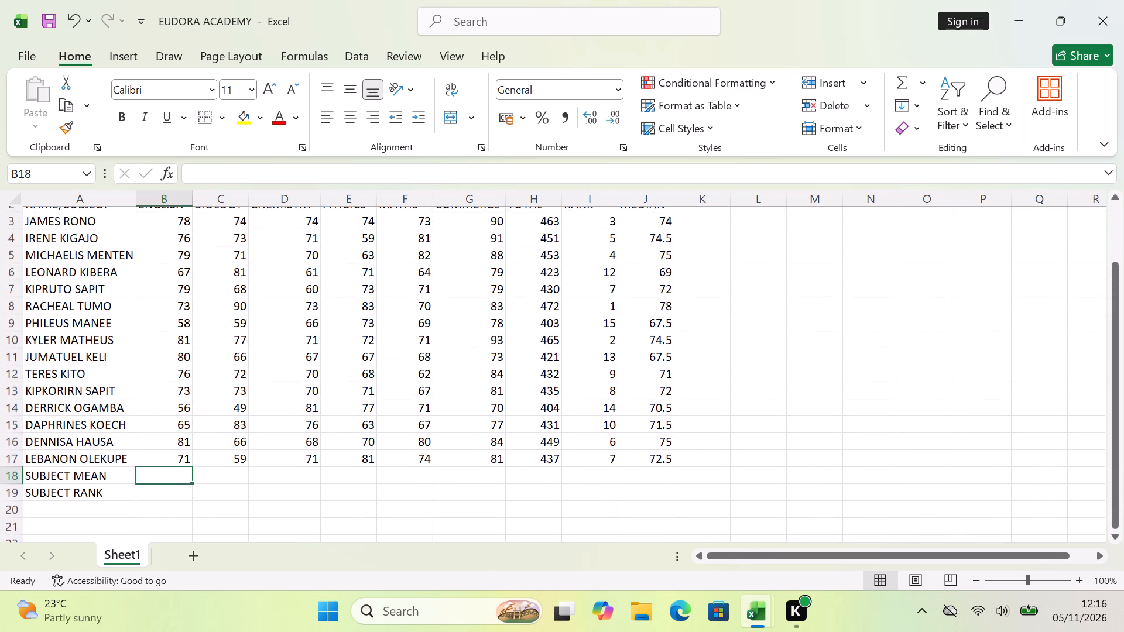
{"action": "scroll", "coordinate": [190, 317], "scroll_direction": "up", "scroll_amount": 2}
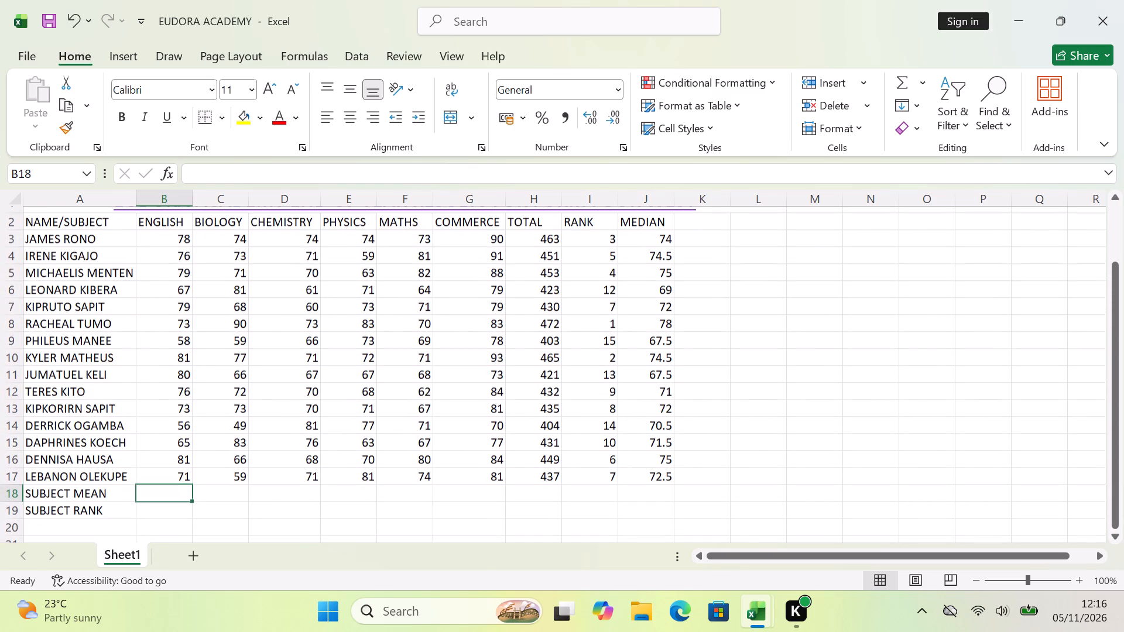
{"action": "left_click", "coordinate": [153, 490]}
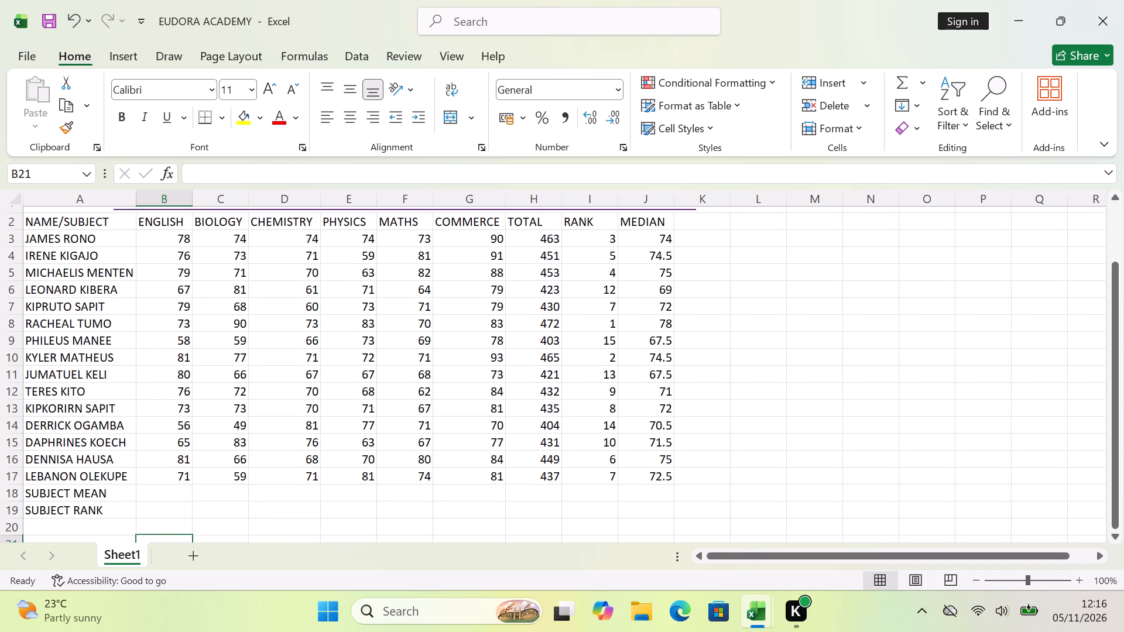
{"action": "left_click", "coordinate": [155, 492]}
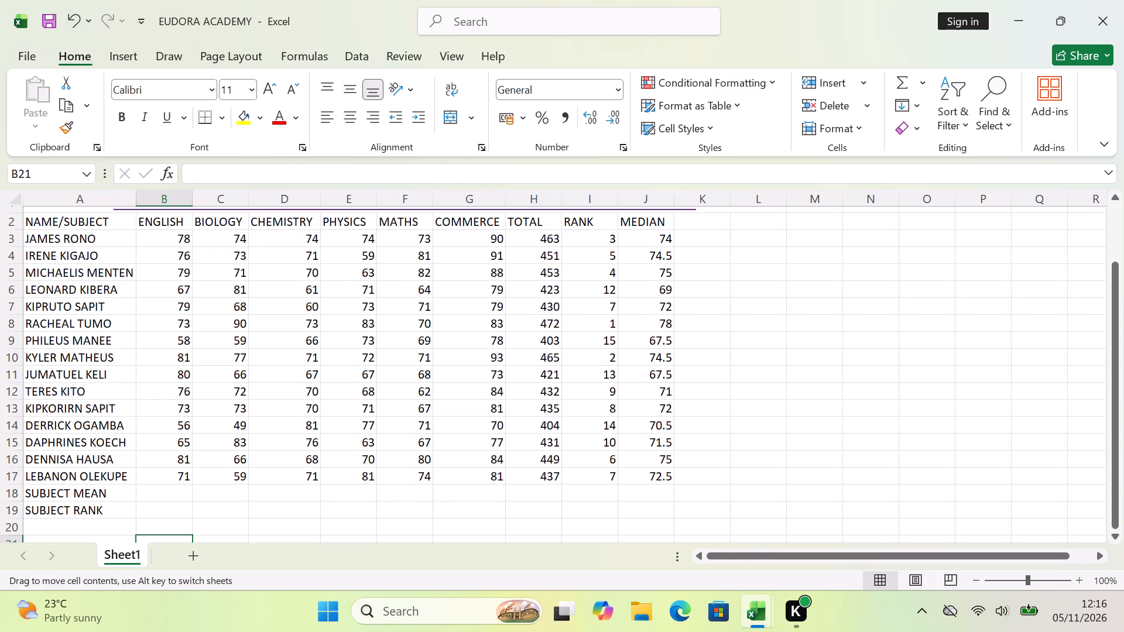
{"action": "left_click", "coordinate": [155, 489]}
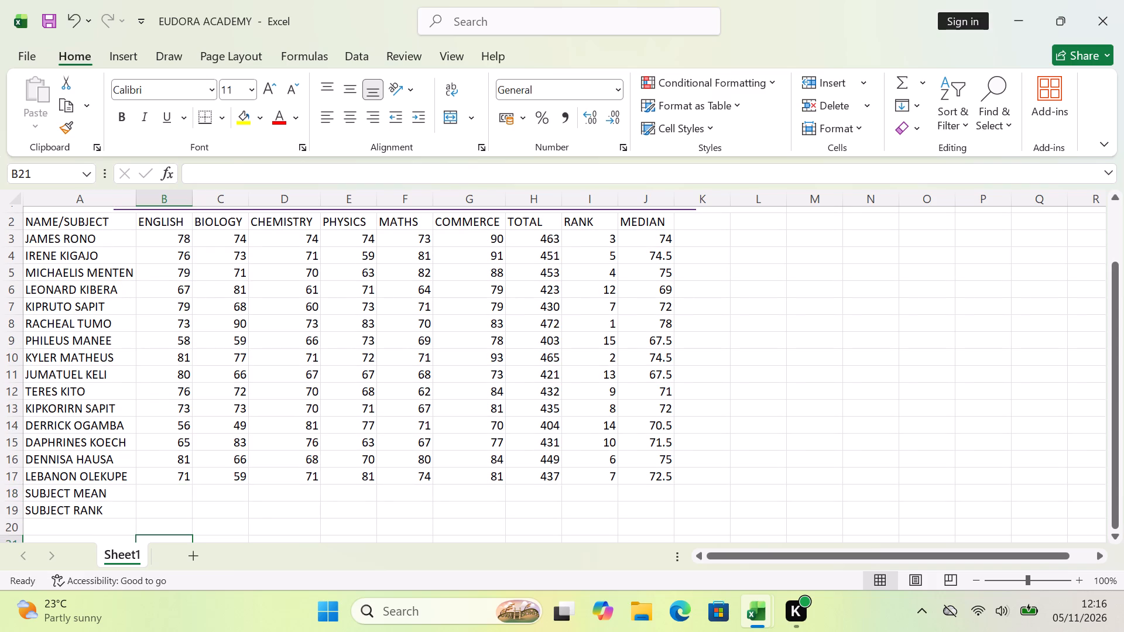
{"action": "double_click", "coordinate": [176, 496]}
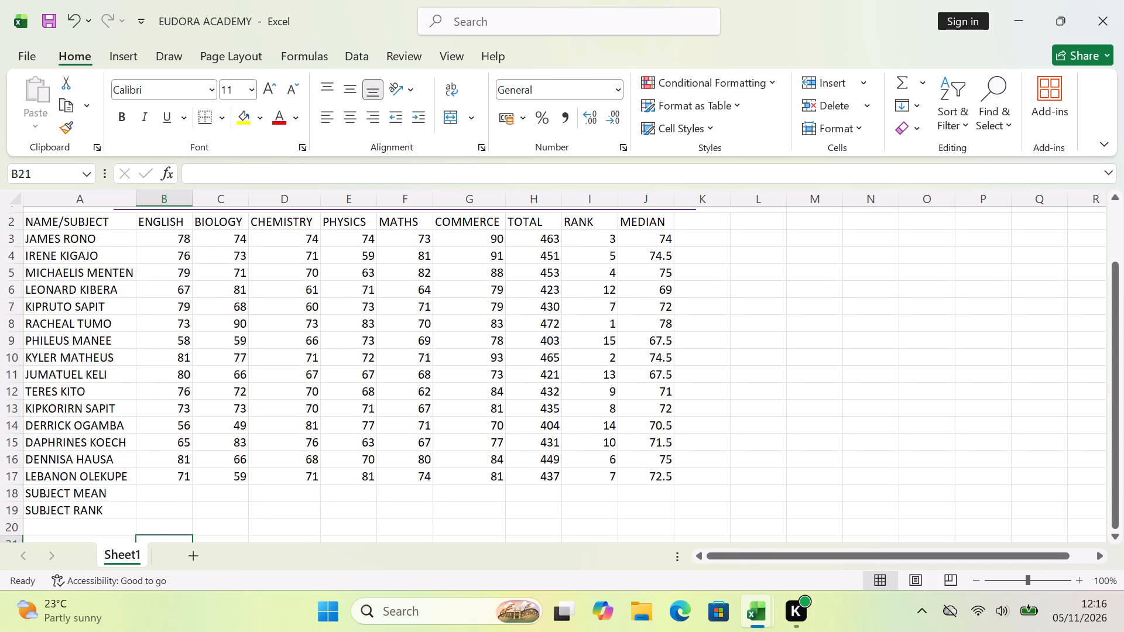
{"action": "left_click", "coordinate": [174, 484]}
{"action": "left_click", "coordinate": [174, 478]}
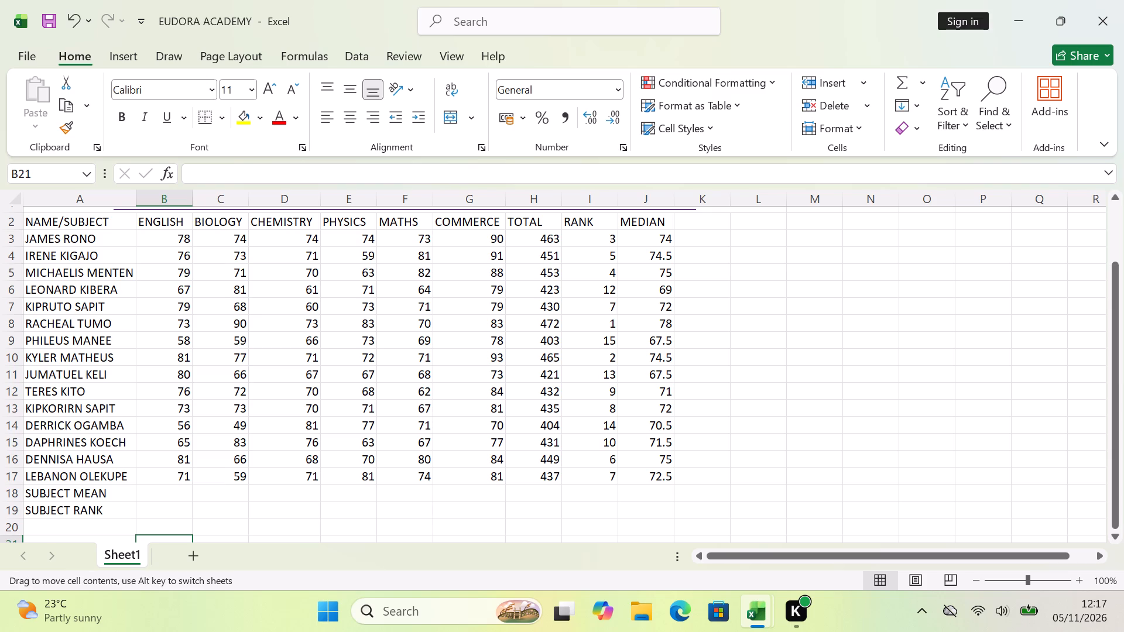
{"action": "left_click", "coordinate": [224, 472]}
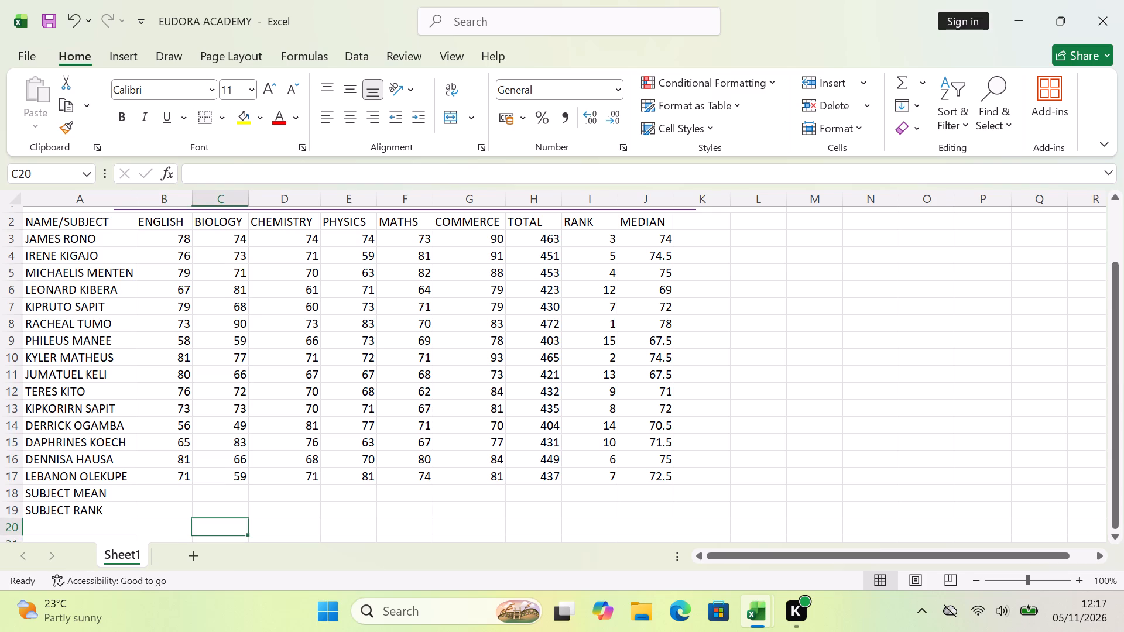
{"action": "left_click", "coordinate": [185, 493]}
{"action": "left_click", "coordinate": [177, 475]}
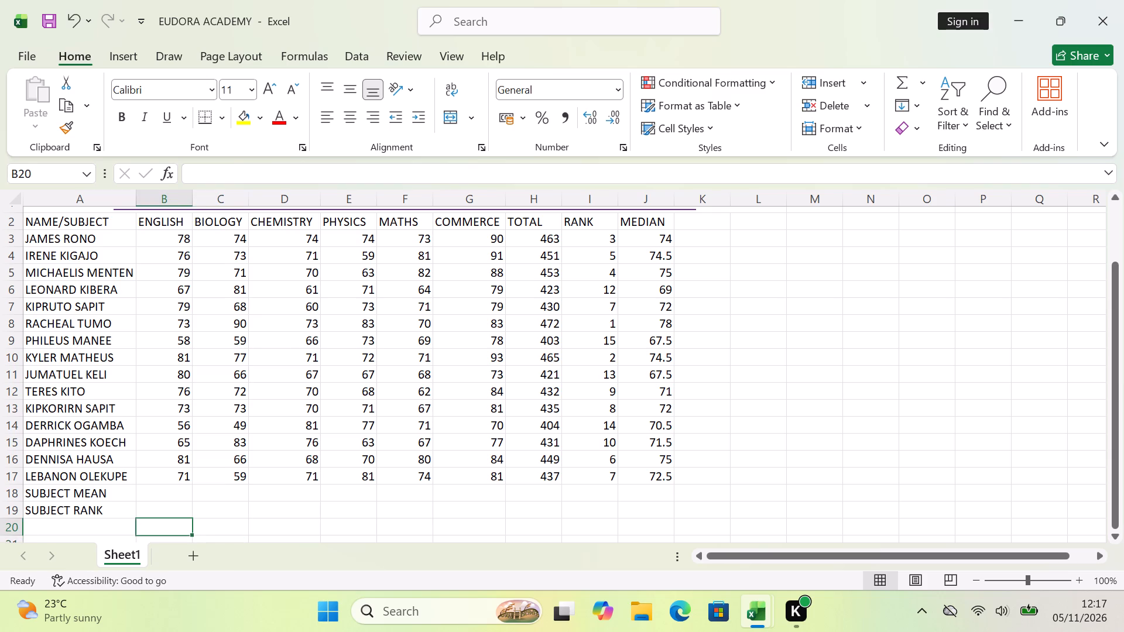
{"action": "left_click", "coordinate": [174, 455]}
{"action": "left_click", "coordinate": [171, 439]}
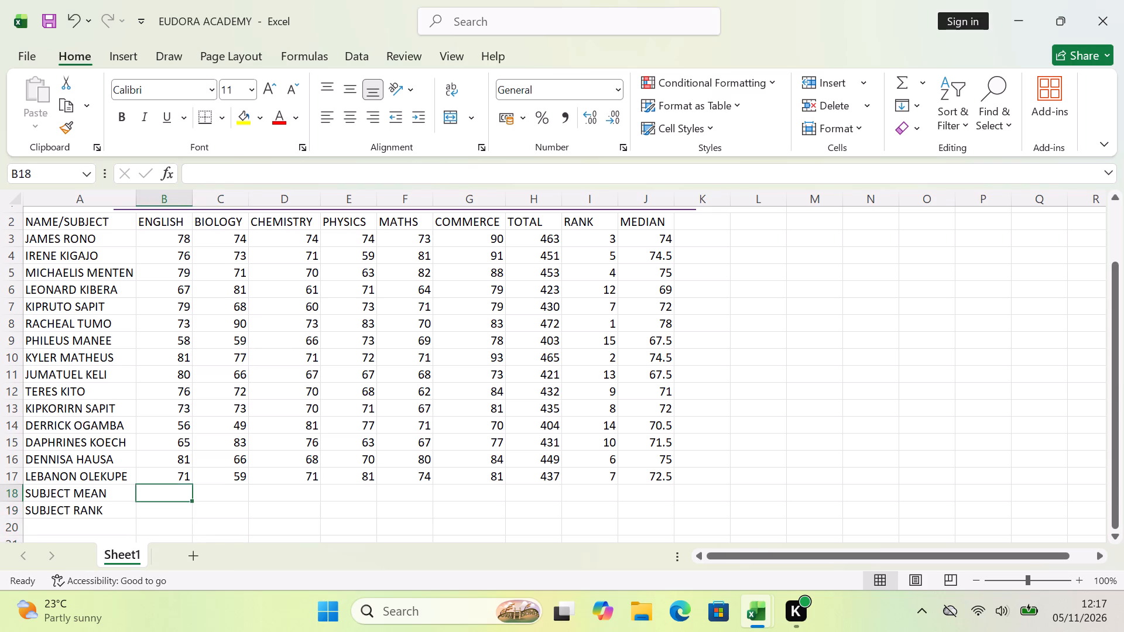
{"action": "left_click", "coordinate": [162, 494]}
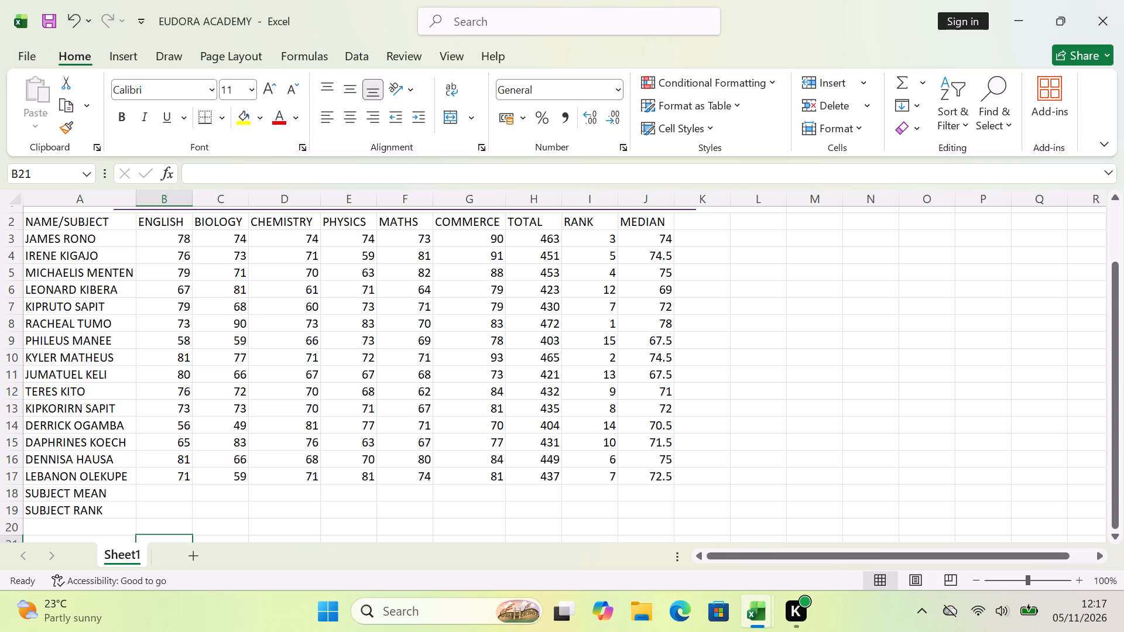
{"action": "left_click", "coordinate": [162, 455]}
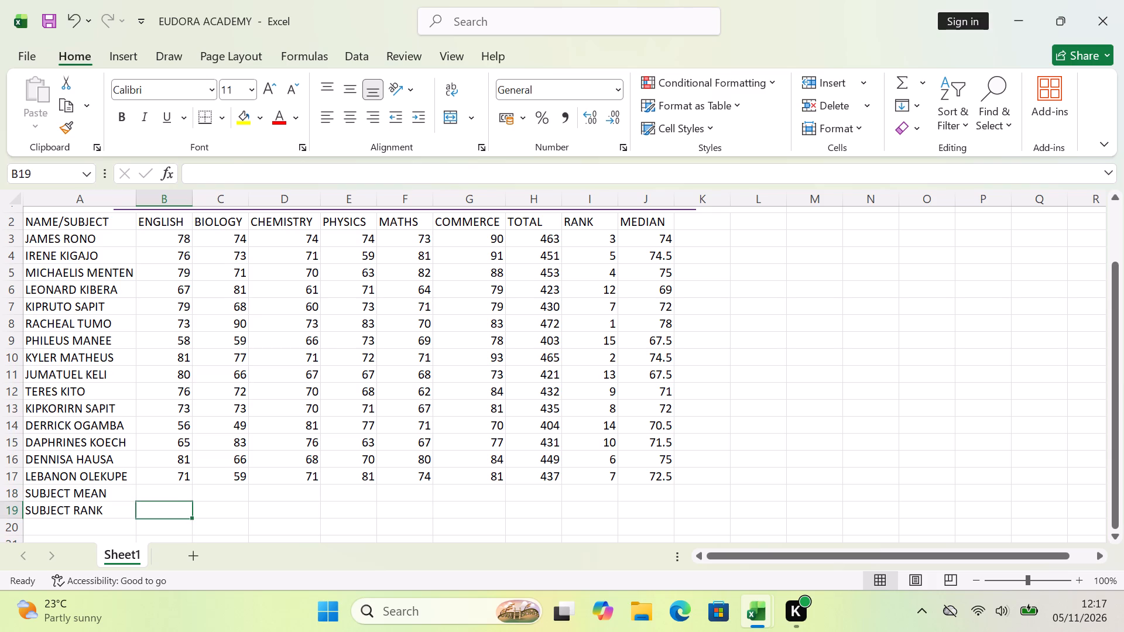
{"action": "left_click", "coordinate": [169, 444]}
{"action": "left_click", "coordinate": [169, 440]}
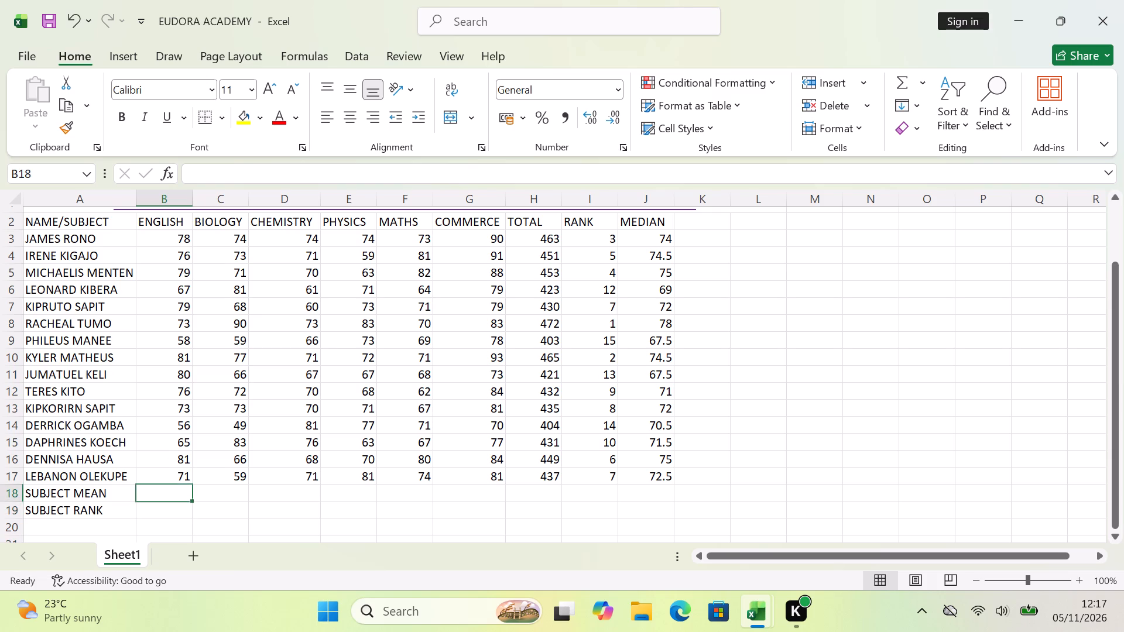
{"action": "left_click", "coordinate": [153, 408]}
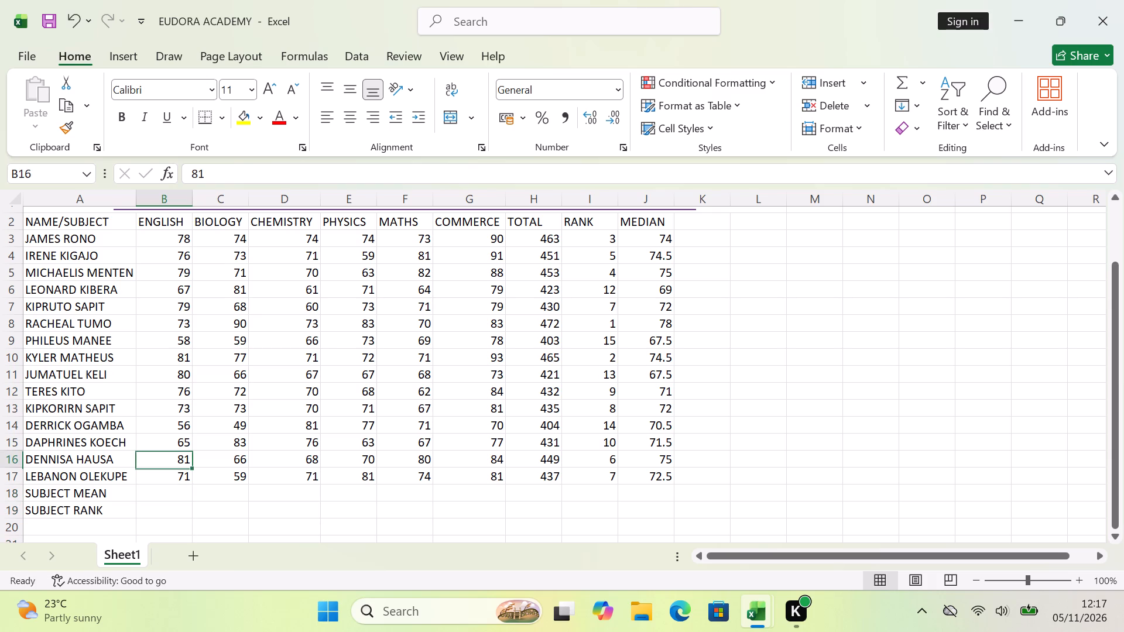
{"action": "left_click", "coordinate": [160, 438]}
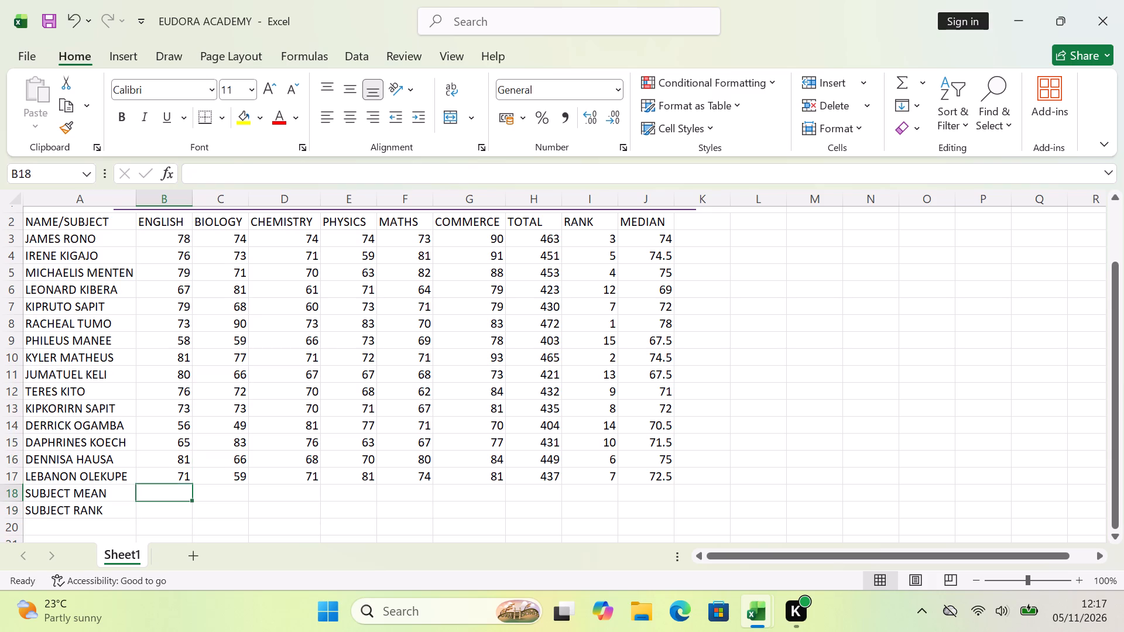
{"action": "left_click", "coordinate": [161, 421]}
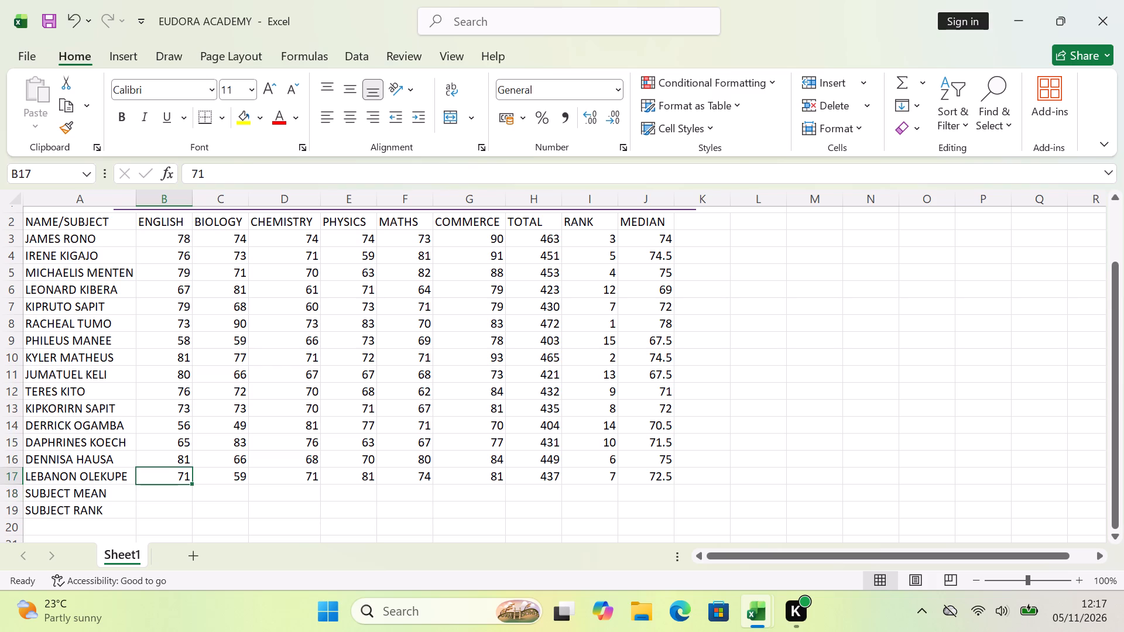
{"action": "left_click", "coordinate": [163, 439]}
{"action": "left_click", "coordinate": [156, 410]}
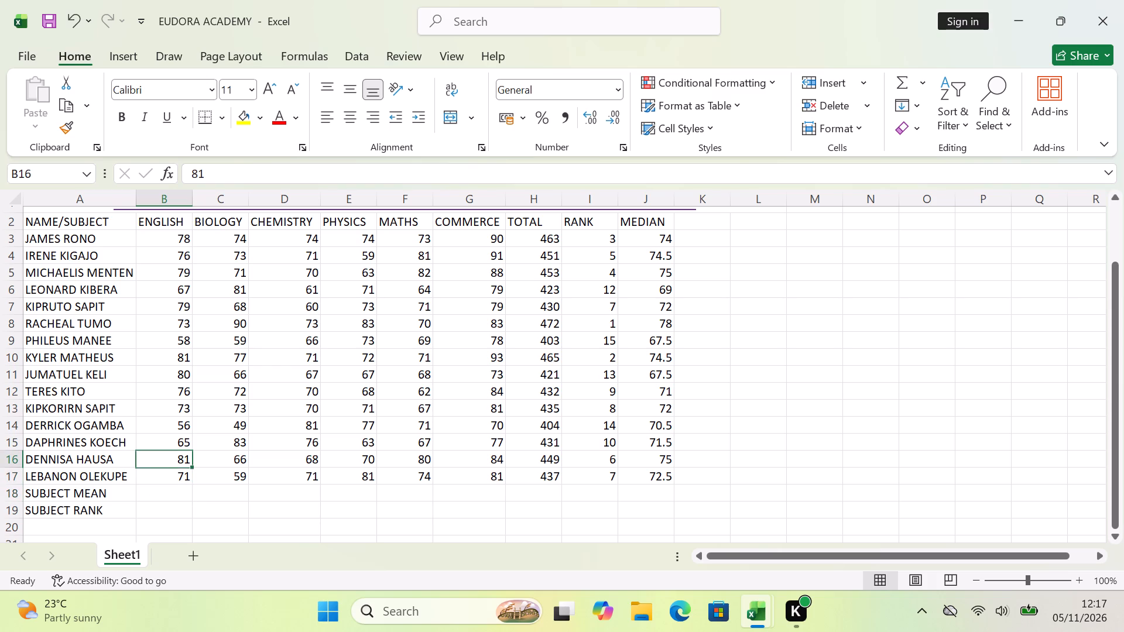
{"action": "left_click", "coordinate": [166, 439]}
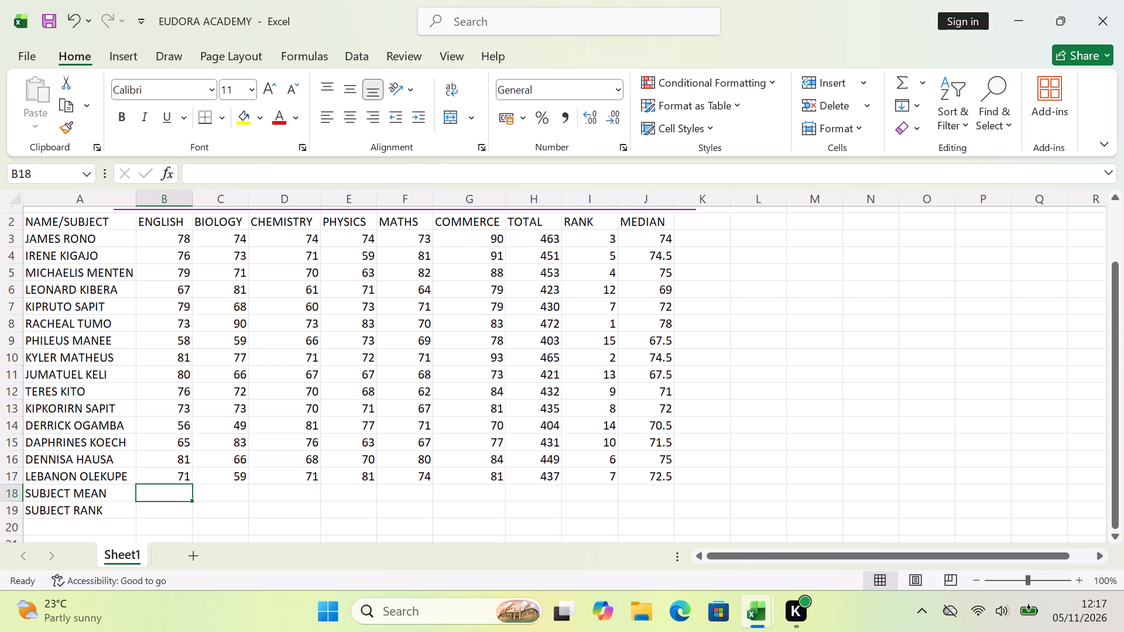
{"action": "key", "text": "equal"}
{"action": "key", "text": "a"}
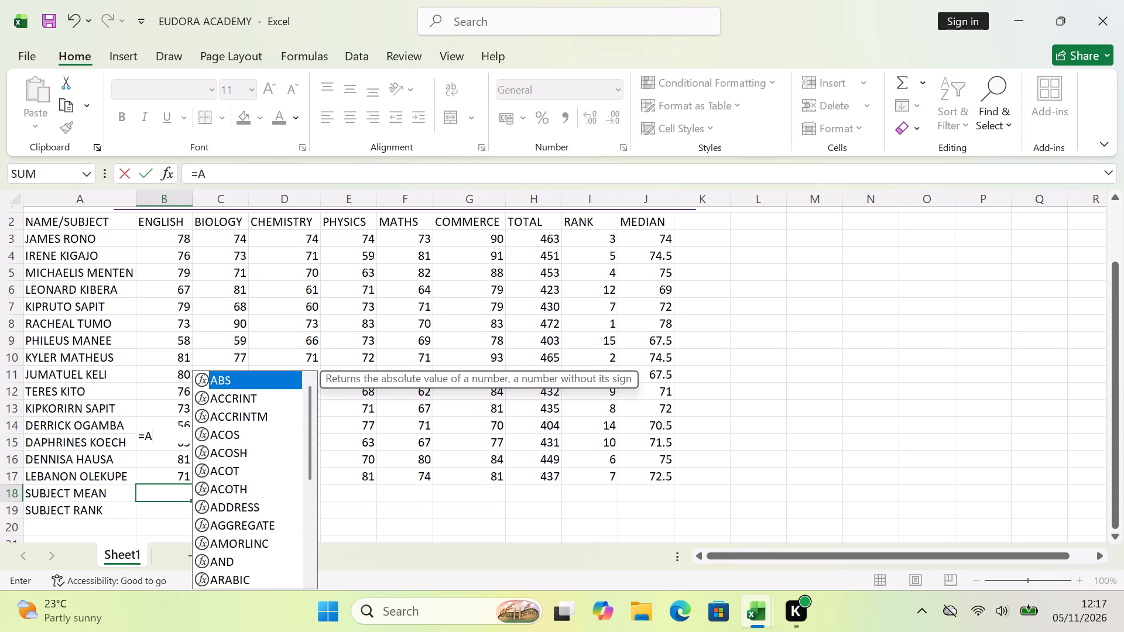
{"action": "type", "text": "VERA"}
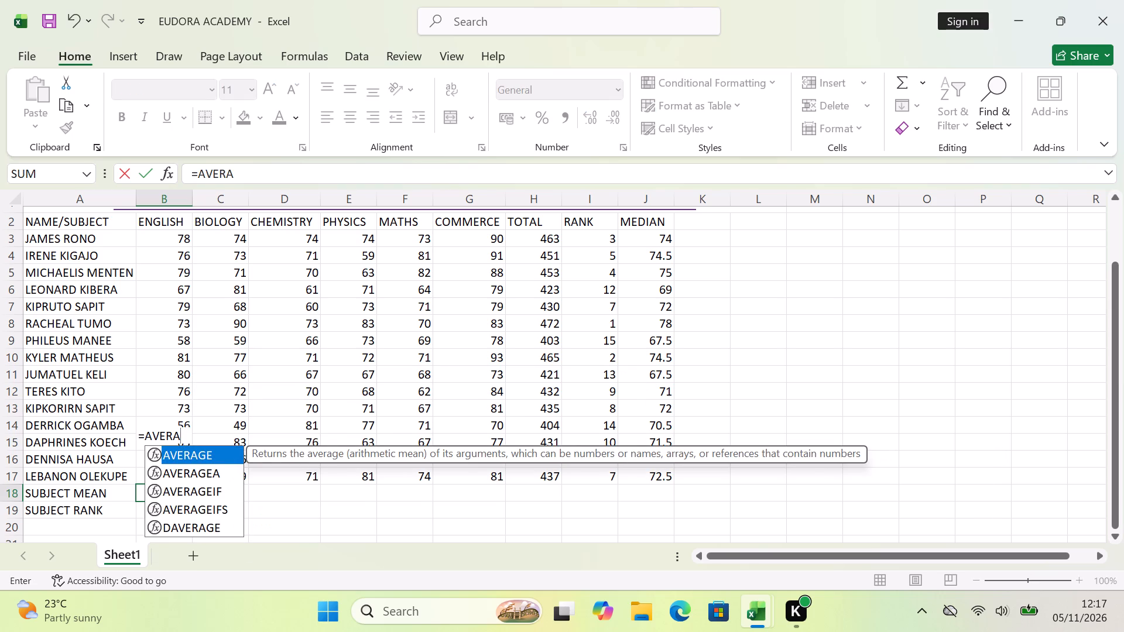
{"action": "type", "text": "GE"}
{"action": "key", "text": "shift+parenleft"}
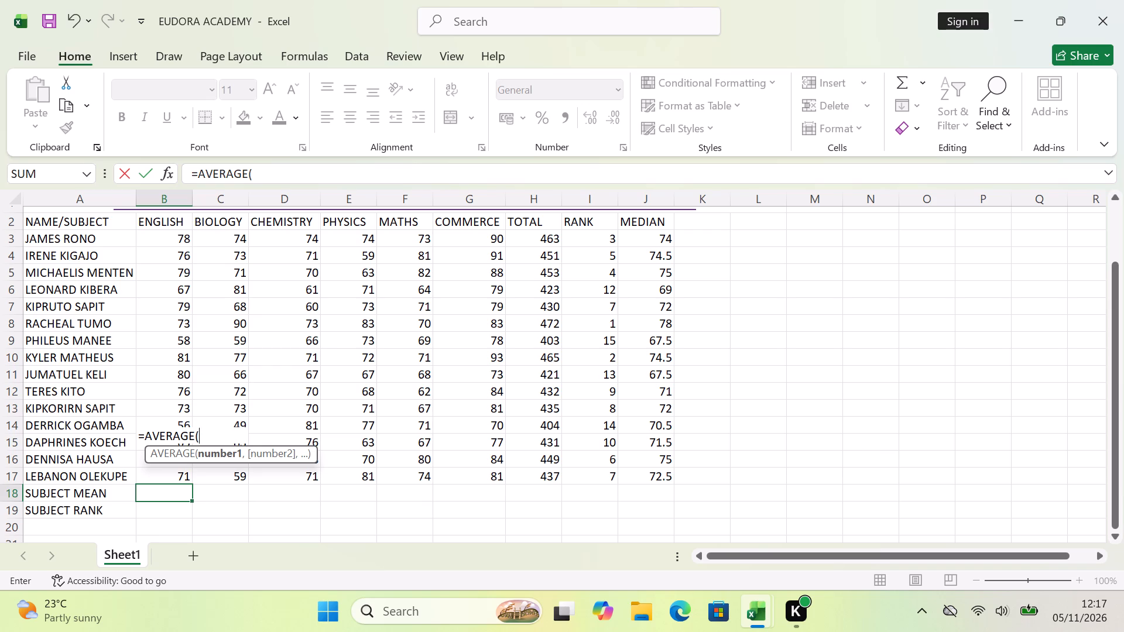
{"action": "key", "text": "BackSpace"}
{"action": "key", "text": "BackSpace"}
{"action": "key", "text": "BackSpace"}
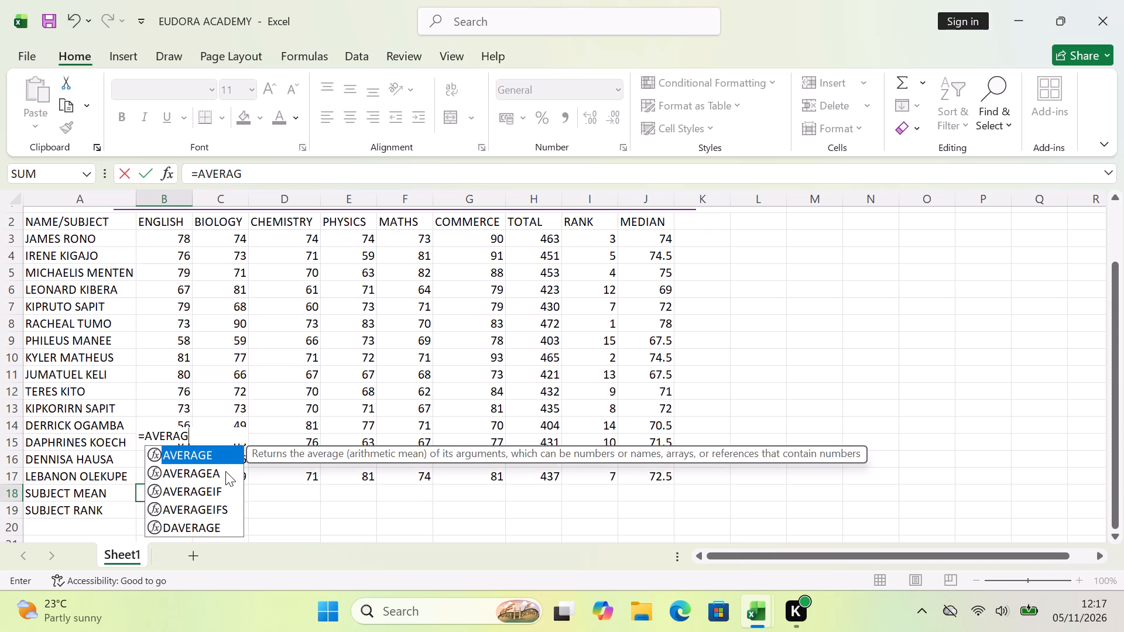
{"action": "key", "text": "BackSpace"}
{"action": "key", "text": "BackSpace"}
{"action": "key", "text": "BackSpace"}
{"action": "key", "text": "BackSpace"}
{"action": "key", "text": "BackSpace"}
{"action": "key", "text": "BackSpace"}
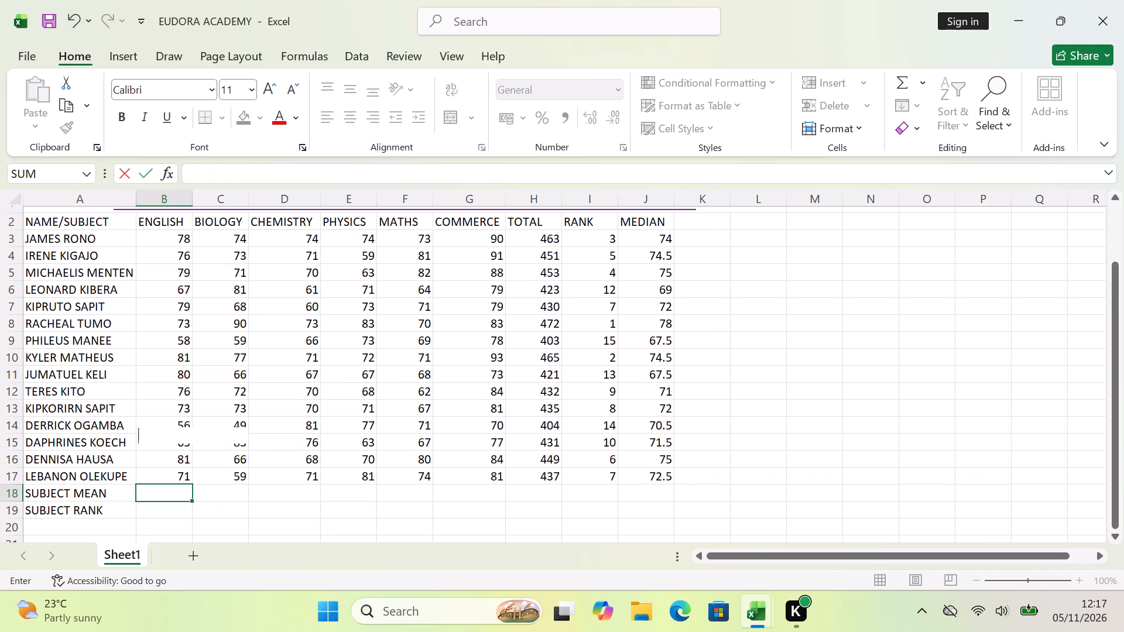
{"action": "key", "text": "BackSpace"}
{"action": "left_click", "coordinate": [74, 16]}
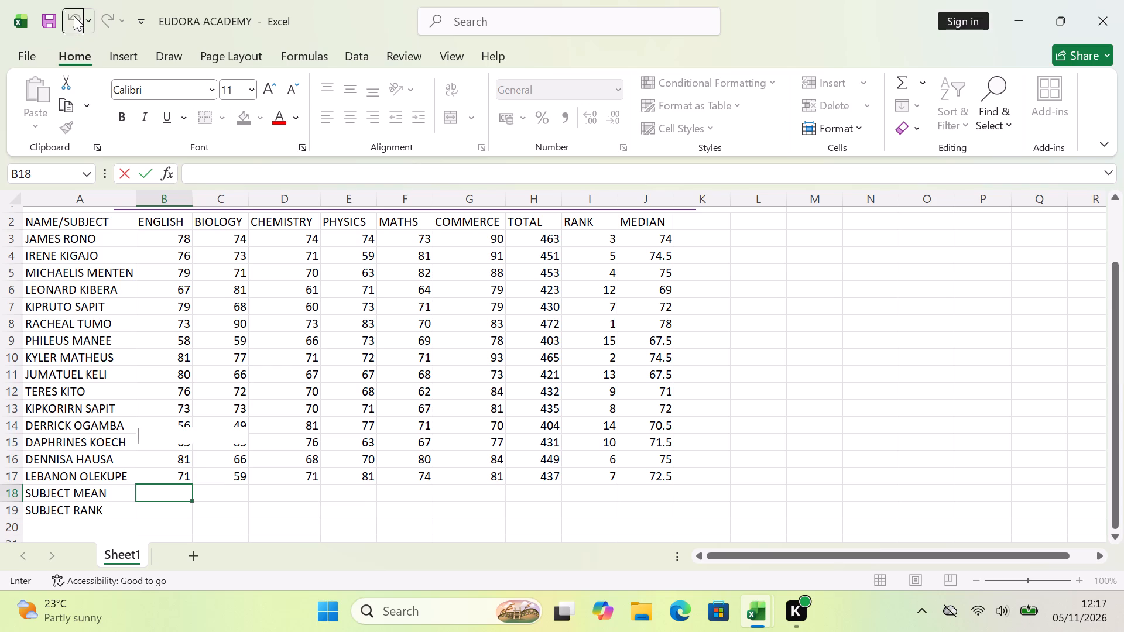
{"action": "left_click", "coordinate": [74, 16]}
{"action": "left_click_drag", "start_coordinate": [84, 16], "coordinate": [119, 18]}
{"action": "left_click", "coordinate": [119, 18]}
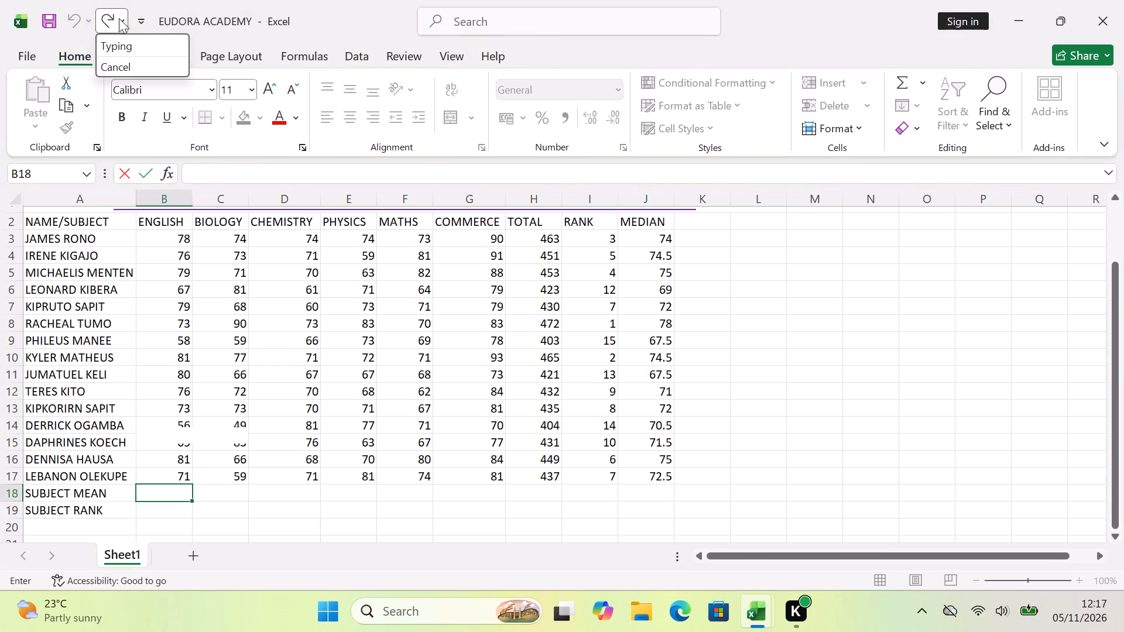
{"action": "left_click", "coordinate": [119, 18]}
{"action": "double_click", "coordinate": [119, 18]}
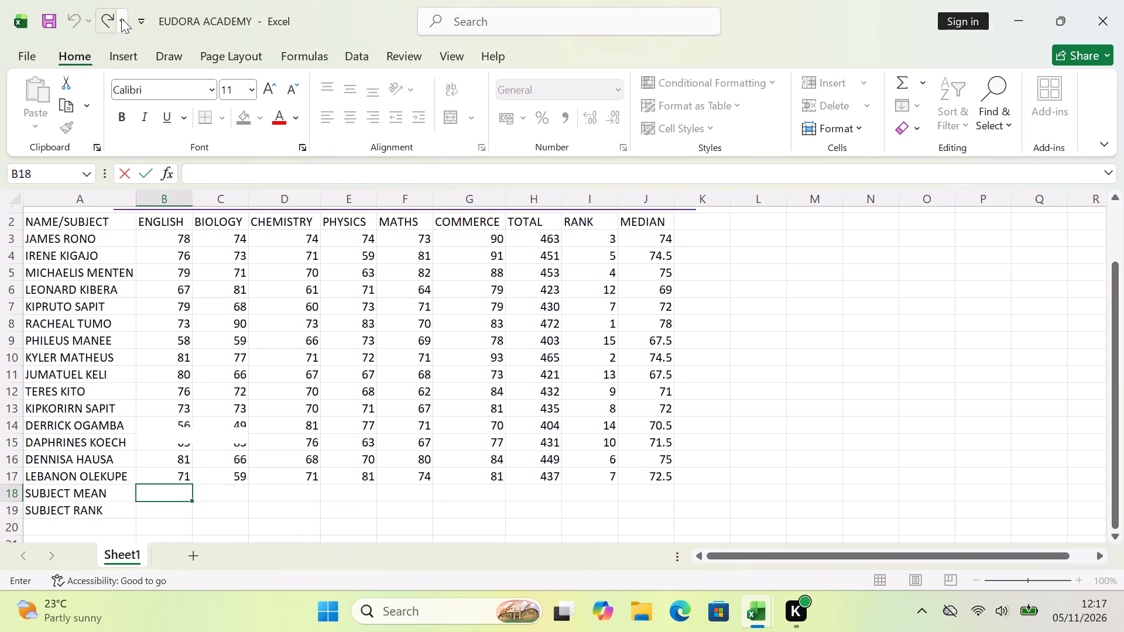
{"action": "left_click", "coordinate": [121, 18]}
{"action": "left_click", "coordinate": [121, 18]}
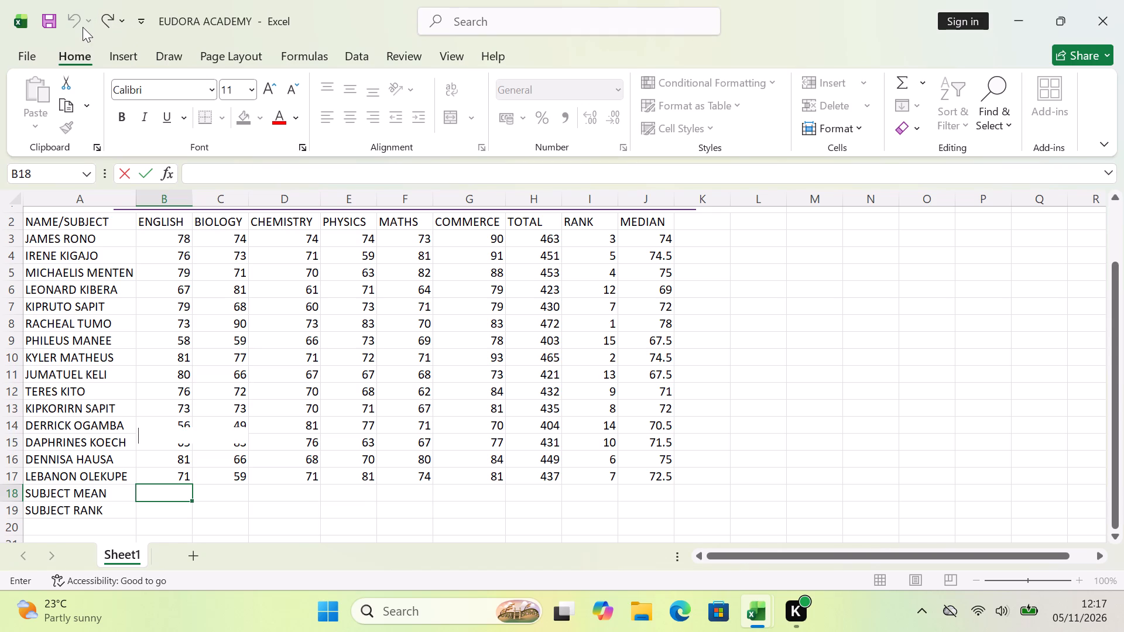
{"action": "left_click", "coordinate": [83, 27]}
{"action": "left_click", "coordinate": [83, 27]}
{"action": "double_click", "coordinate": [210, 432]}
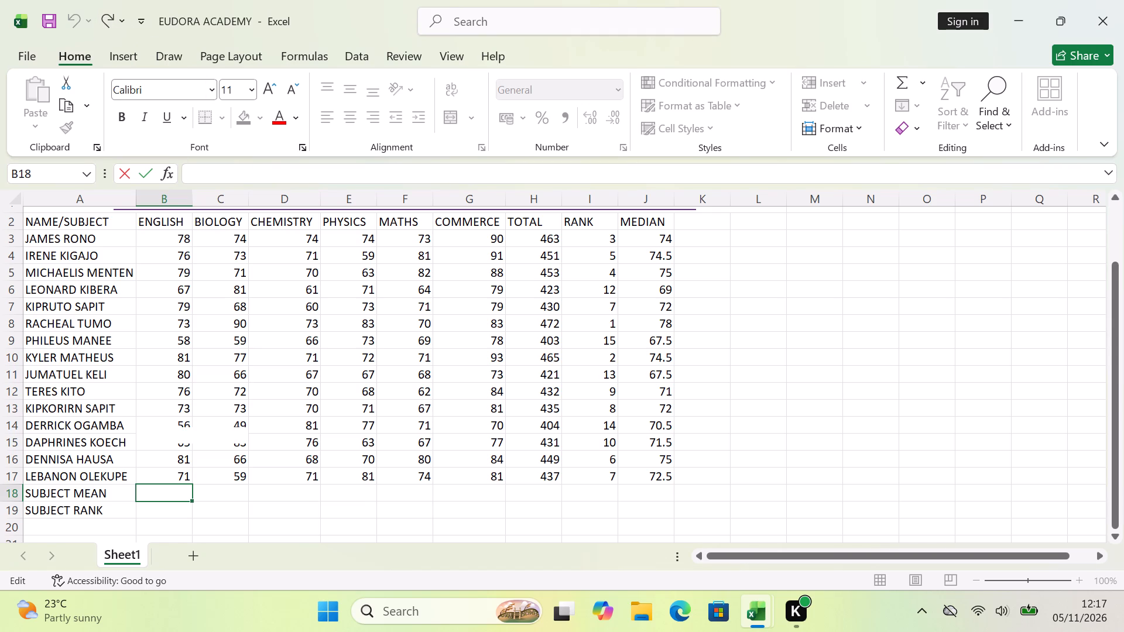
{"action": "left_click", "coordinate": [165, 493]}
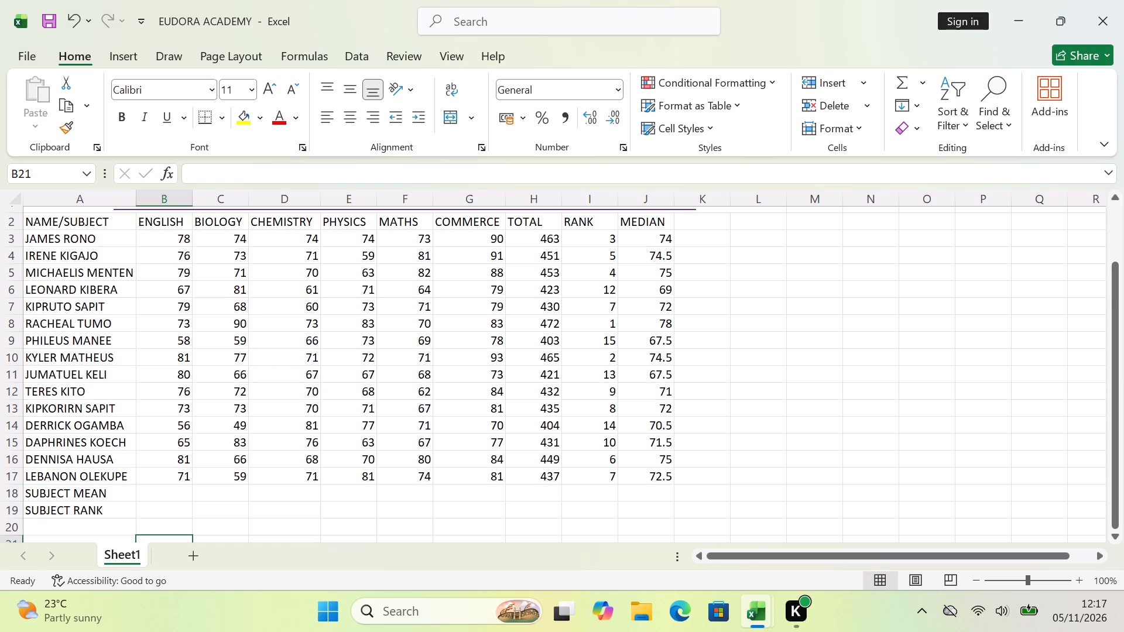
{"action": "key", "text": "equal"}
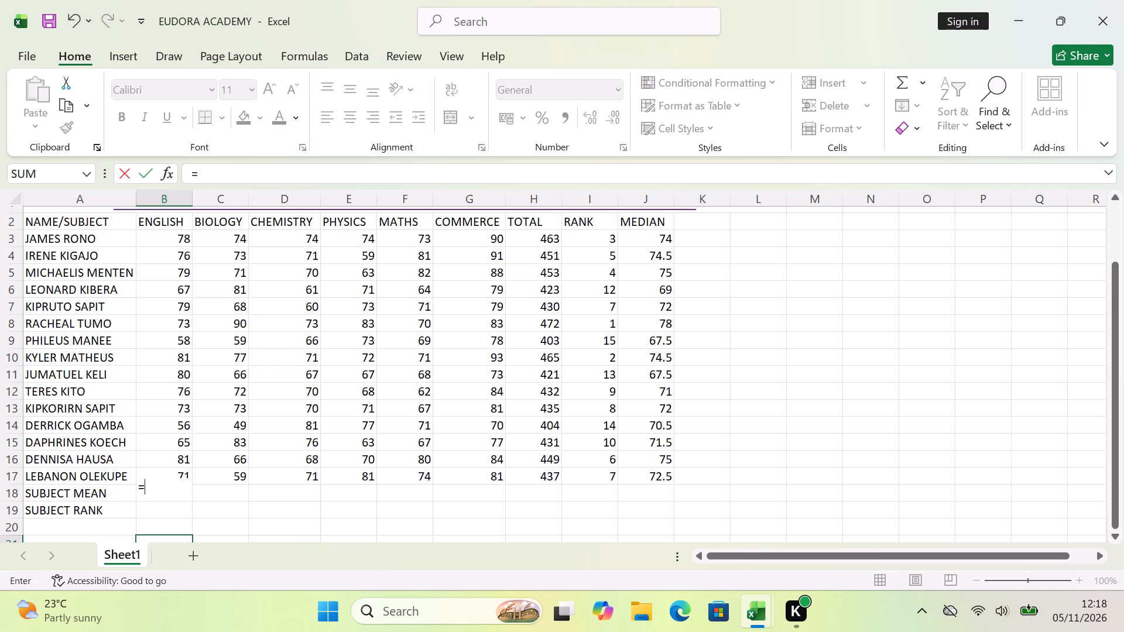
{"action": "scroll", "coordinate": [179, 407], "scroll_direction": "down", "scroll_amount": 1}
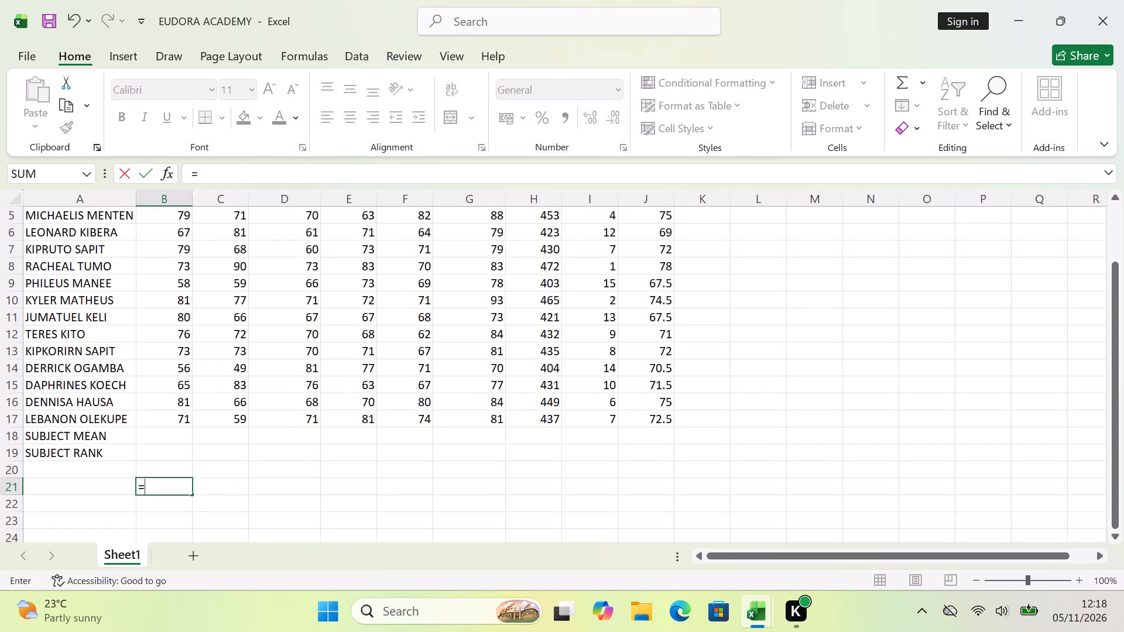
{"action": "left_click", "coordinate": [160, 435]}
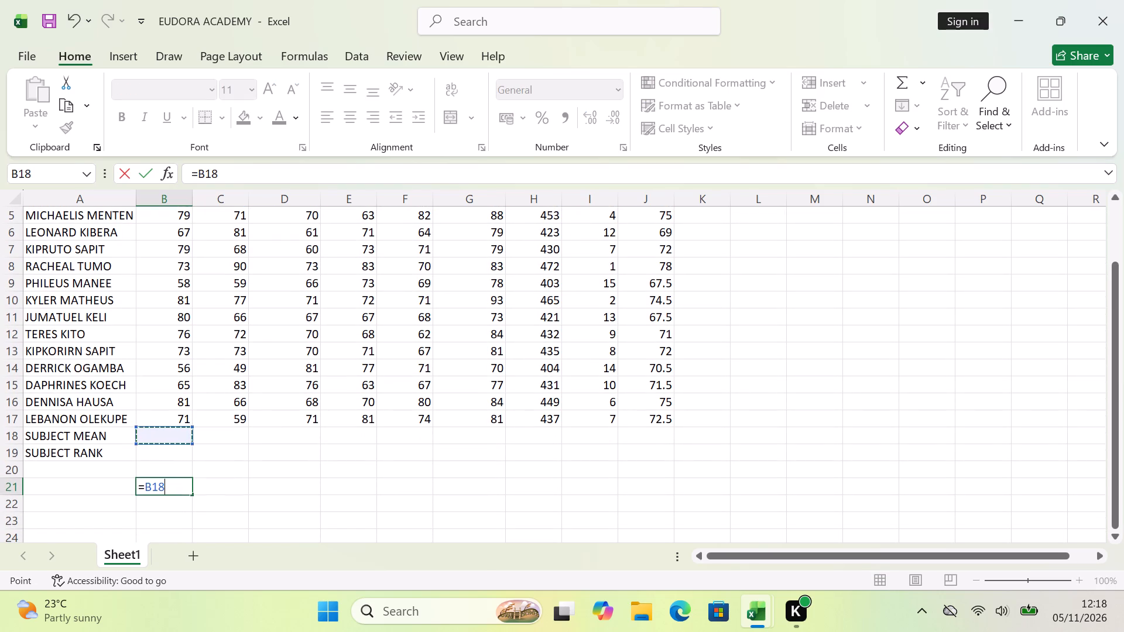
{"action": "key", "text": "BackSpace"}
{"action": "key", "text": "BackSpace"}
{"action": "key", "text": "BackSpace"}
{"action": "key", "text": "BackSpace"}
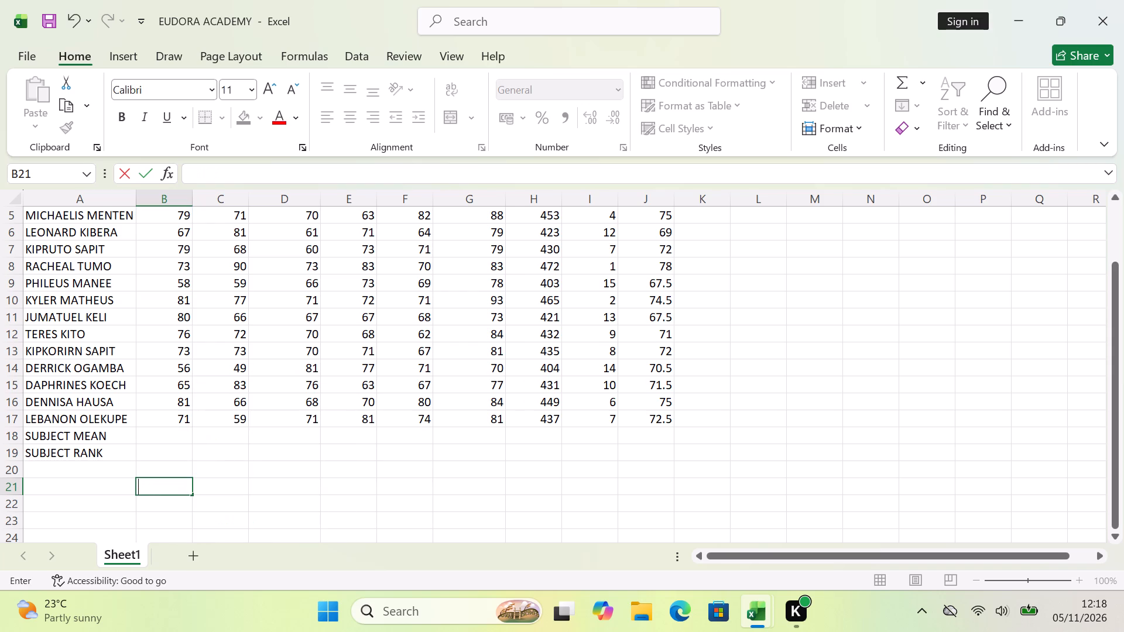
Calculate the ENGLISH subject mean in B18 with the formula =AVERAGE(B3:B17).
{"action": "left_click", "coordinate": [160, 435]}
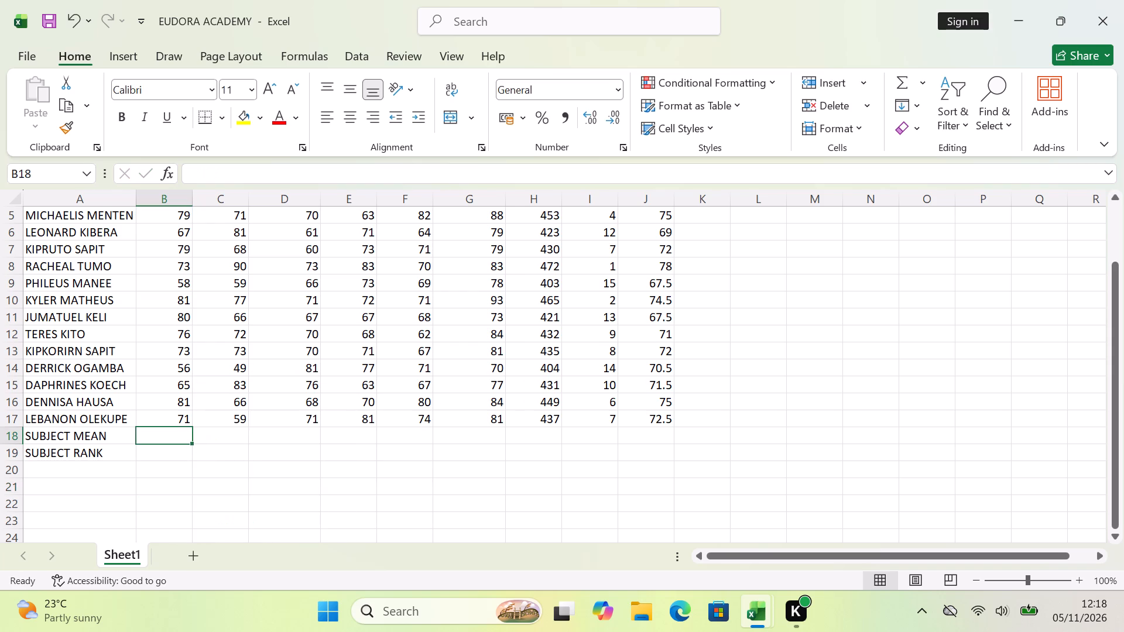
{"action": "key", "text": "equal"}
{"action": "key", "text": "a"}
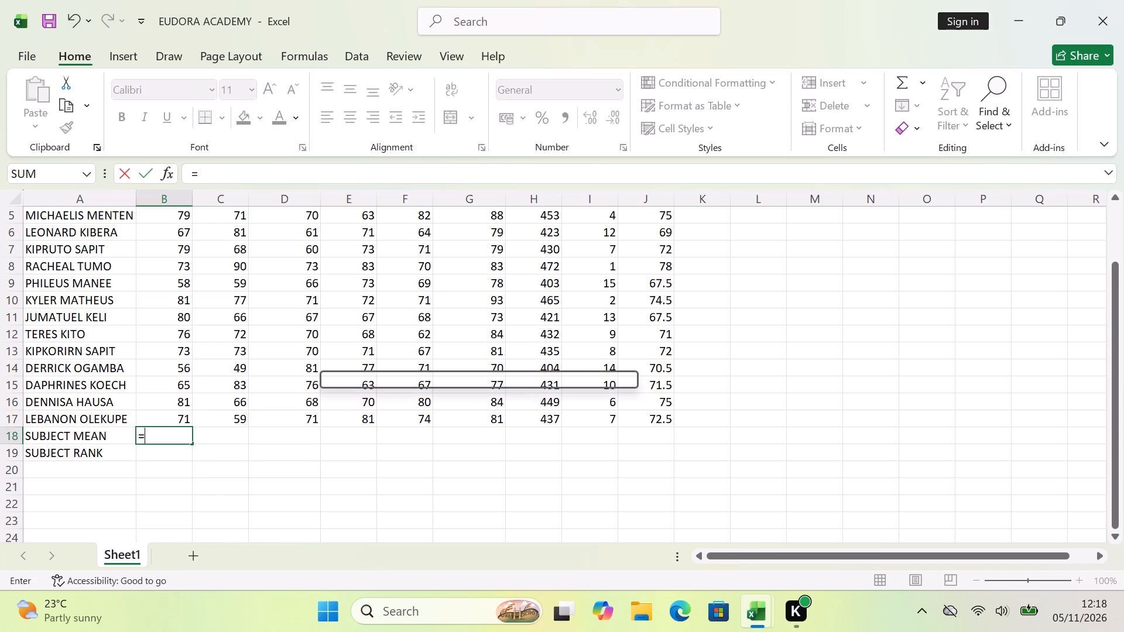
{"action": "type", "text": "VERA"}
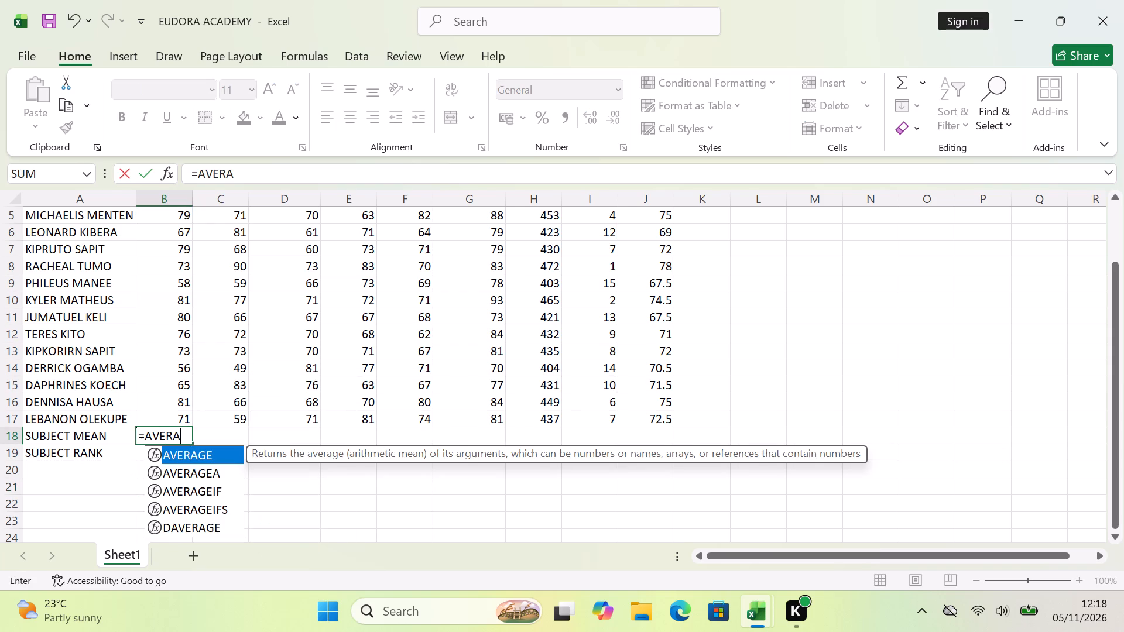
{"action": "key", "text": "g"}
{"action": "key", "text": "e"}
{"action": "key", "text": "shift+parenleft"}
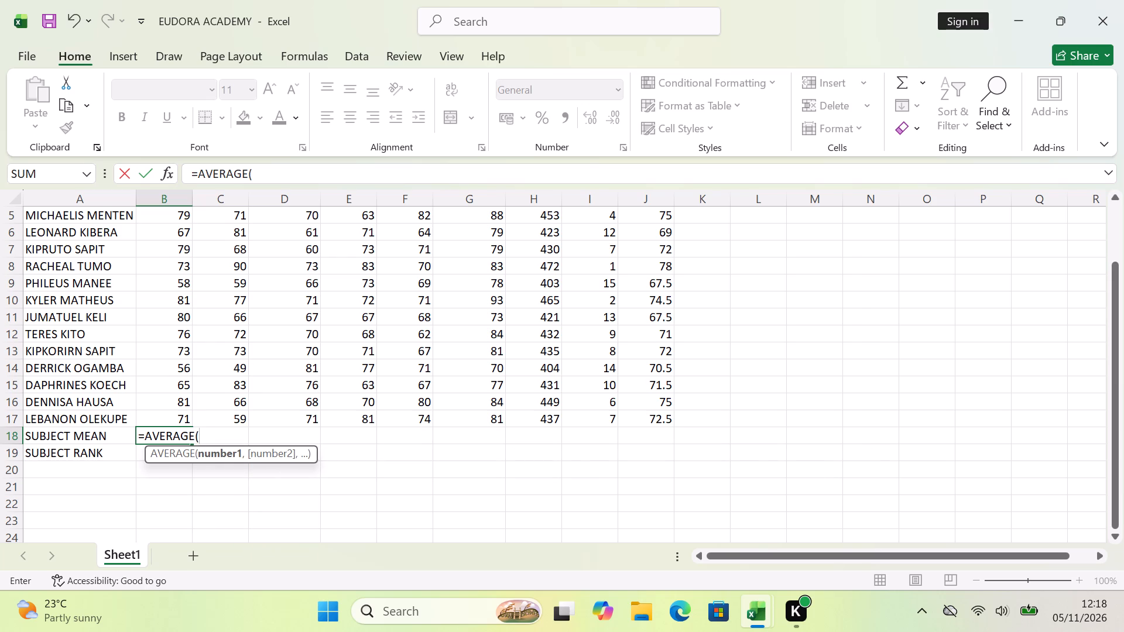
{"action": "scroll", "coordinate": [160, 435], "scroll_direction": "up", "scroll_amount": 1}
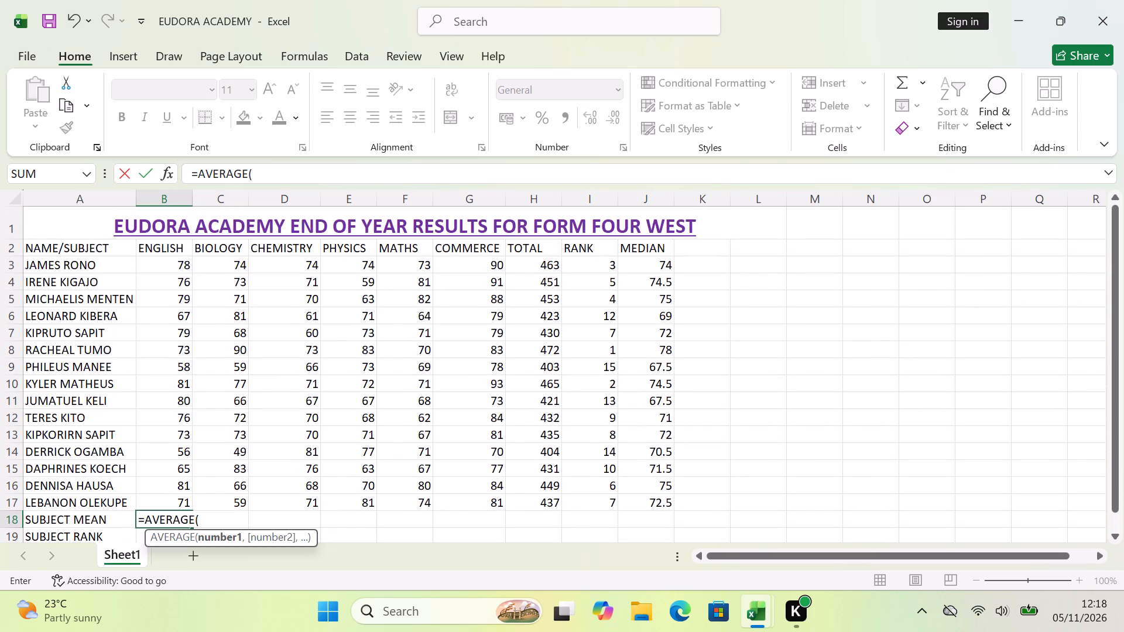
{"action": "scroll", "coordinate": [160, 435], "scroll_direction": "up", "scroll_amount": 1}
{"action": "scroll", "coordinate": [160, 435], "scroll_direction": "down", "scroll_amount": 1}
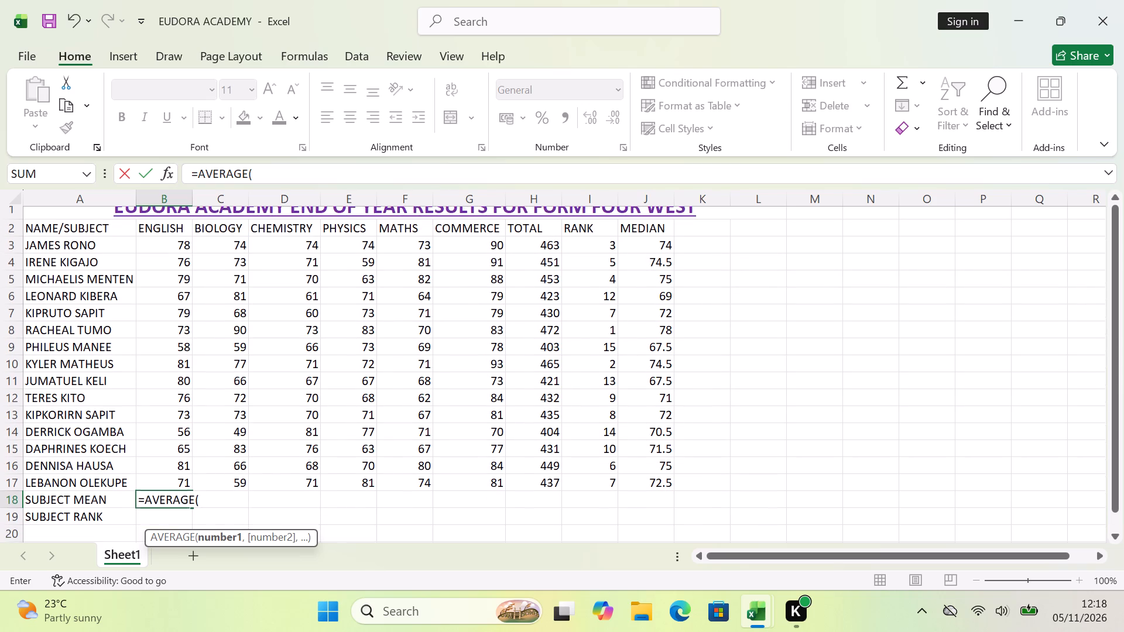
{"action": "scroll", "coordinate": [160, 435], "scroll_direction": "down", "scroll_amount": 3}
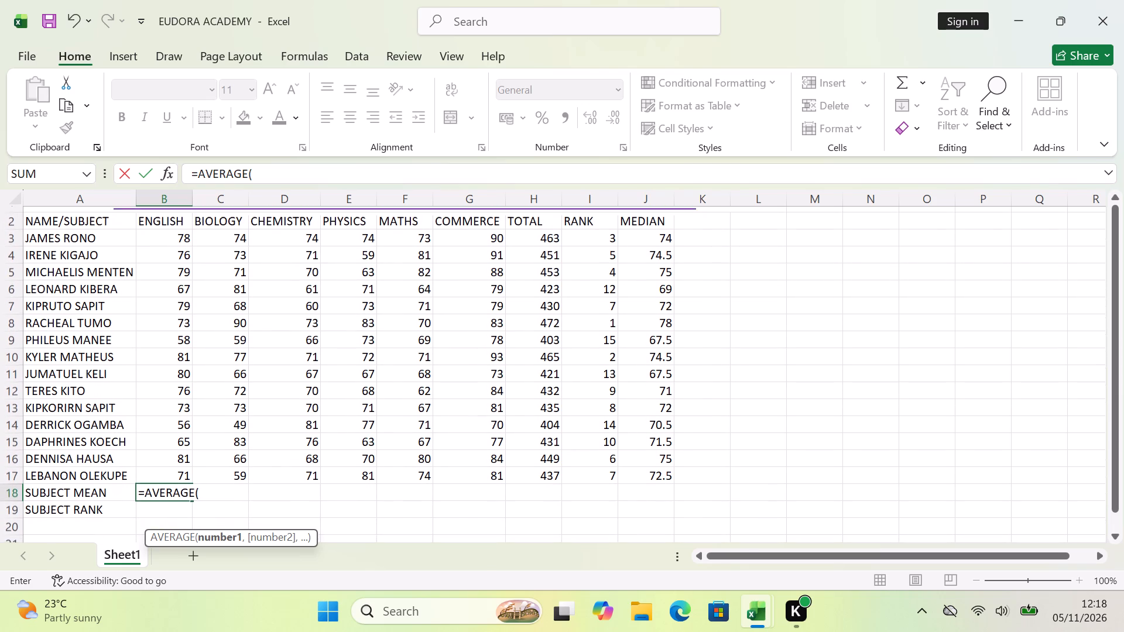
{"action": "scroll", "coordinate": [160, 435], "scroll_direction": "down", "scroll_amount": 1}
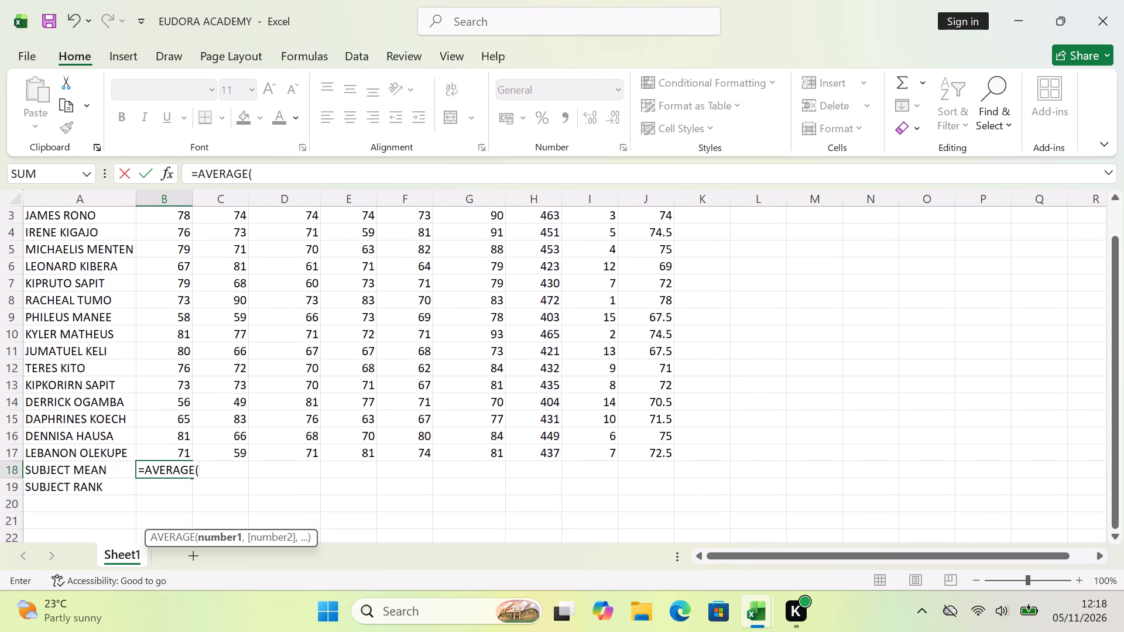
{"action": "type", "text": "B3"}
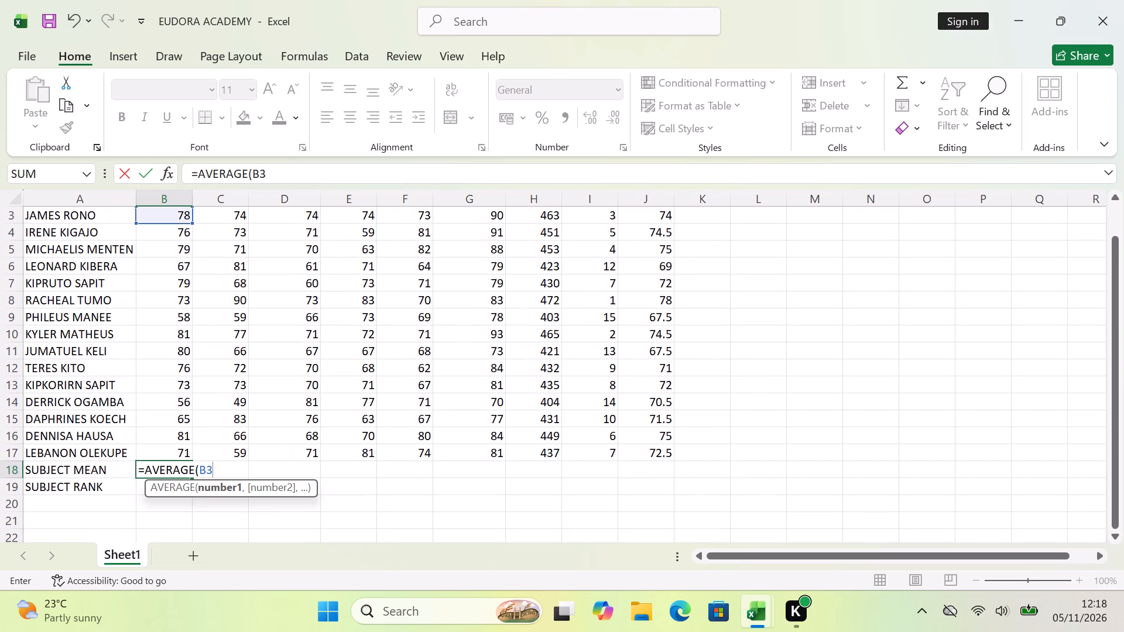
{"action": "type", "text": ":B17"}
{"action": "key", "text": "shift+parenright"}
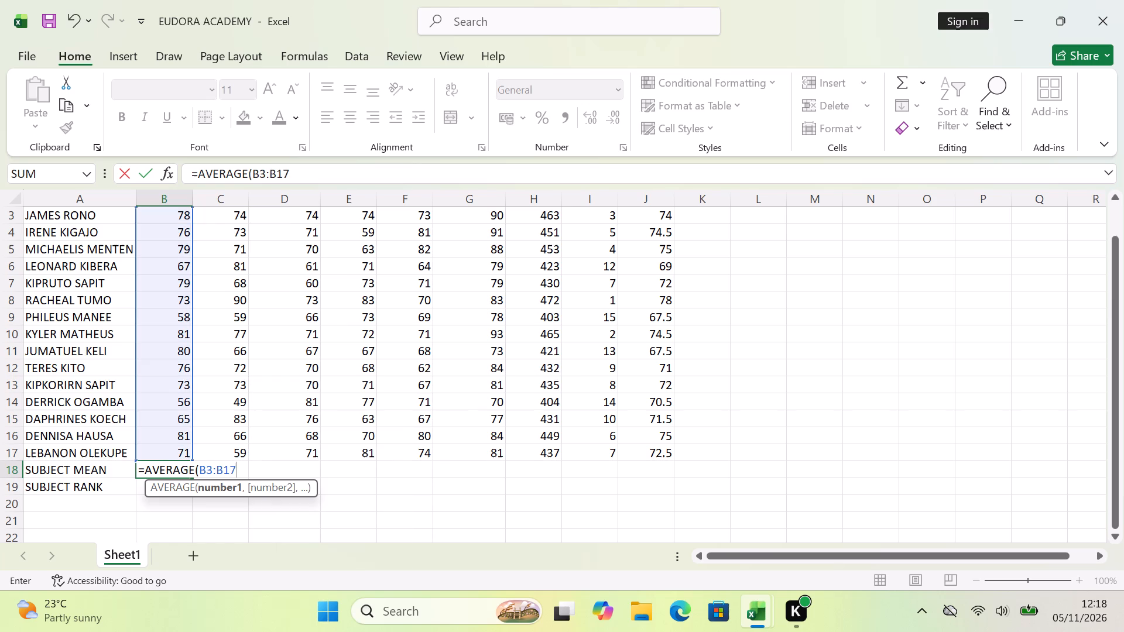
{"action": "key", "text": "Return"}
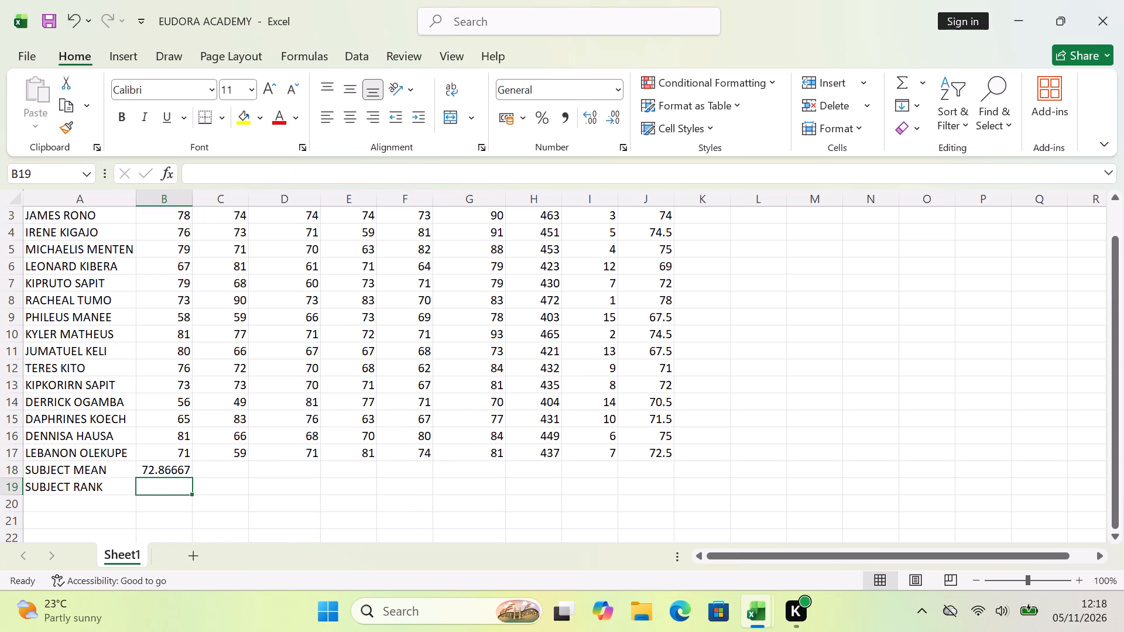
Calculate the BIOLOGY subject mean in C18 with the formula =AVERAGE(C3:C17).
{"action": "left_click", "coordinate": [214, 468]}
{"action": "type", "text": "=AVERAGE"}
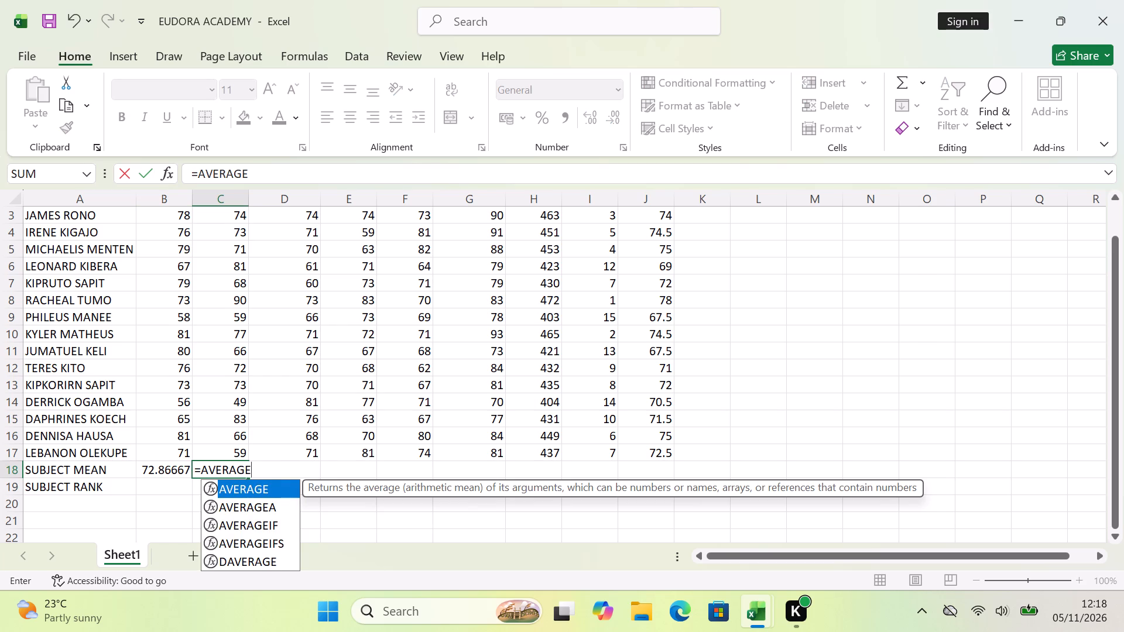
{"action": "key", "text": "shift+parenleft"}
{"action": "key", "text": "b"}
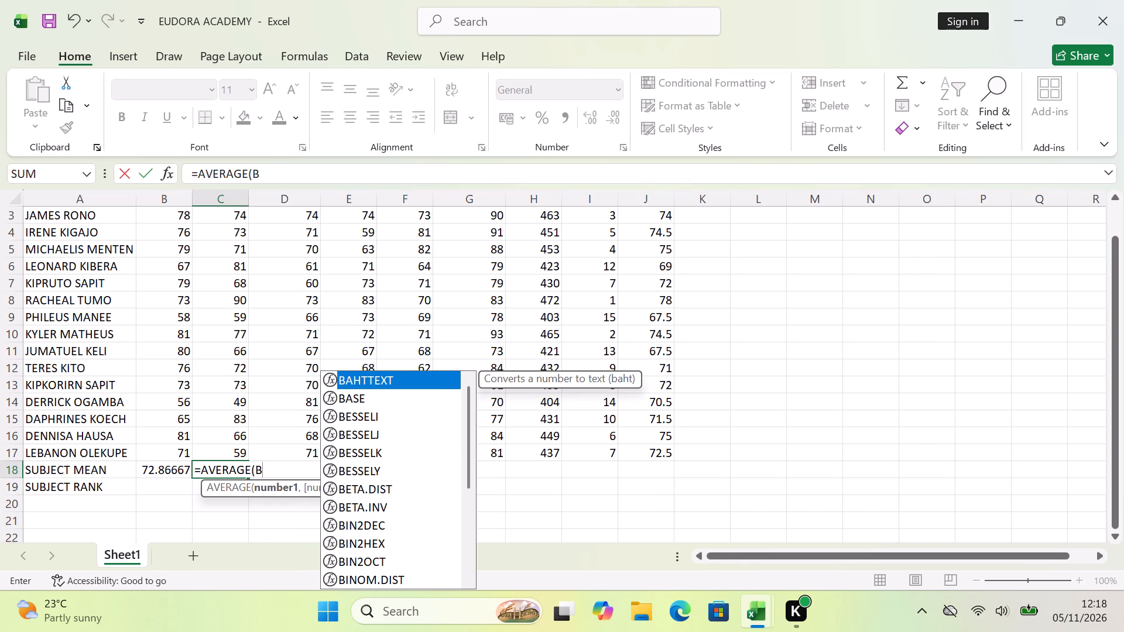
{"action": "key", "text": "BackSpace"}
{"action": "type", "text": "C3"}
{"action": "key", "text": "shift+colon"}
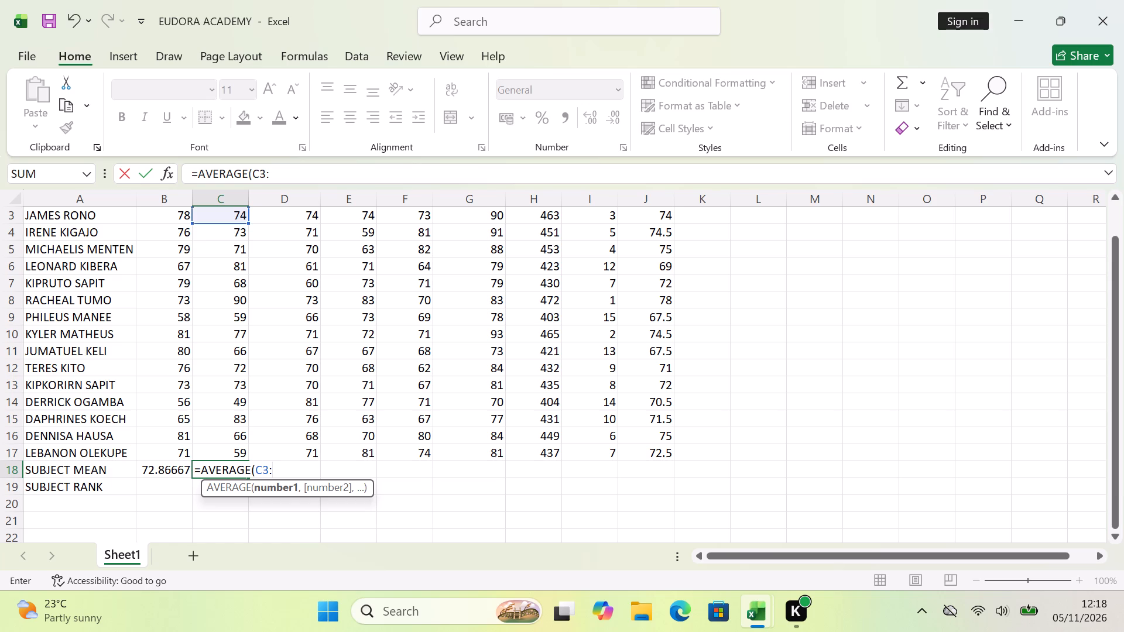
{"action": "type", "text": "C1"}
{"action": "key", "text": "7"}
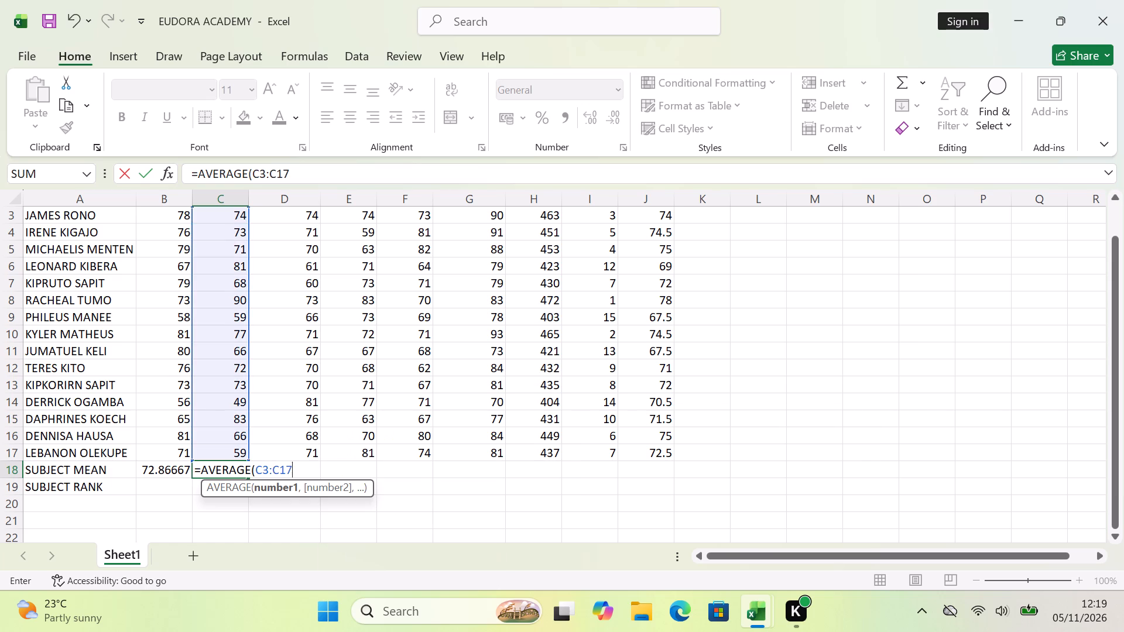
{"action": "key", "text": "shift+parenright"}
{"action": "key", "text": "Return"}
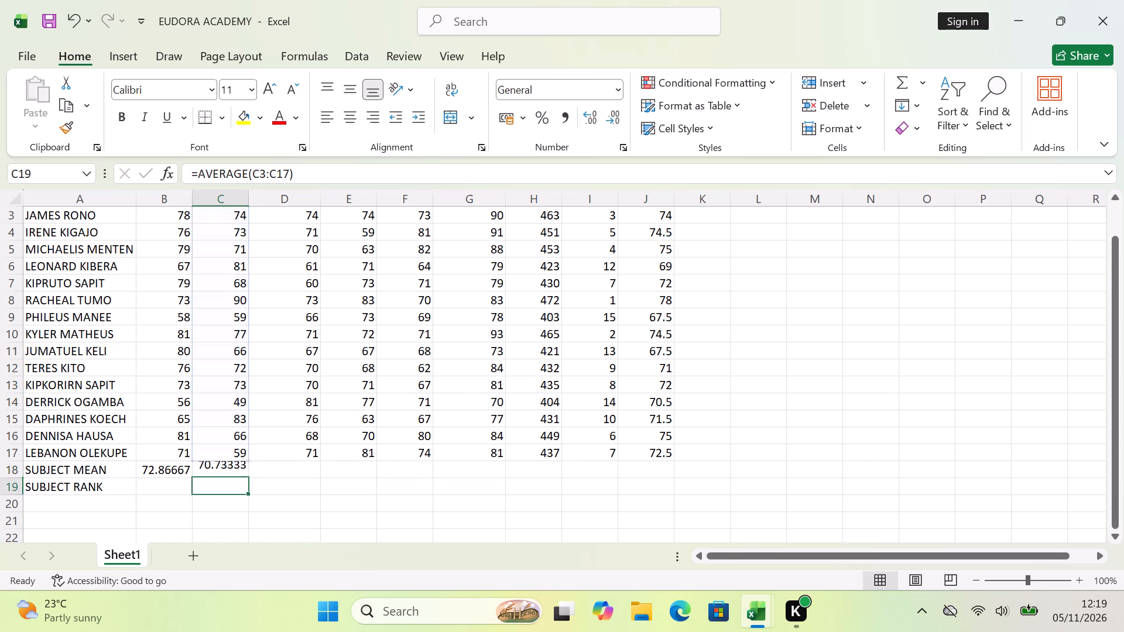
Calculate the CHEMISTRY subject mean in D18 with the formula =AVERAGE(D3:D17).
{"action": "left_click", "coordinate": [276, 469]}
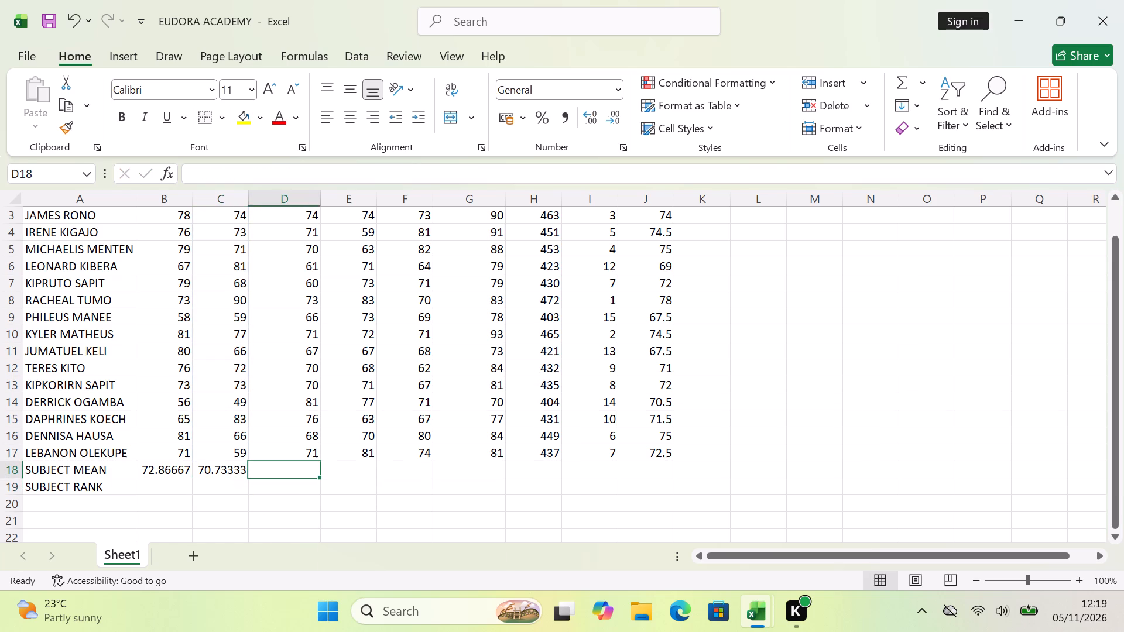
{"action": "key", "text": "equal"}
{"action": "type", "text": "AVERA"}
{"action": "type", "text": "GE"}
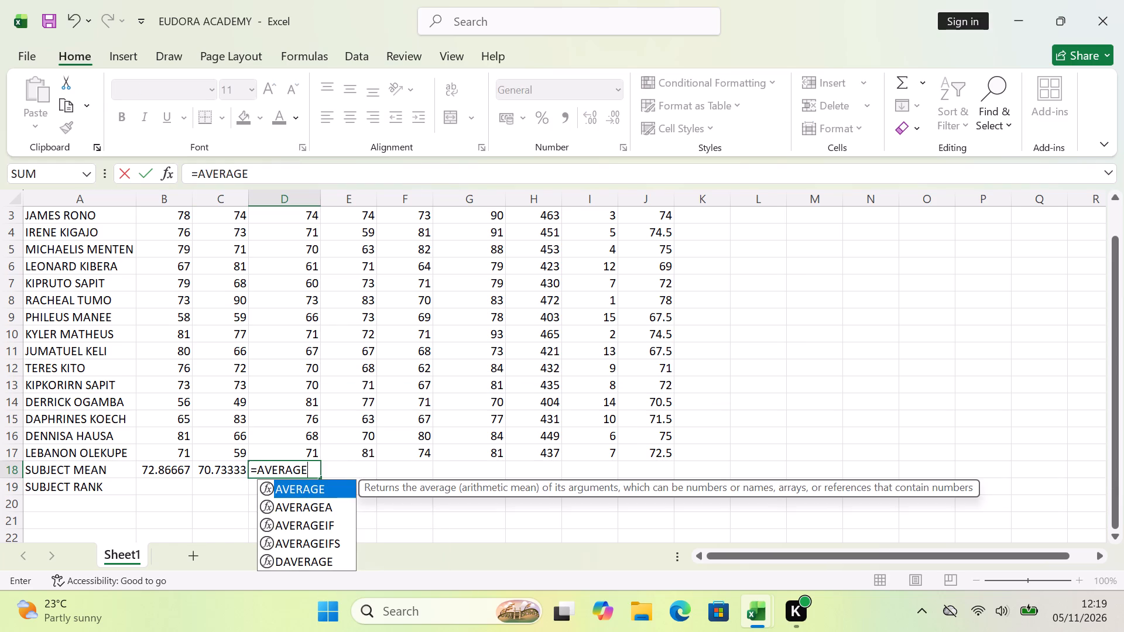
{"action": "key", "text": "shift+parenleft"}
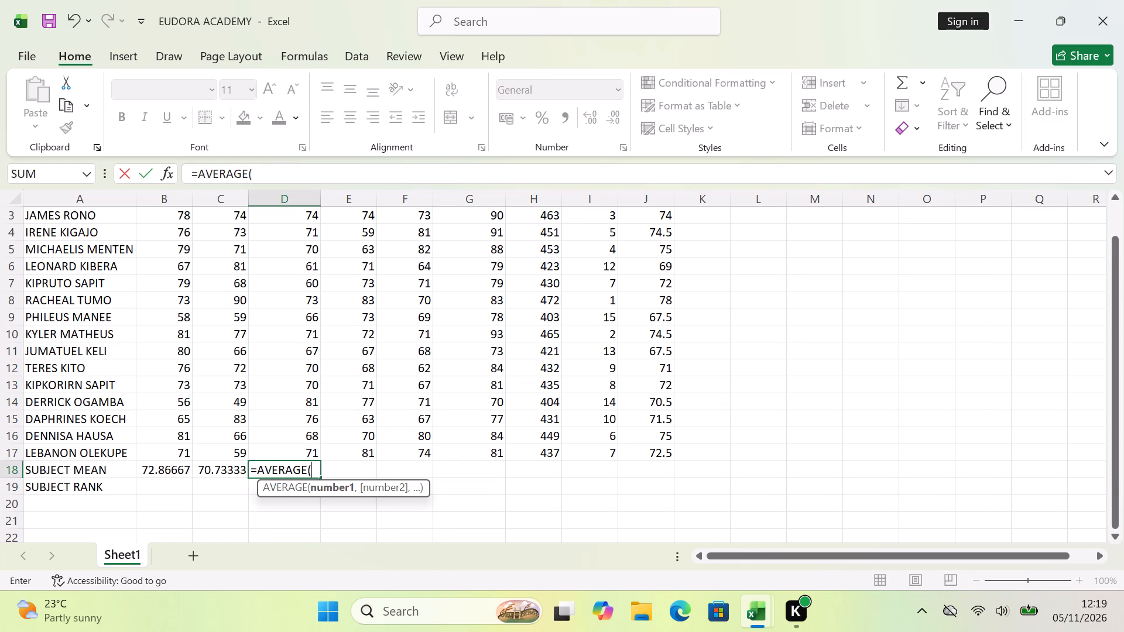
{"action": "key", "text": "d"}
{"action": "key", "text": "3"}
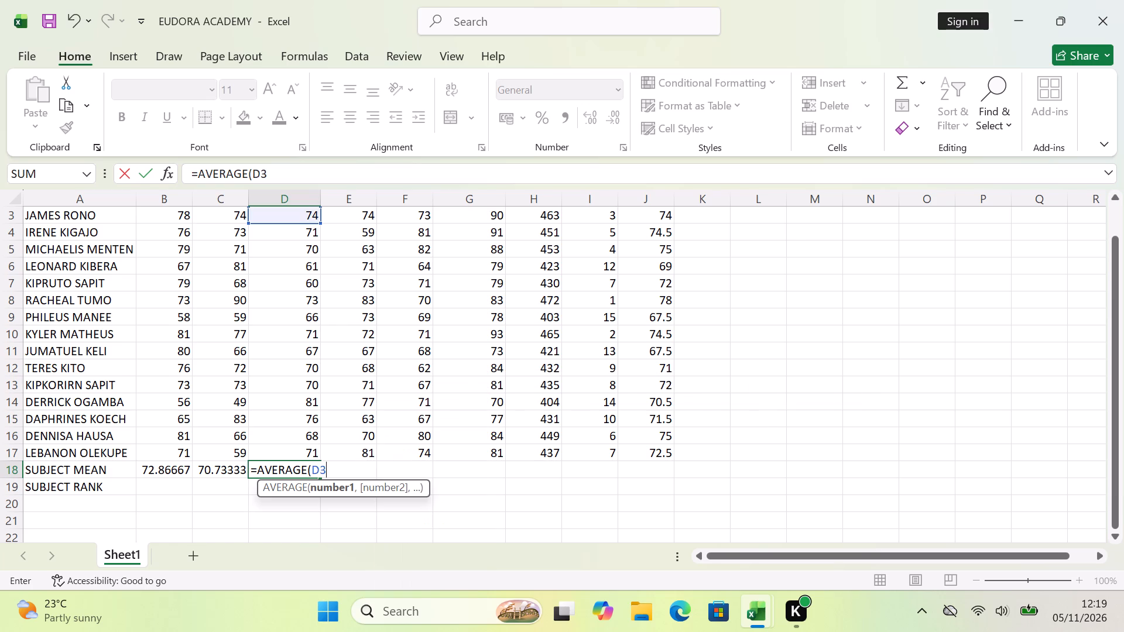
{"action": "type", "text": ":D17"}
{"action": "key", "text": "shift+parenright"}
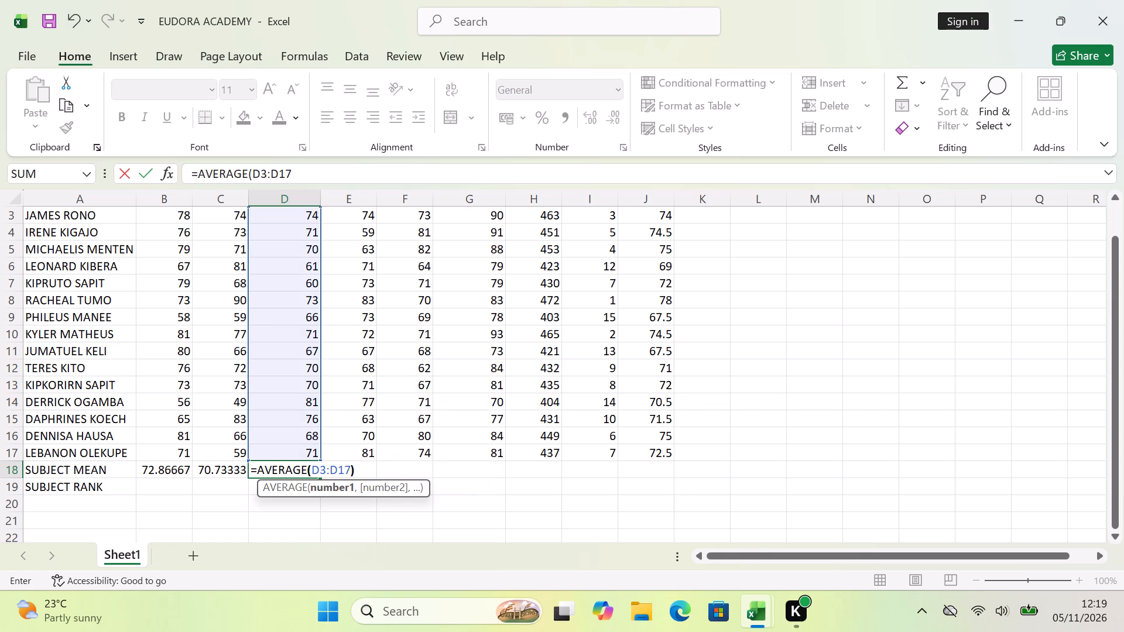
{"action": "key", "text": "Return"}
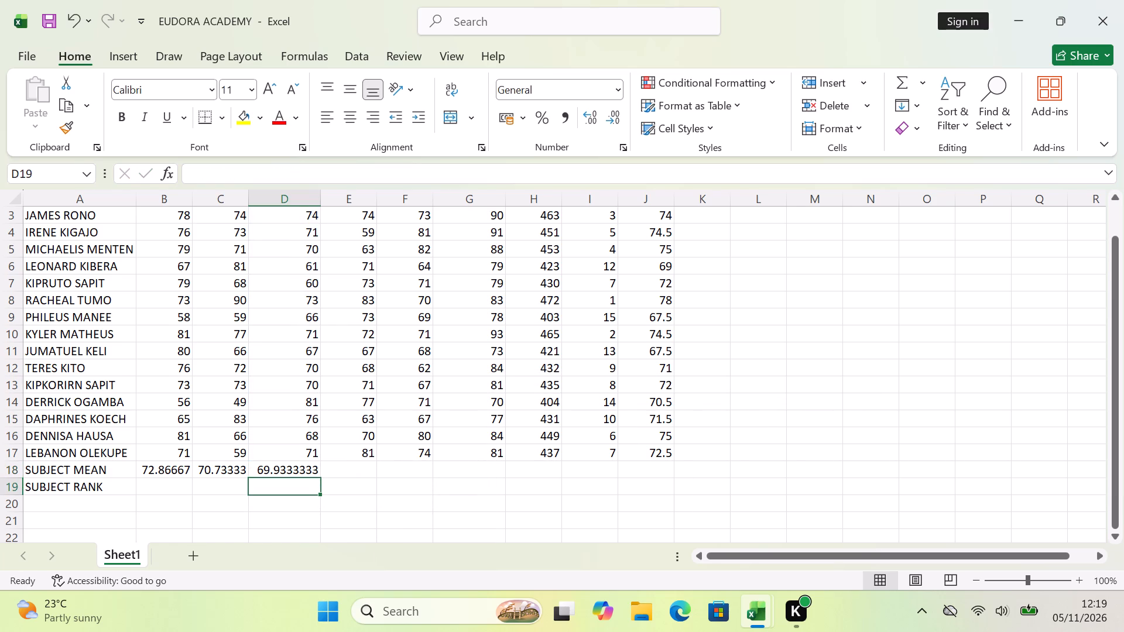
Calculate the subject mean for column E in E18 with the formula =AVERAGE(E3:E17).
{"action": "left_click", "coordinate": [349, 469]}
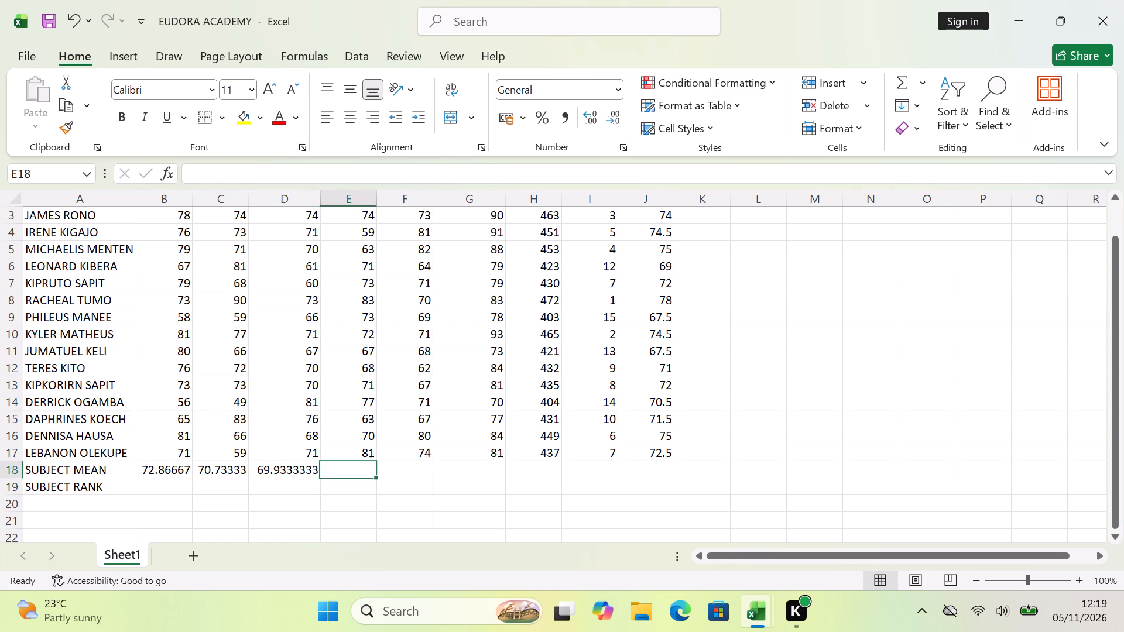
{"action": "type", "text": "=AVERAGE"}
{"action": "key", "text": "shift+parenleft"}
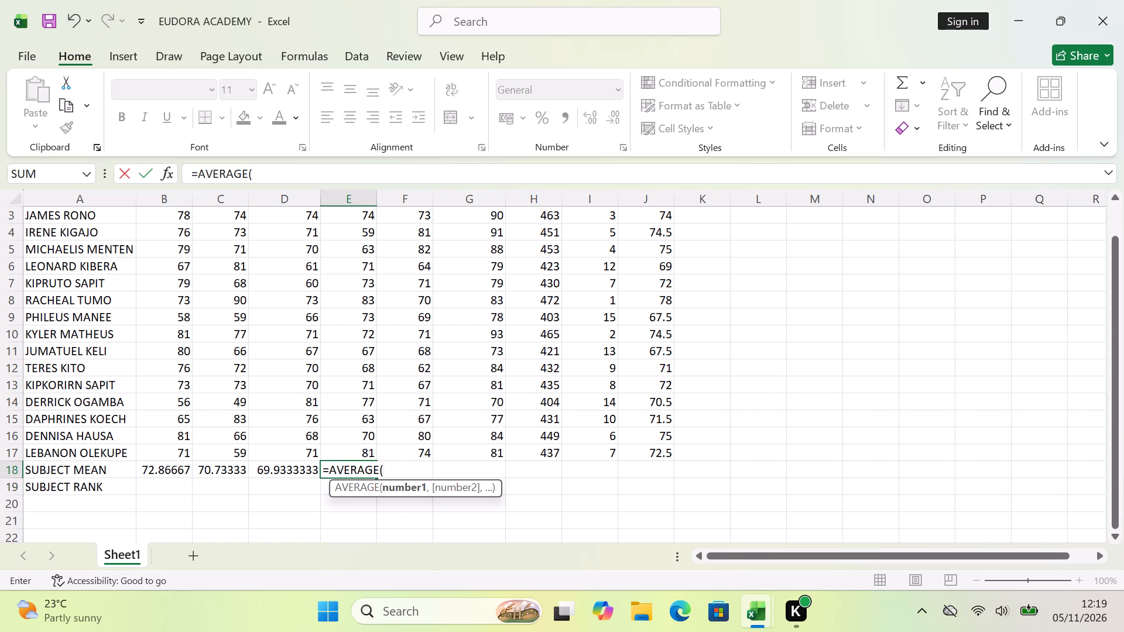
{"action": "key", "text": "e"}
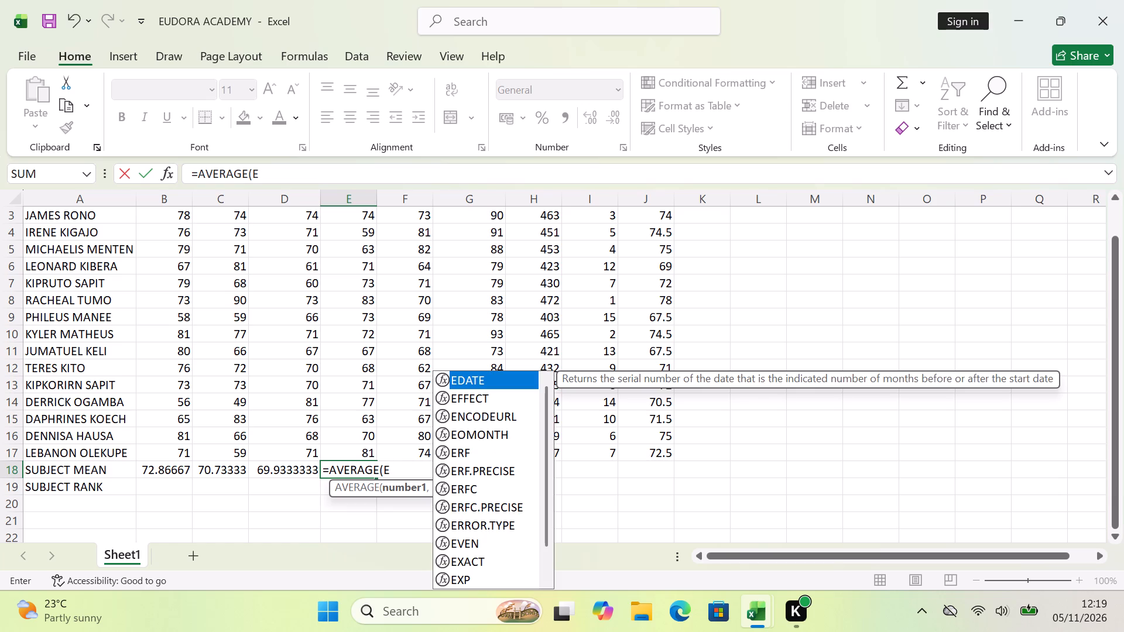
{"action": "key", "text": "3"}
{"action": "key", "text": "shift+colon"}
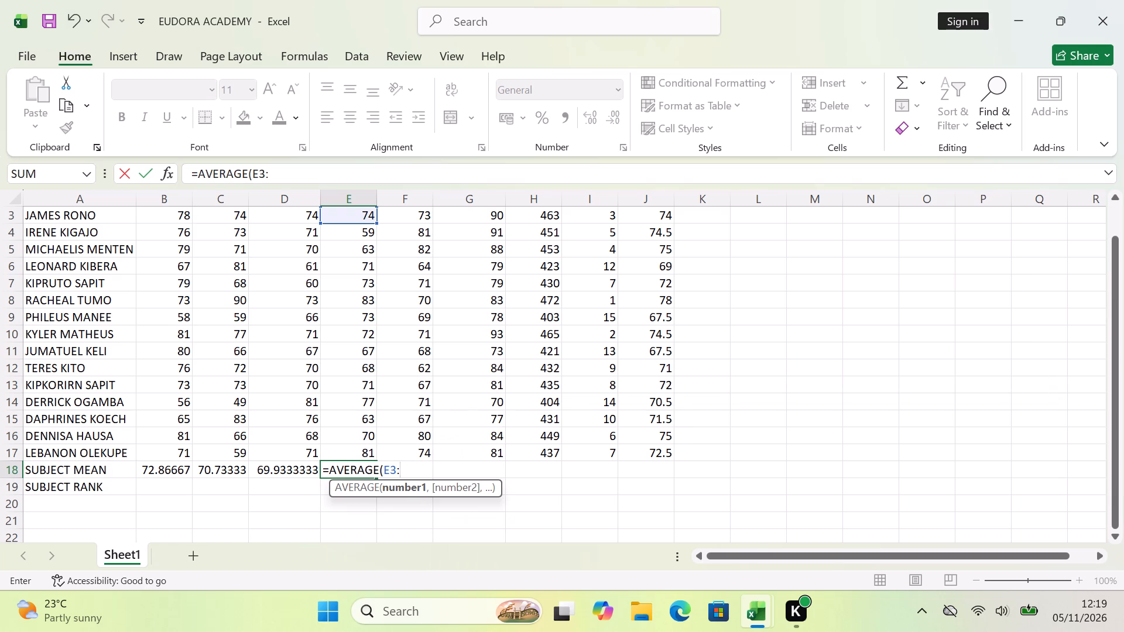
{"action": "type", "text": "E17"}
{"action": "key", "text": "shift+parenright"}
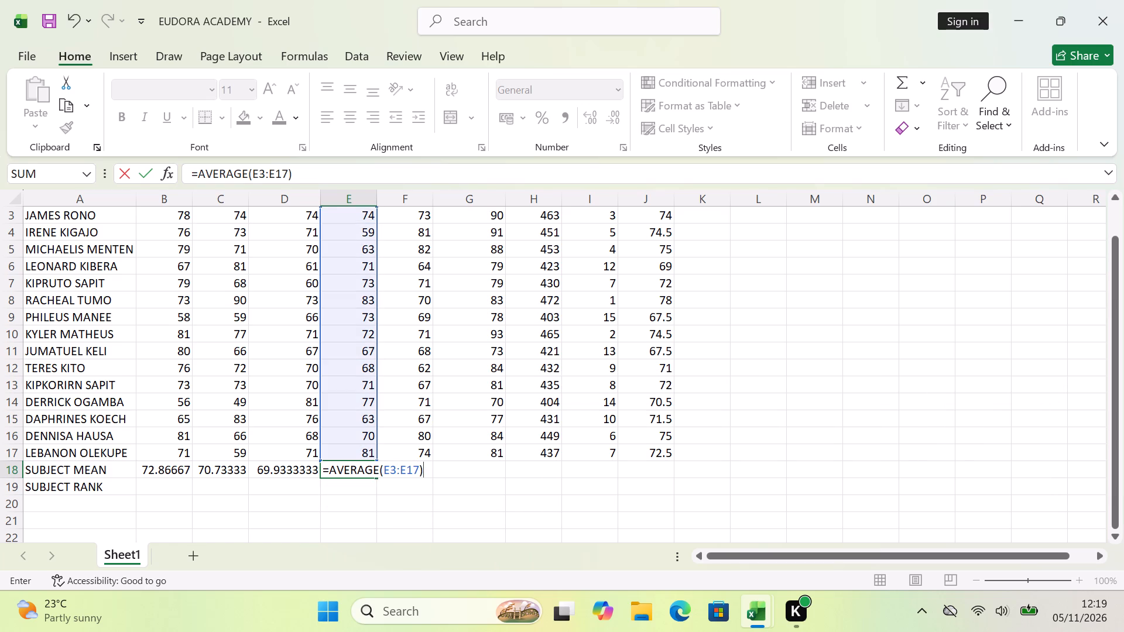
{"action": "key", "text": "Return"}
Calculate the subject mean for column F in F18 with the formula =AVERAGE(F3:F17).
{"action": "left_click", "coordinate": [410, 468]}
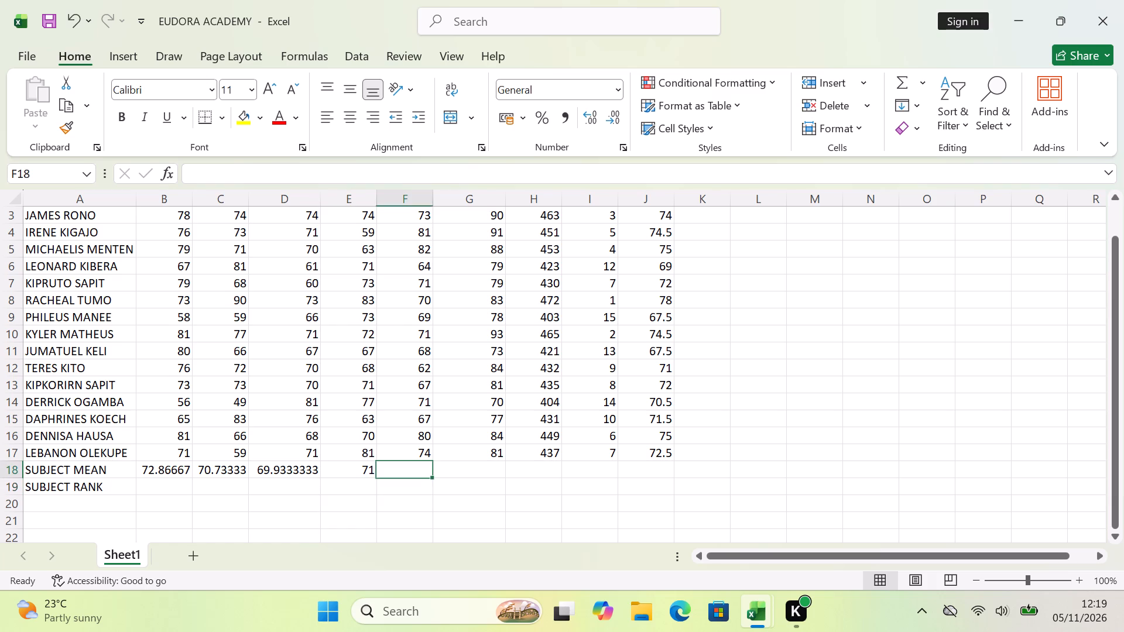
{"action": "type", "text": "=AVERAGE"}
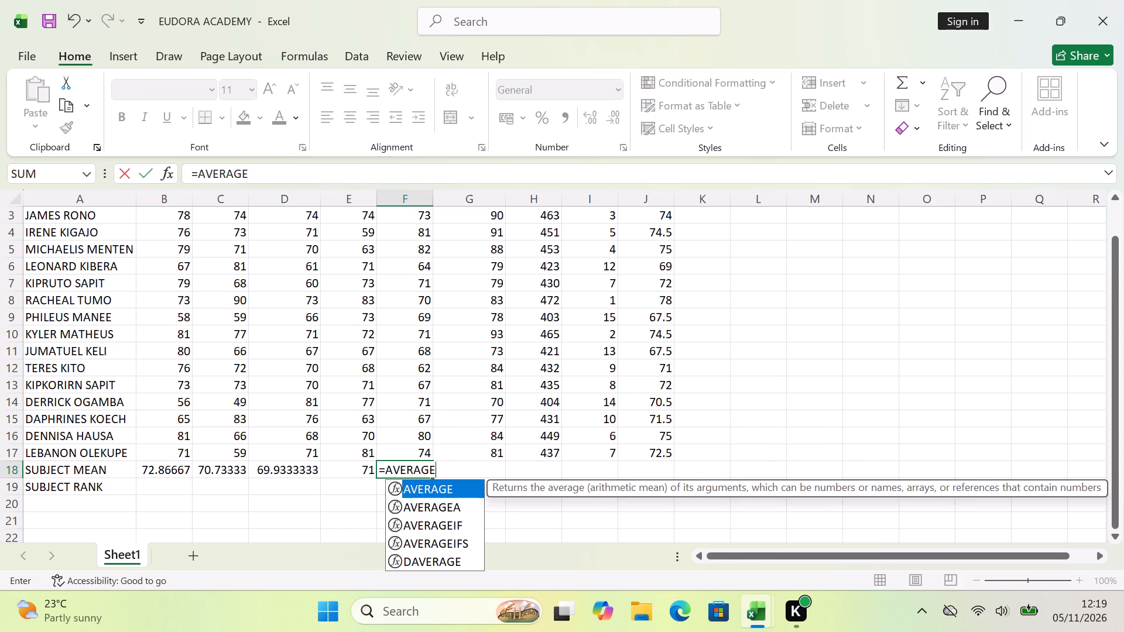
{"action": "key", "text": "shift+parenleft"}
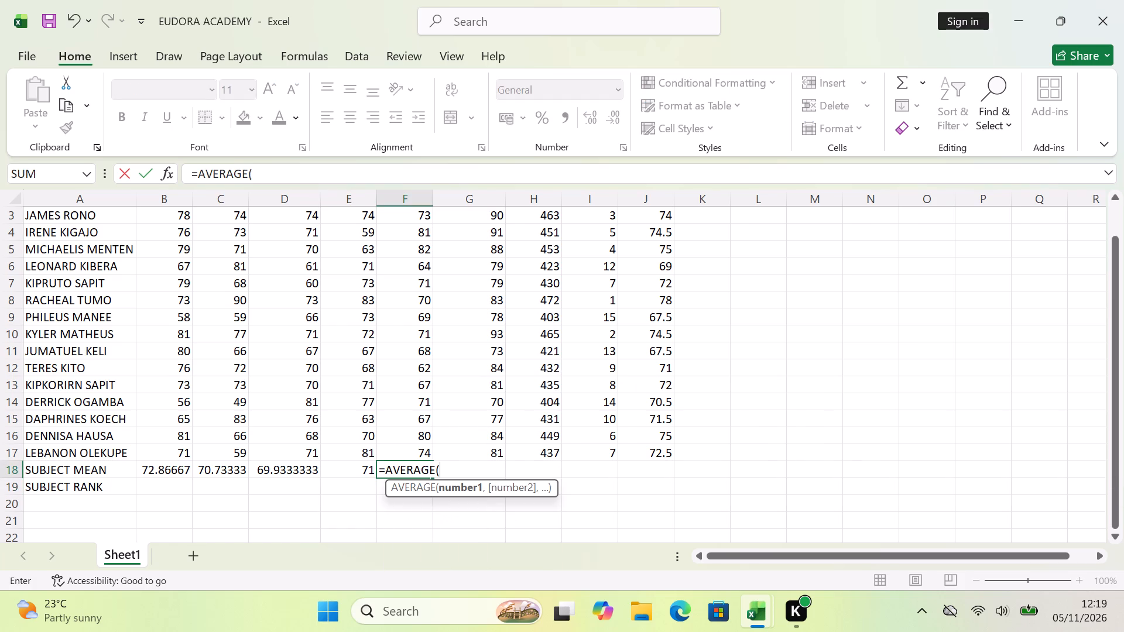
{"action": "type", "text": "F3"}
{"action": "key", "text": "shift+colon"}
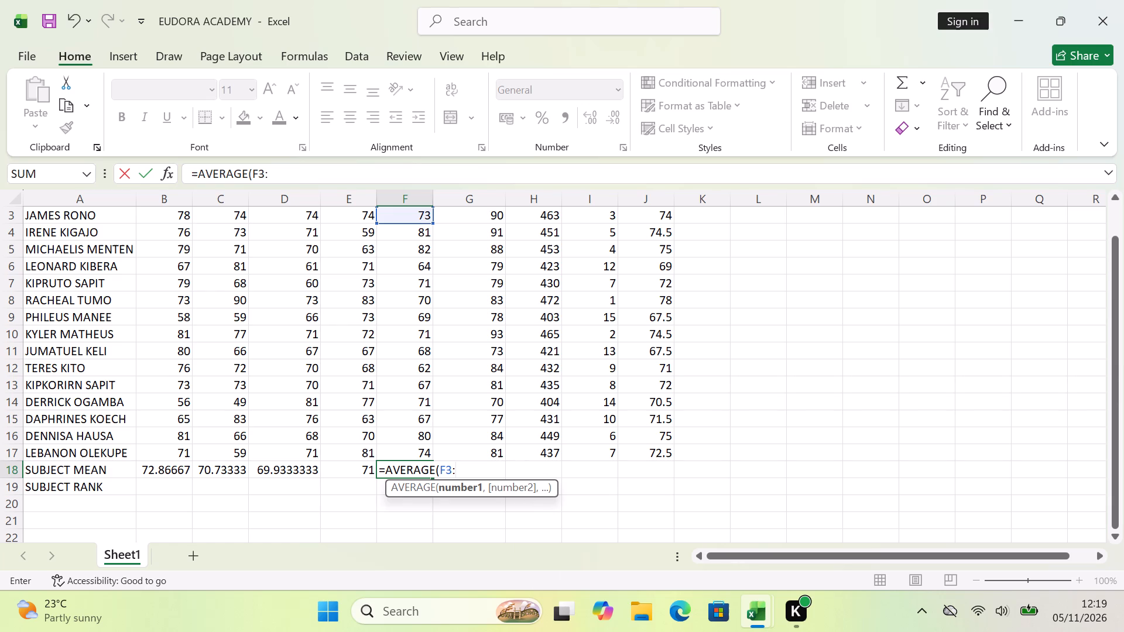
{"action": "type", "text": "F17"}
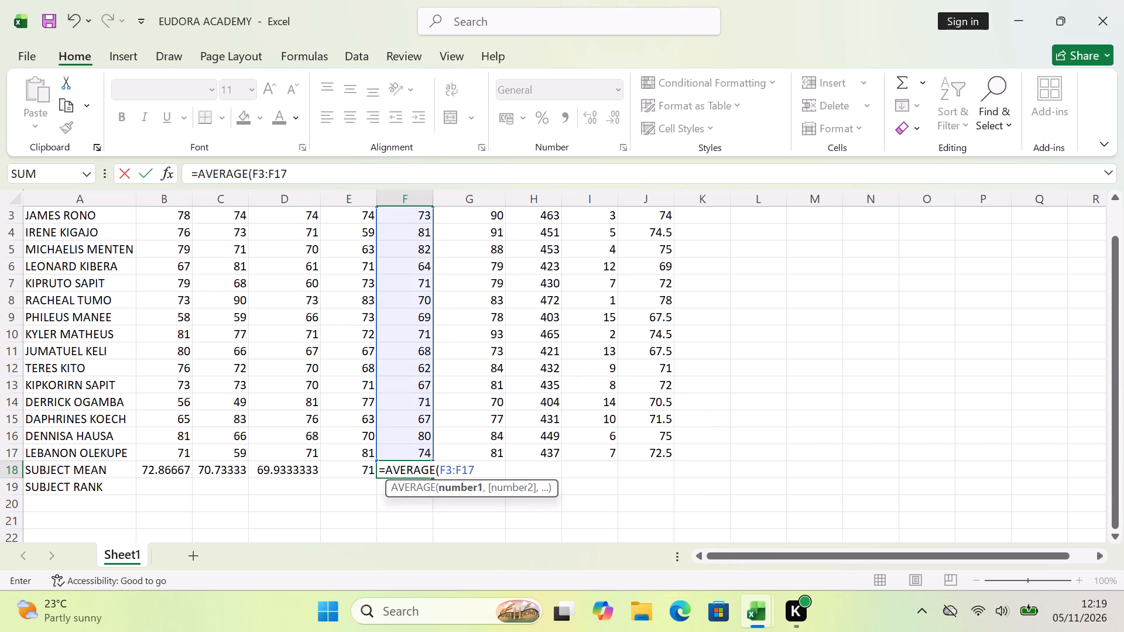
{"action": "key", "text": "shift+parenright"}
{"action": "key", "text": "Return"}
Calculate the subject mean for column G in G18 with the formula =AVERAGE(G3:G17).
{"action": "left_click", "coordinate": [472, 468]}
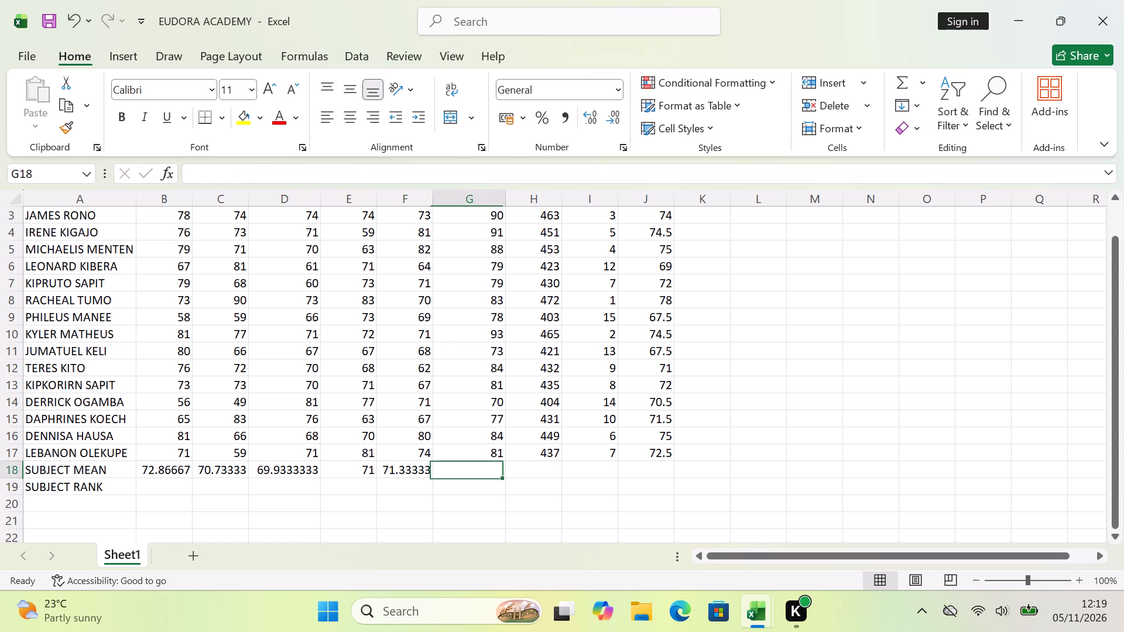
{"action": "type", "text": "=AVERA"}
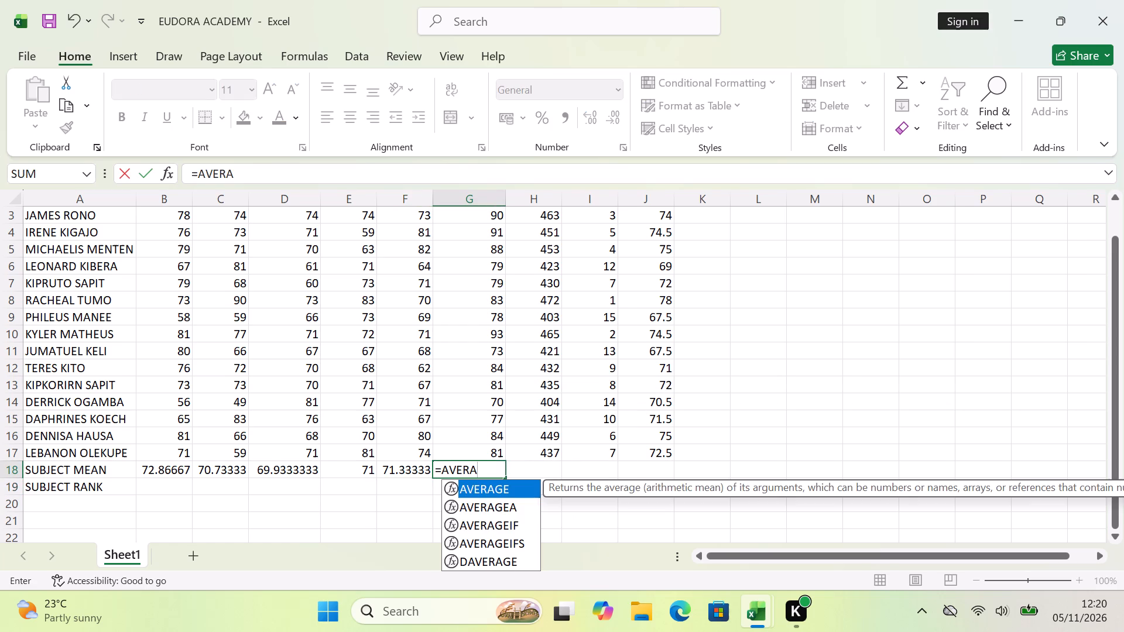
{"action": "type", "text": "GE"}
{"action": "key", "text": "g"}
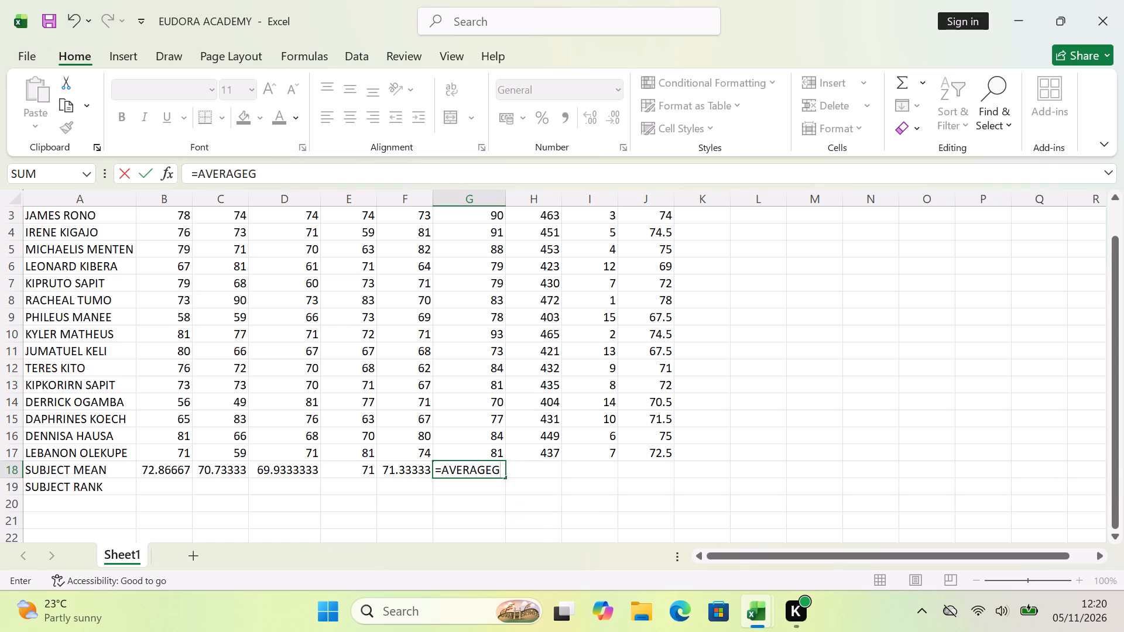
{"action": "key", "text": "2"}
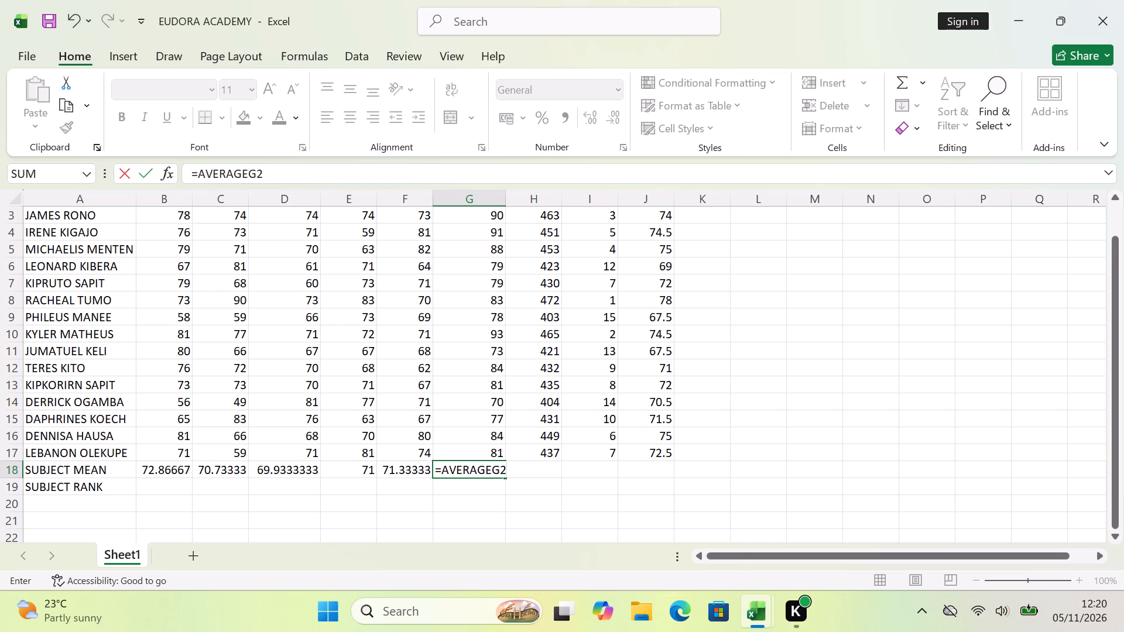
{"action": "left_click", "coordinate": [492, 470]}
{"action": "key", "text": "shift+parenleft"}
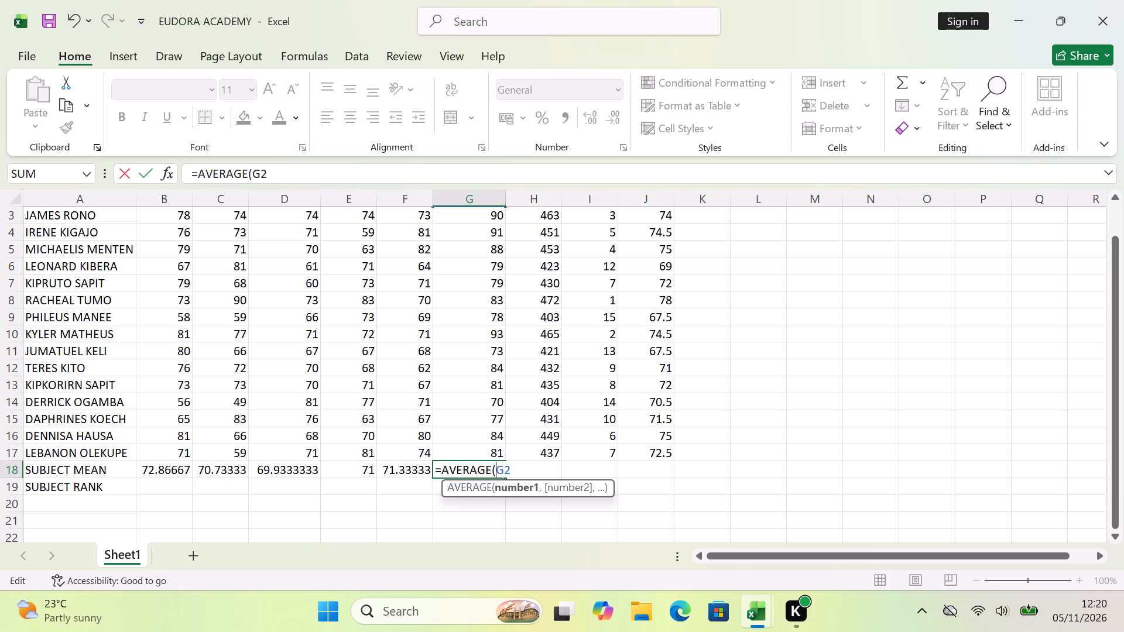
{"action": "left_click", "coordinate": [509, 466]}
{"action": "key", "text": "BackSpace"}
{"action": "key", "text": "3"}
{"action": "key", "text": "shift+colon"}
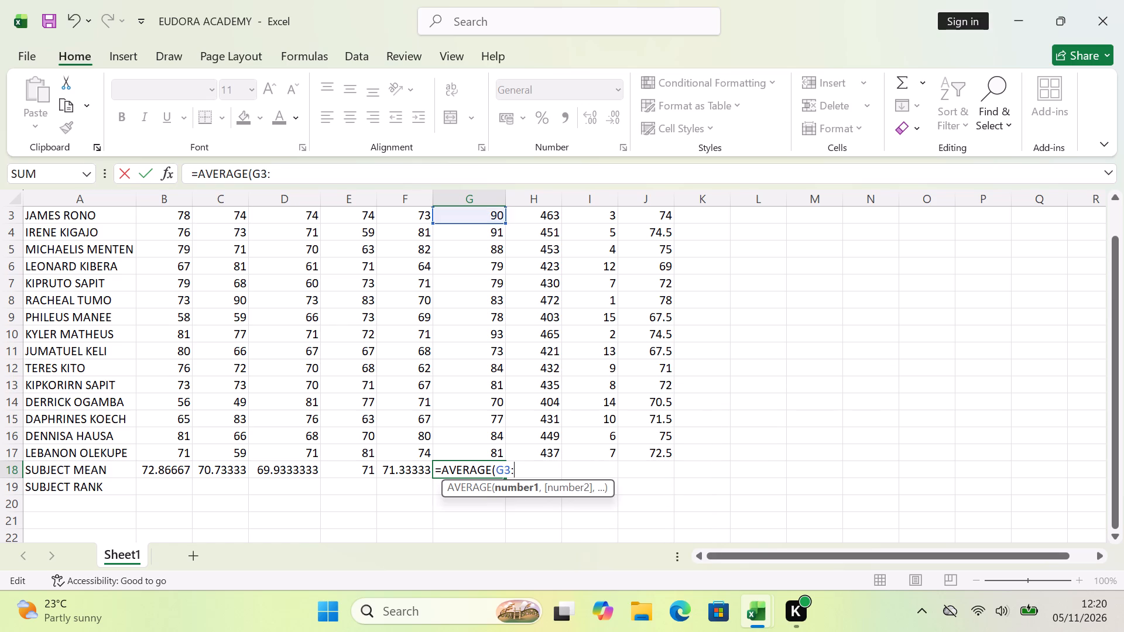
{"action": "type", "text": "G17"}
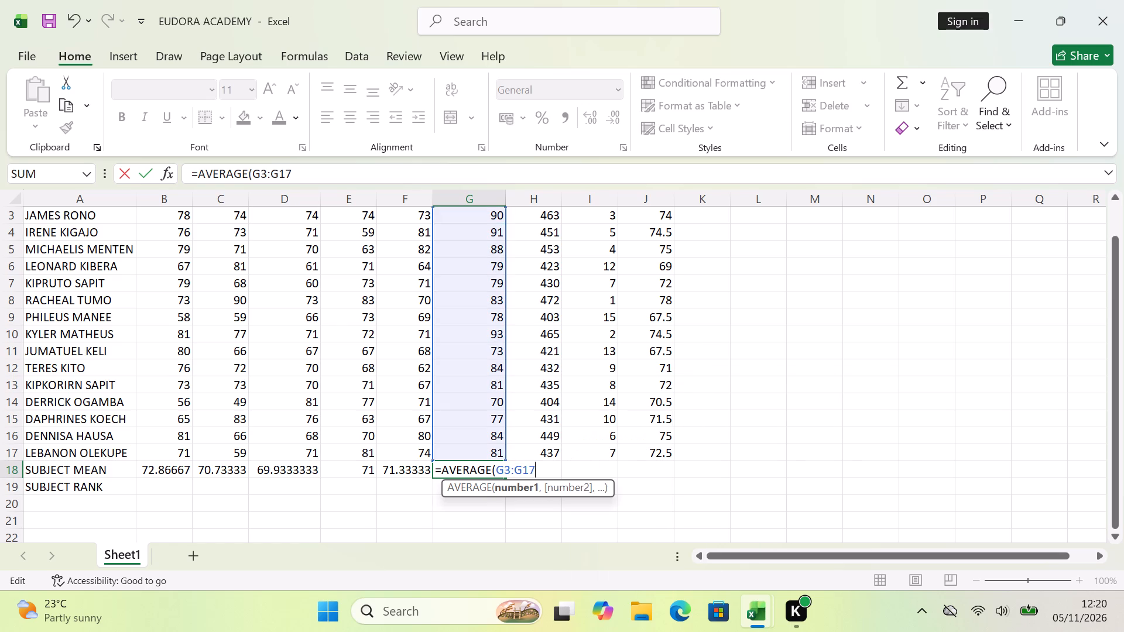
{"action": "key", "text": "shift+parenright"}
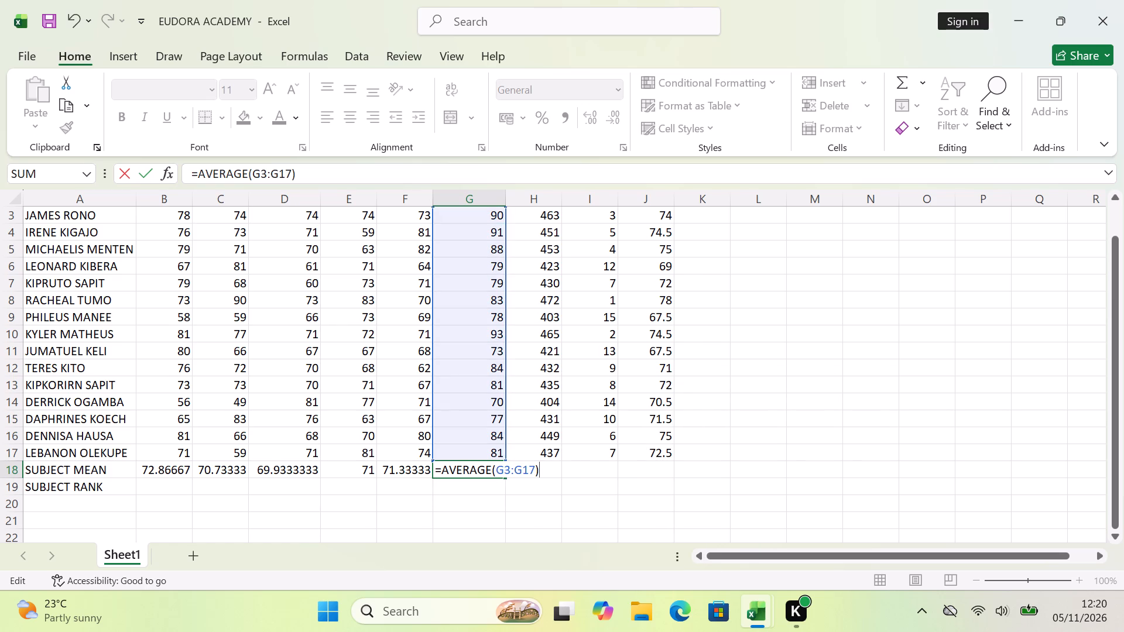
{"action": "key", "text": "Return"}
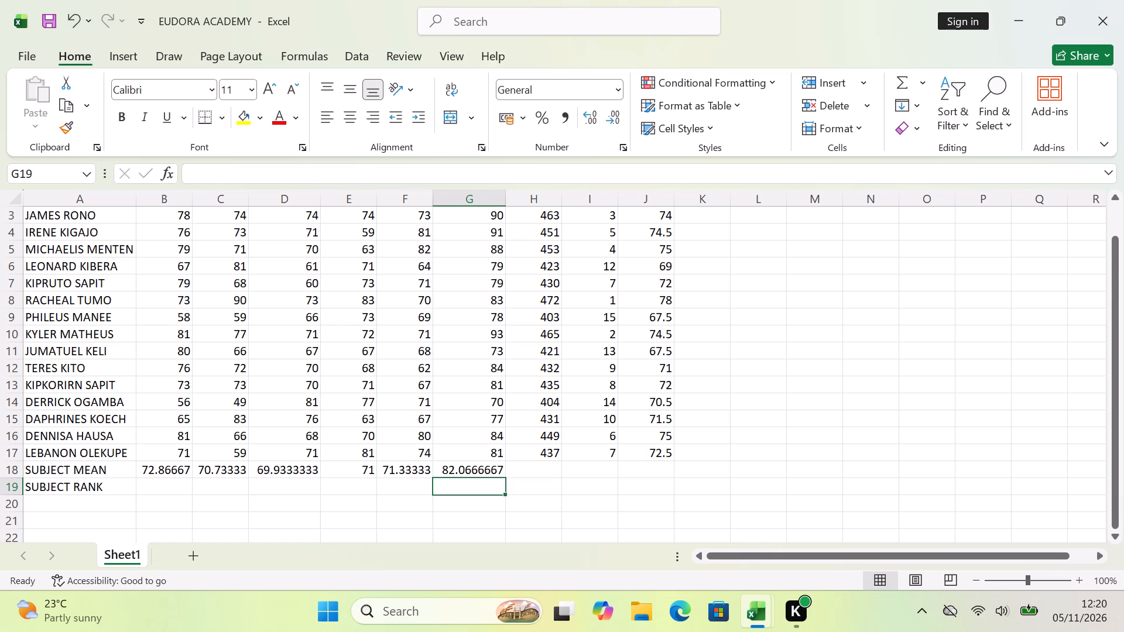
Calculate the mean of the student totals in H18 with the formula =AVERAGE(H3:H17).
{"action": "left_click", "coordinate": [538, 467]}
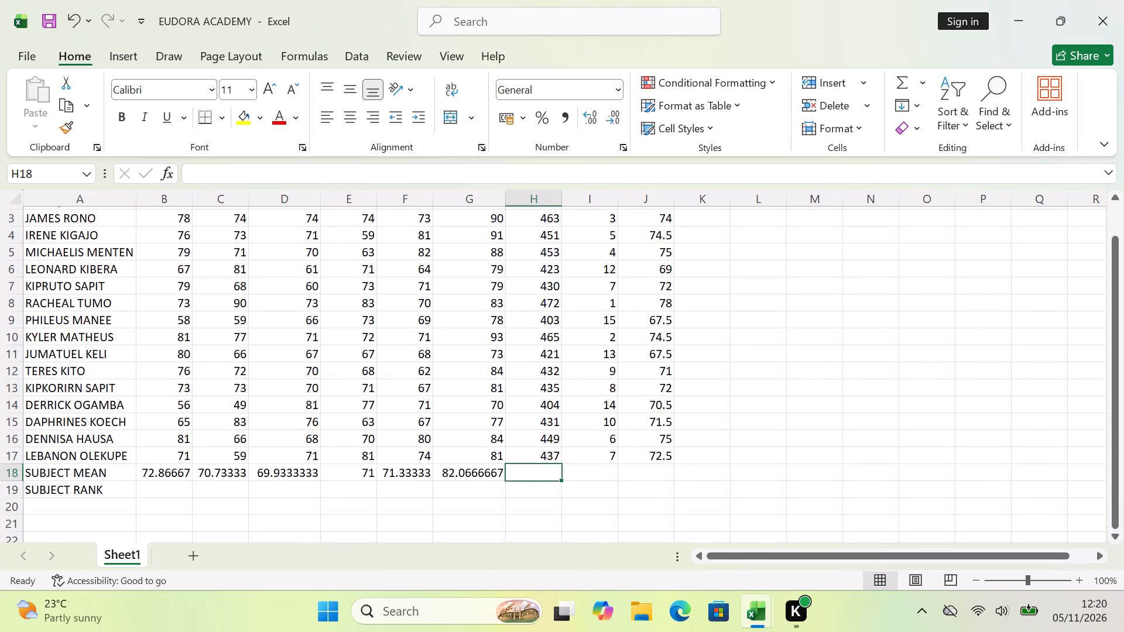
{"action": "type", "text": "=AVERA"}
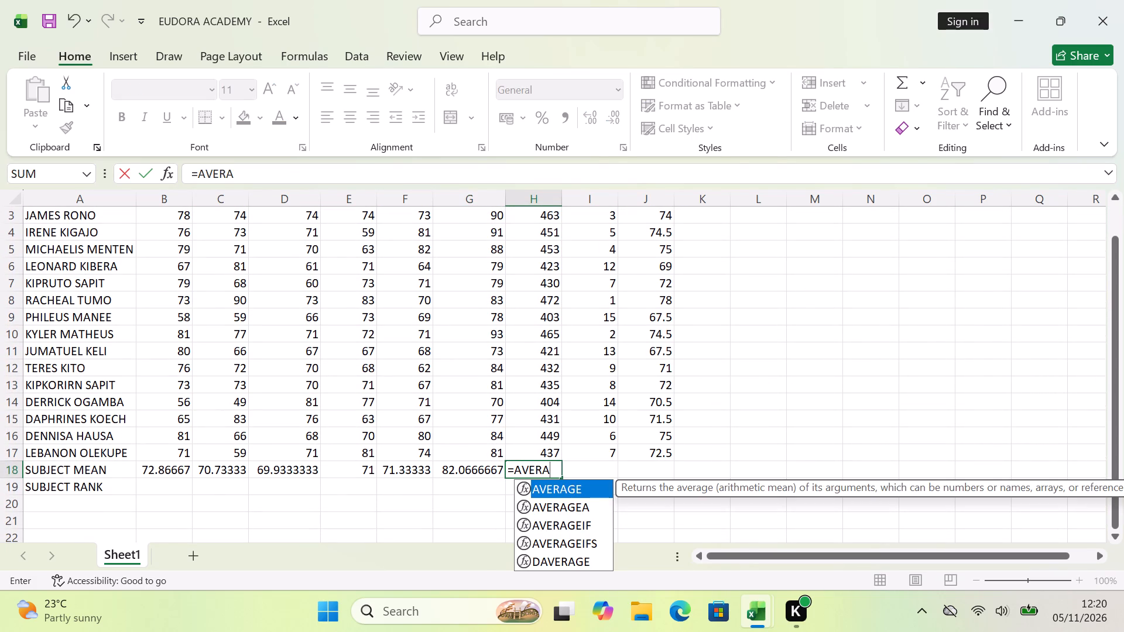
{"action": "type", "text": "GE"}
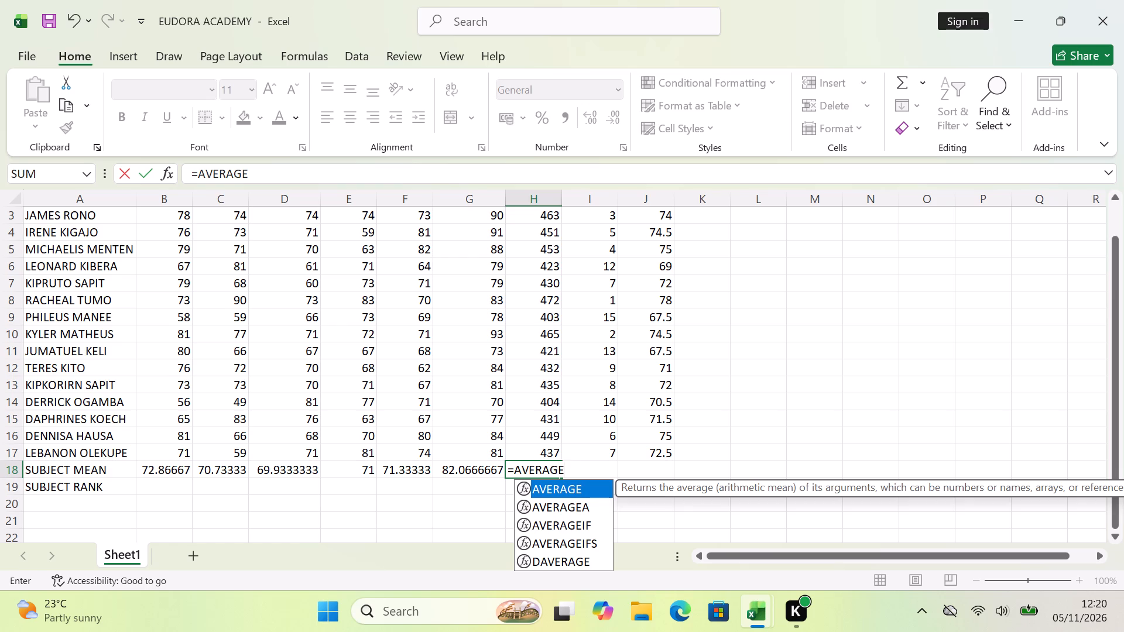
{"action": "key", "text": "shift+parenleft"}
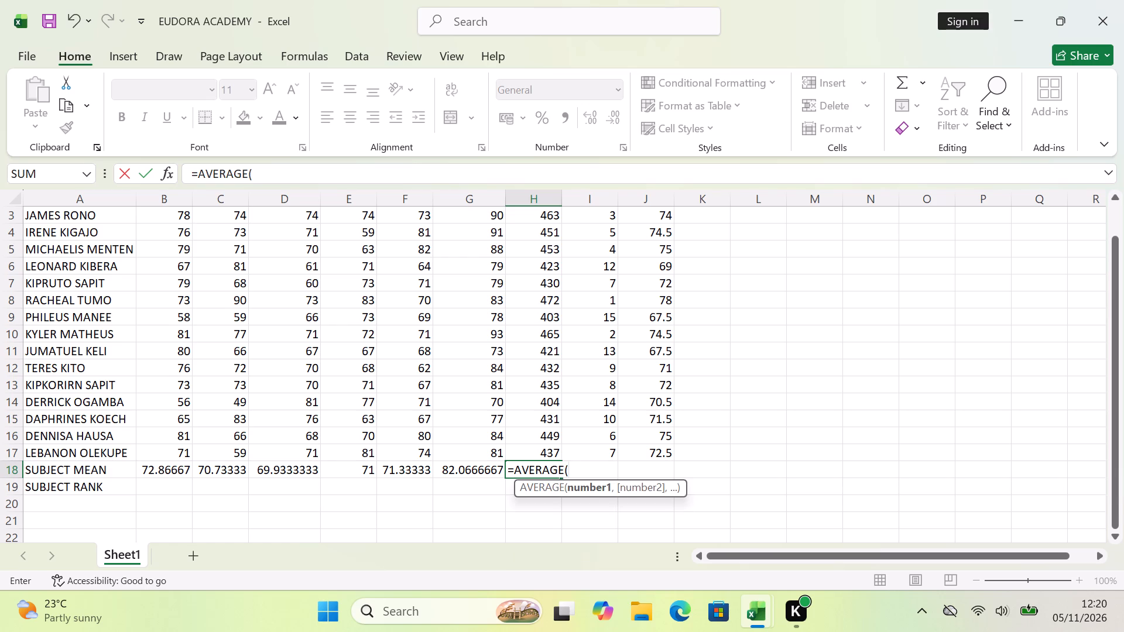
{"action": "key", "text": "h"}
{"action": "key", "text": "3"}
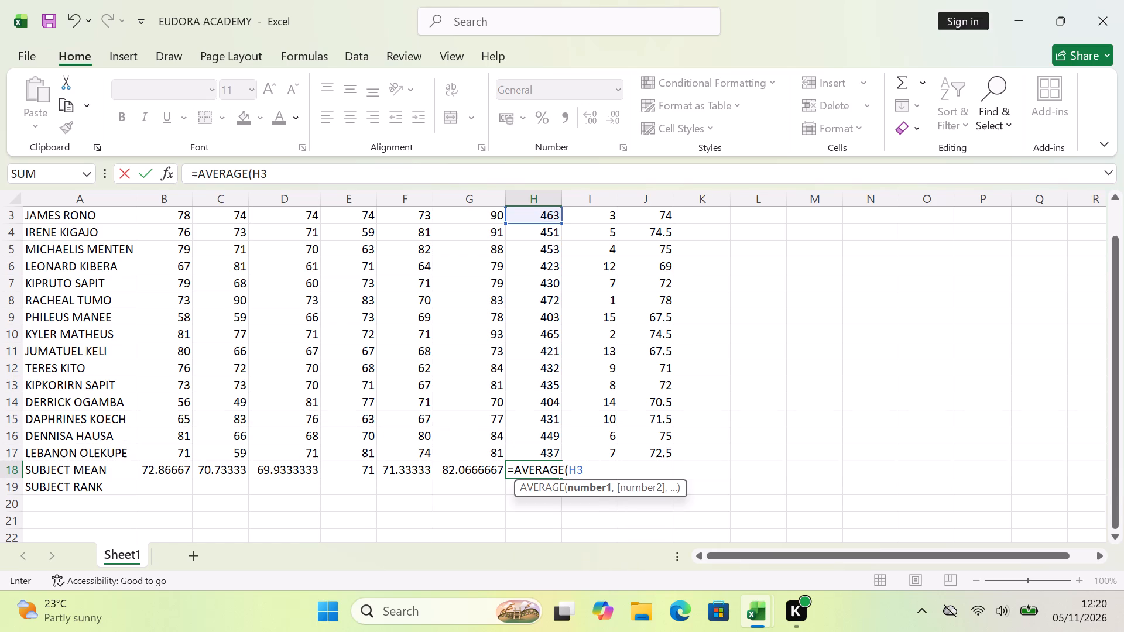
{"action": "type", "text": ":H17"}
{"action": "key", "text": "shift+parenright"}
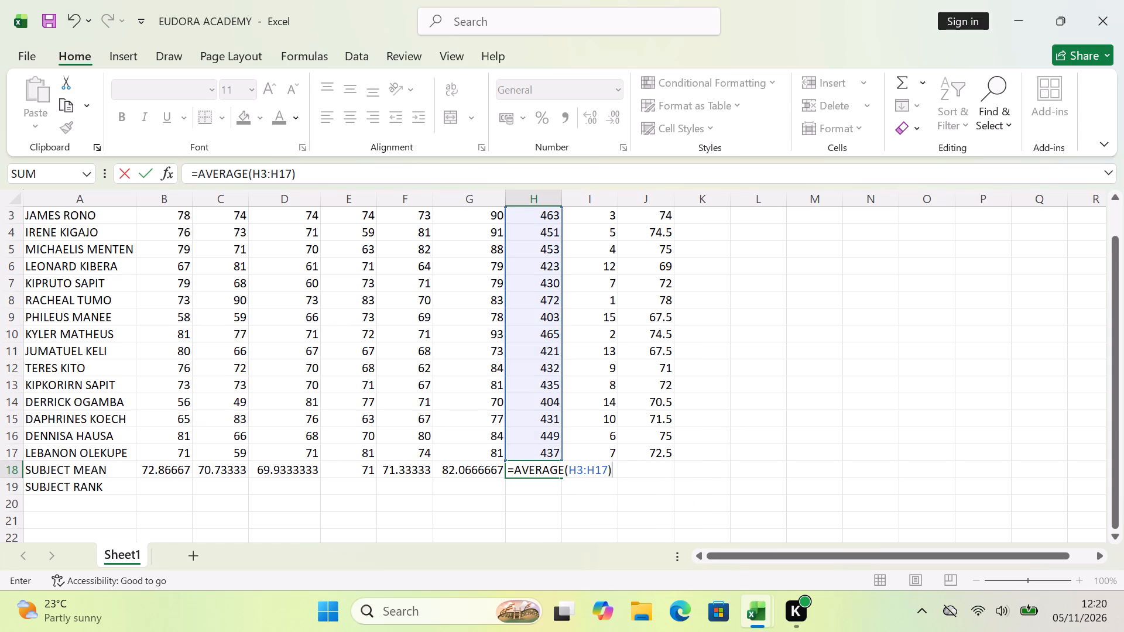
{"action": "key", "text": "Return"}
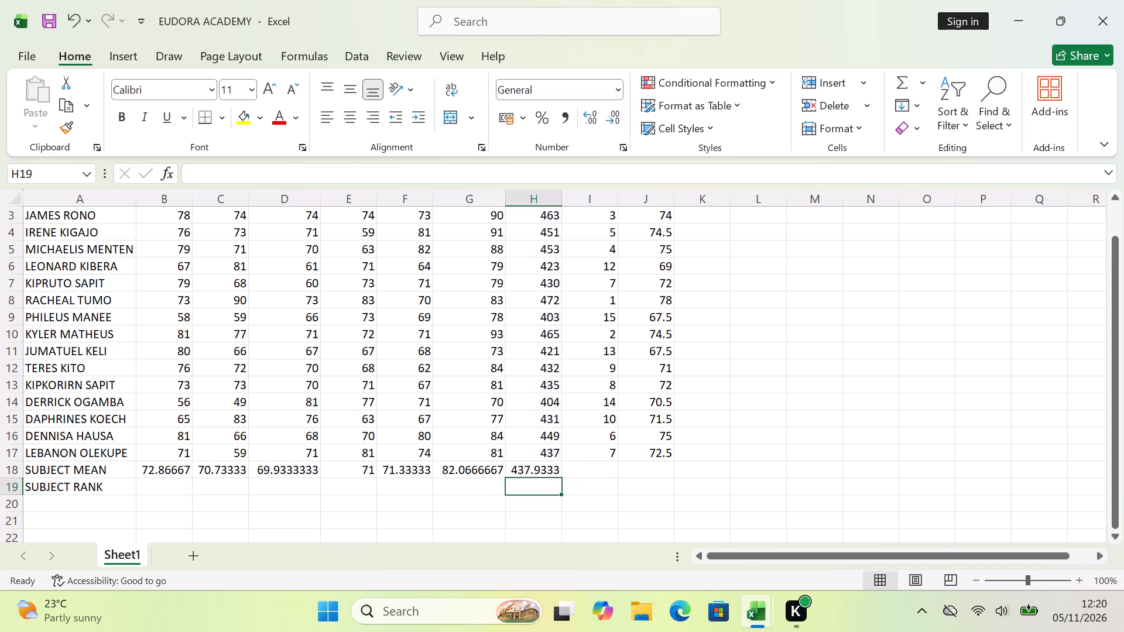
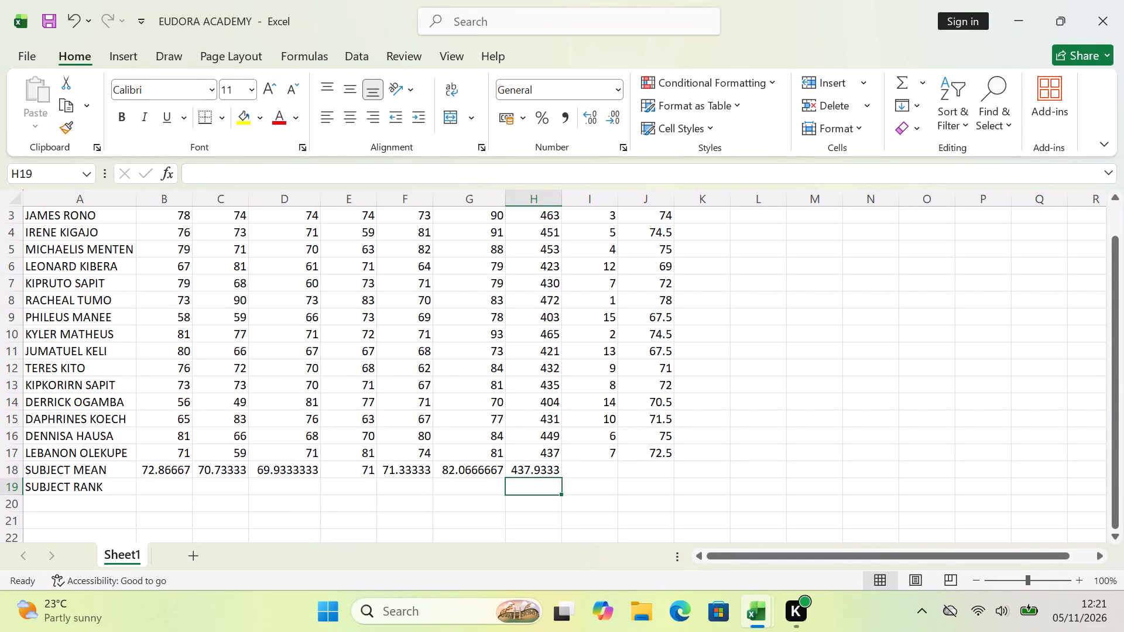
Replace the SUBJECT MEAN label in A18 with MEAN.
{"action": "left_click", "coordinate": [70, 470]}
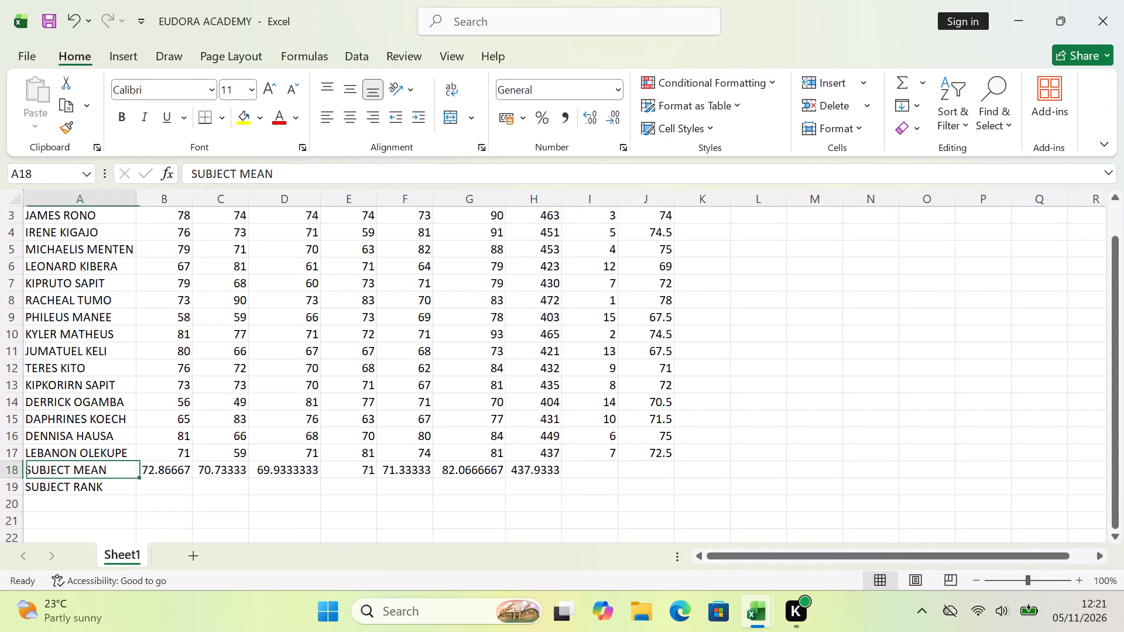
{"action": "key", "text": "BackSpace"}
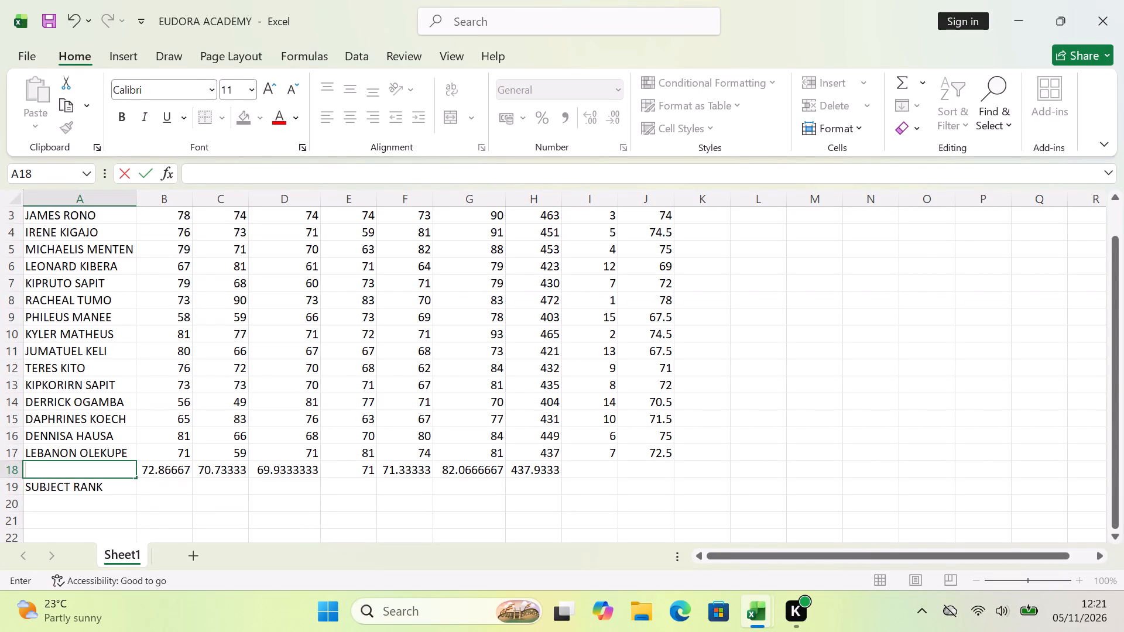
{"action": "type", "text": "MEAN"}
Calculate the English subject rank in B19 by ranking its mean among all subject means with the formula =RANK(B18,B18:G18).
{"action": "left_click", "coordinate": [152, 483]}
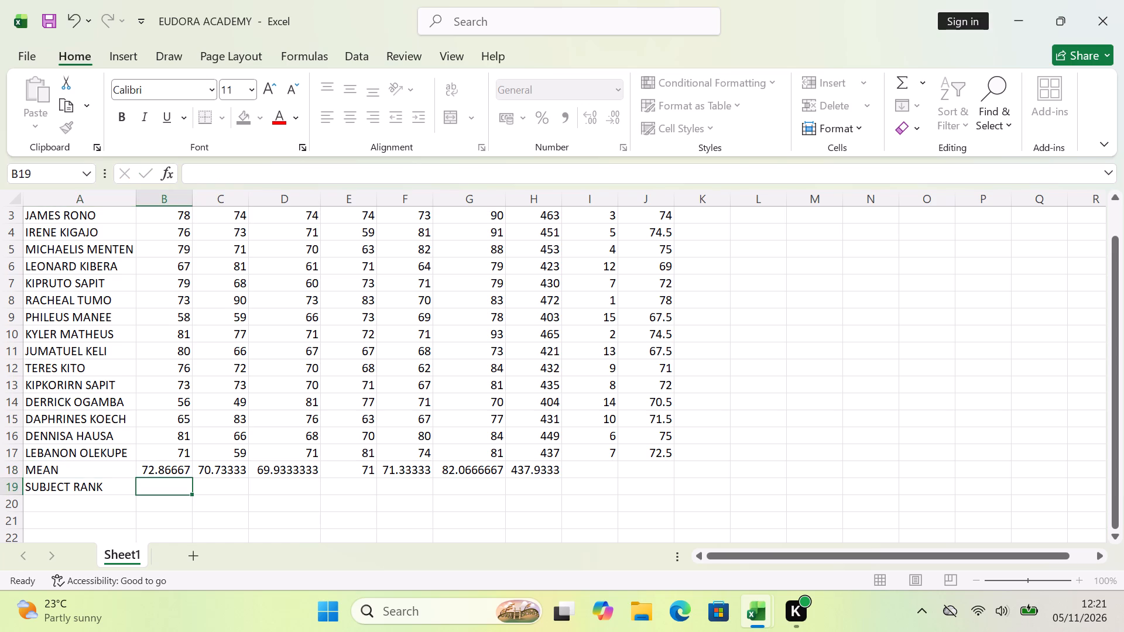
{"action": "scroll", "coordinate": [369, 424], "scroll_direction": "up", "scroll_amount": 1}
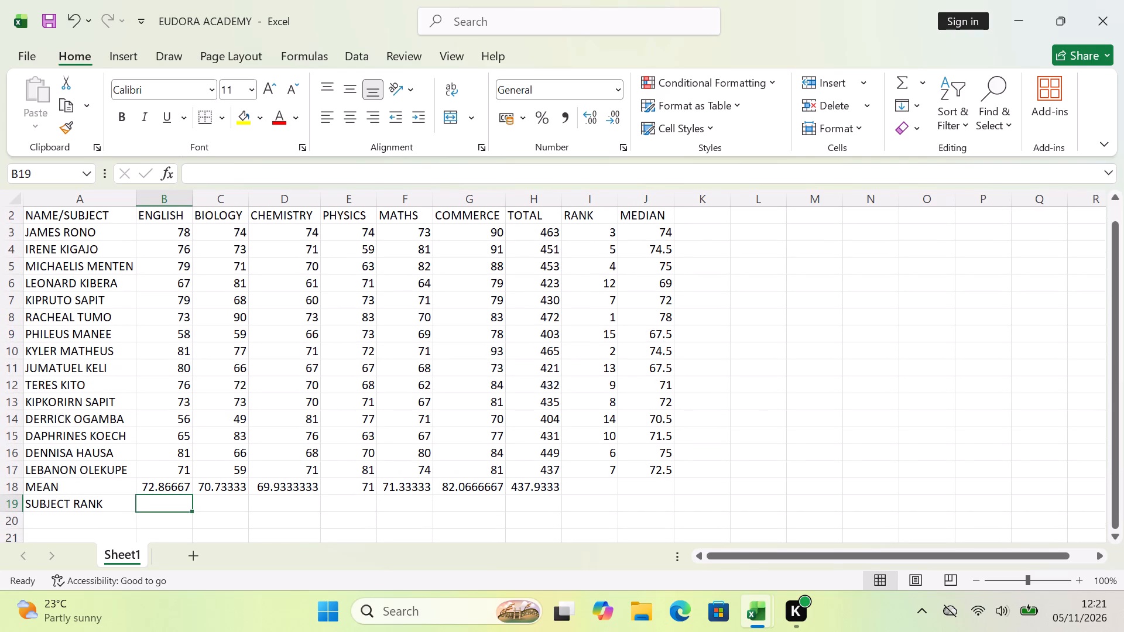
{"action": "scroll", "coordinate": [281, 357], "scroll_direction": "down", "scroll_amount": 1}
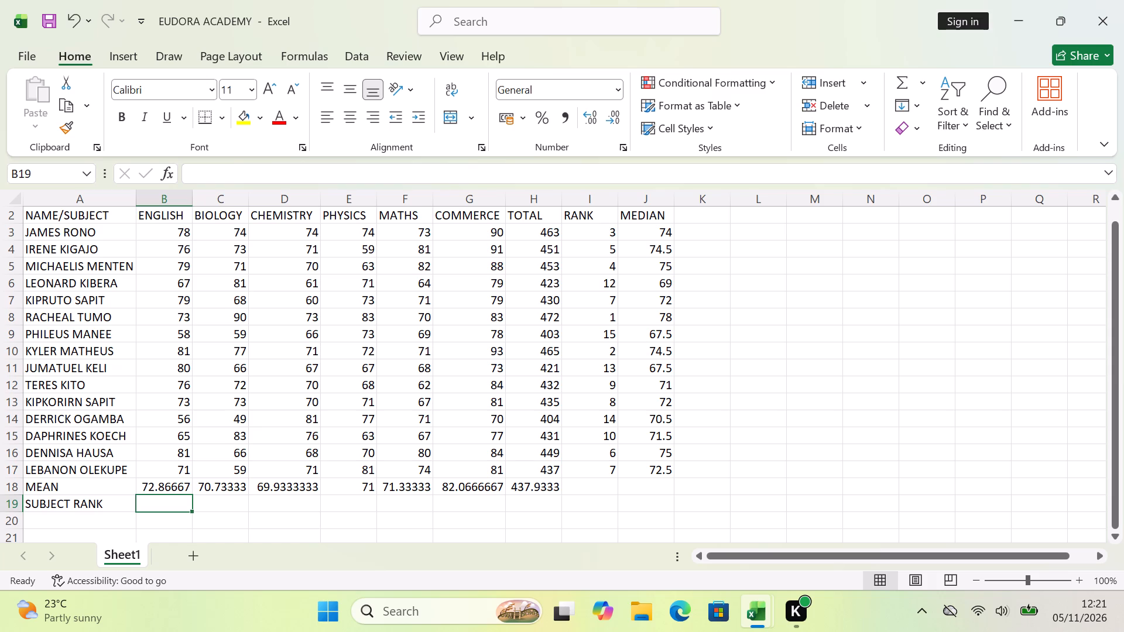
{"action": "left_click", "coordinate": [170, 498]}
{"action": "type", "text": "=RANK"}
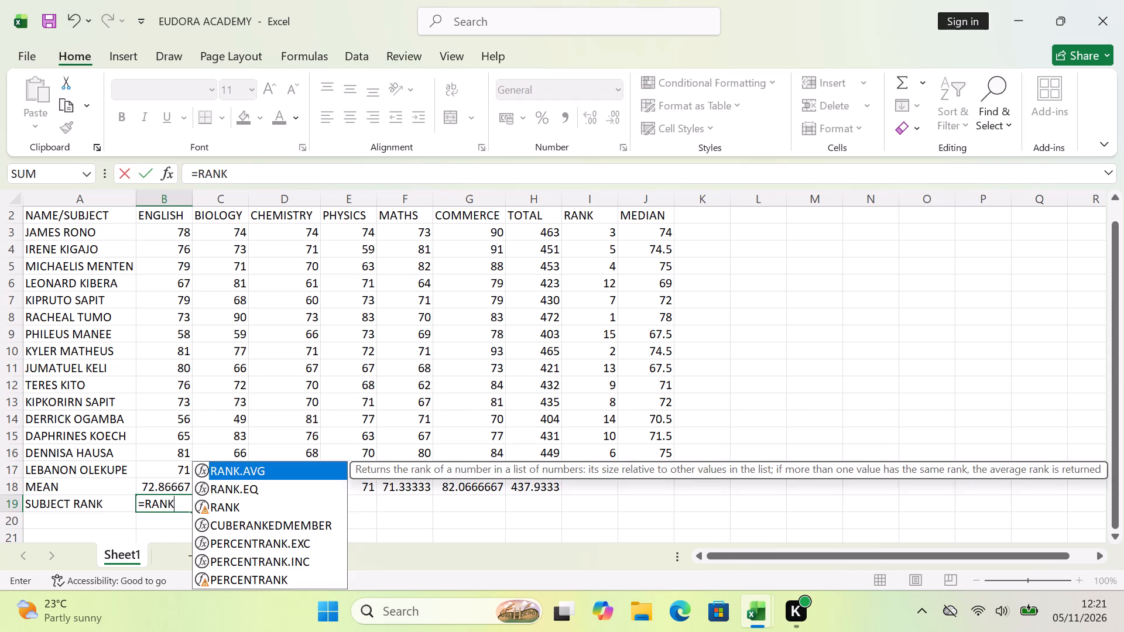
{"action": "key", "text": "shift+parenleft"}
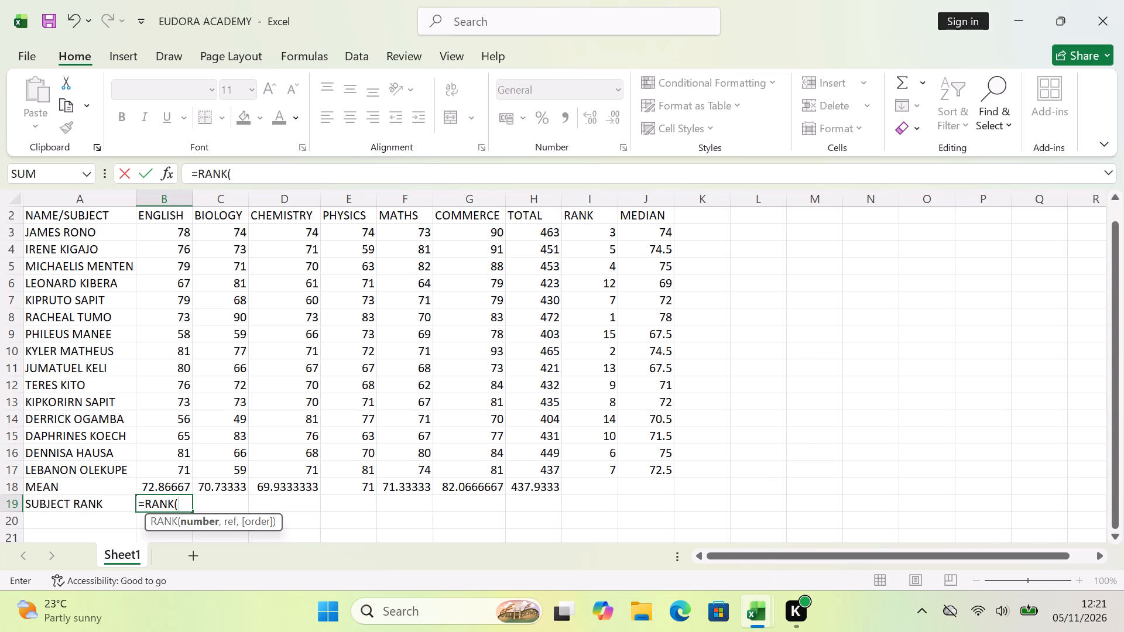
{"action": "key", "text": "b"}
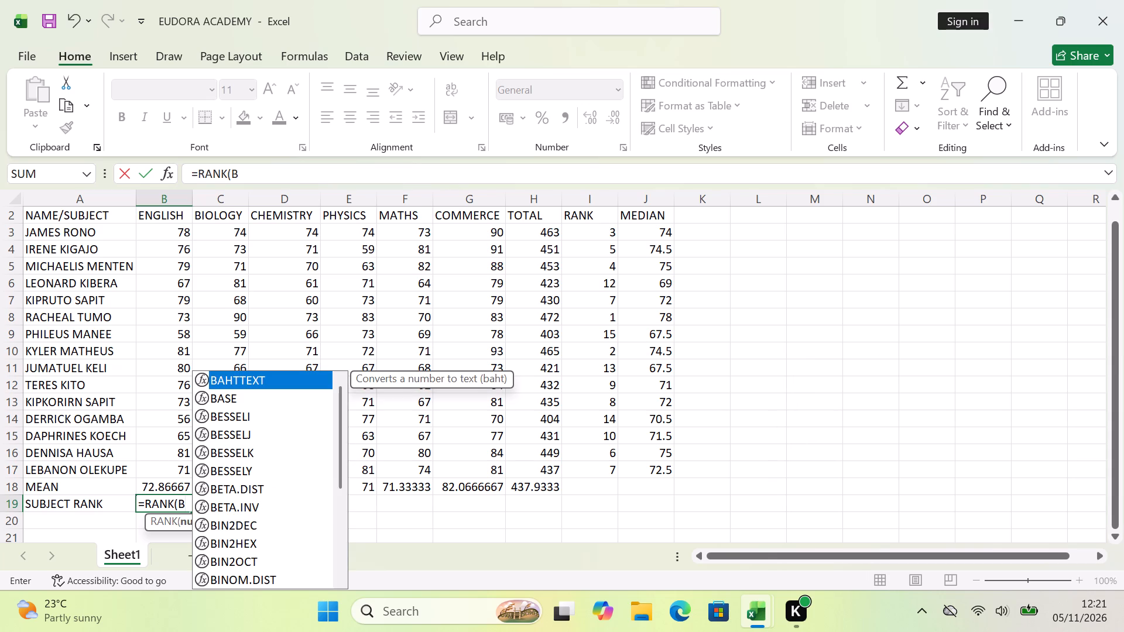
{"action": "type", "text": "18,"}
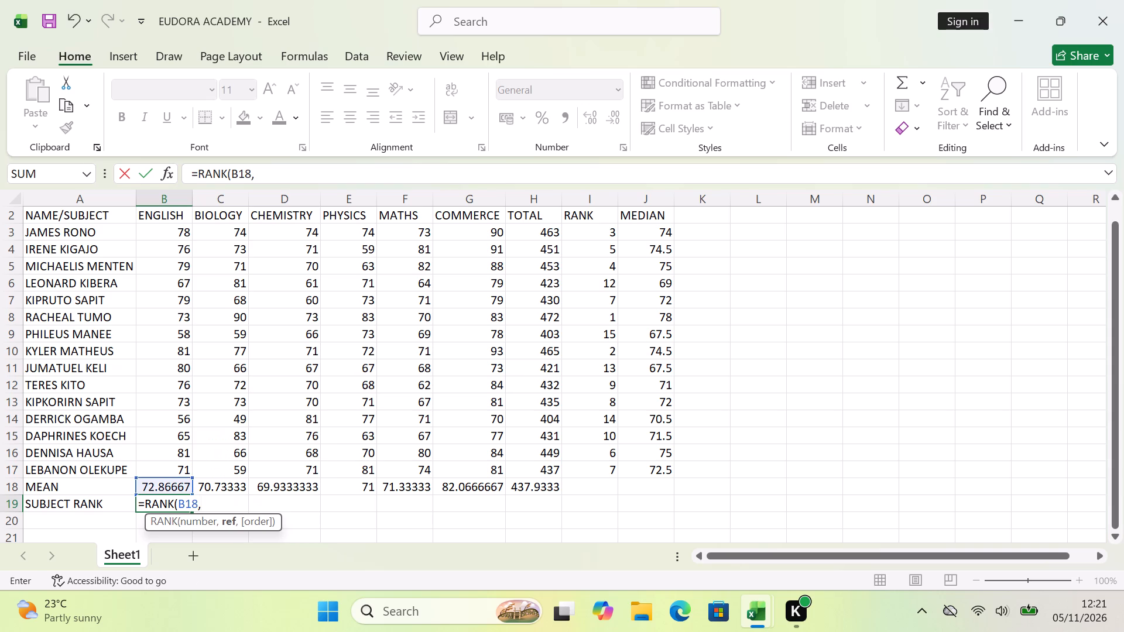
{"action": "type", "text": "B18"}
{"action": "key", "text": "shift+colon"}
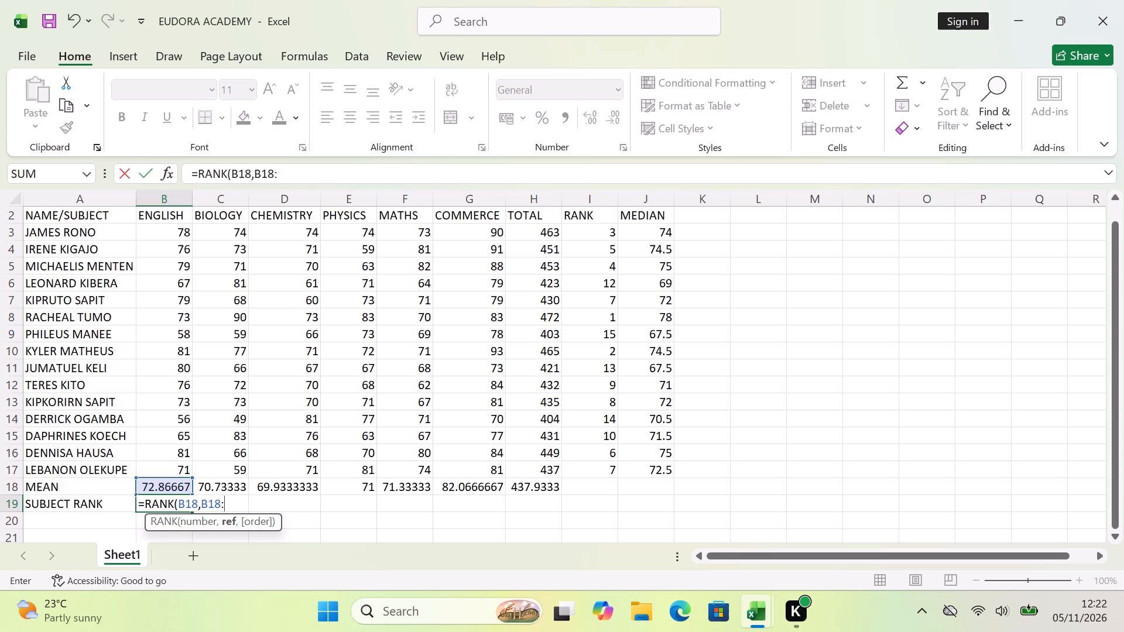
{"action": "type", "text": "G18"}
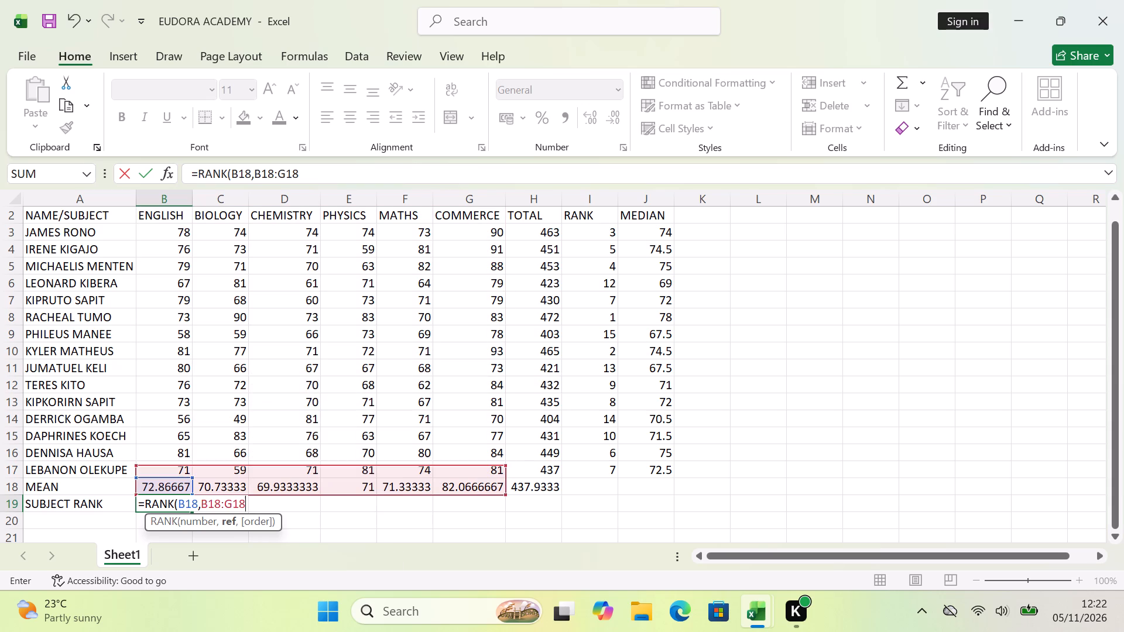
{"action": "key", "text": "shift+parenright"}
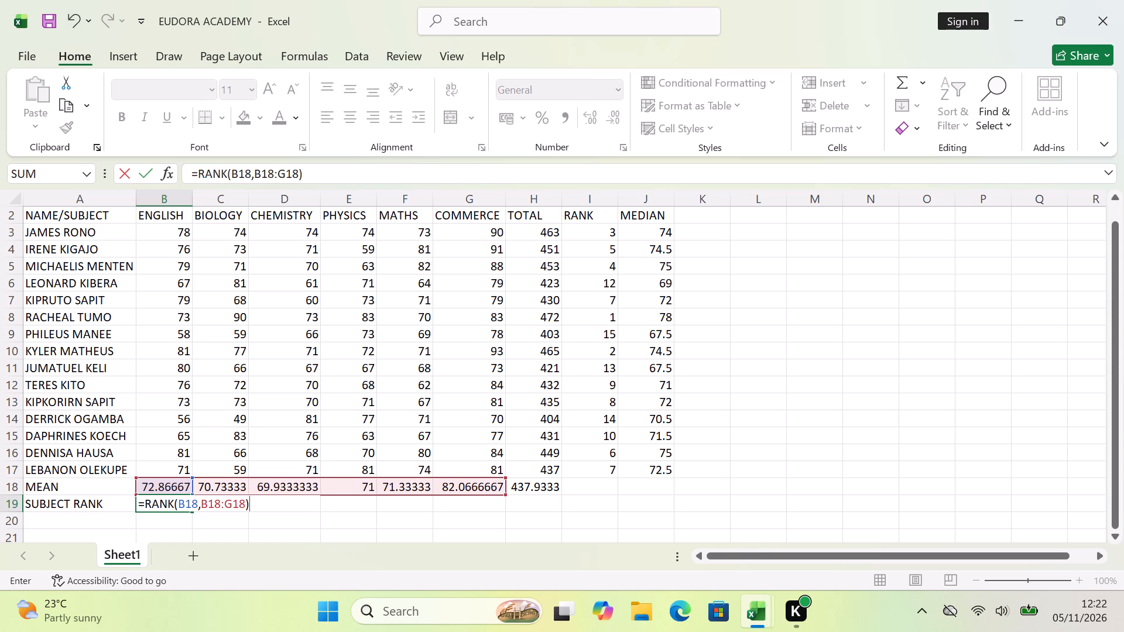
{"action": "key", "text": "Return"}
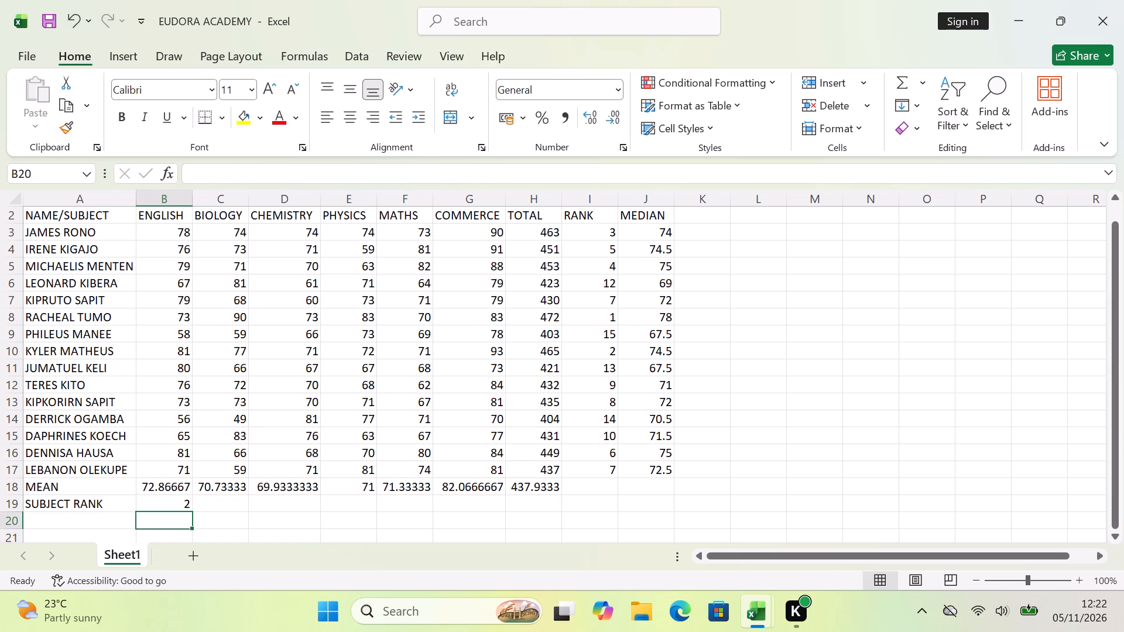
Calculate the Biology subject rank in C19 with the formula =RANK(C18,B18:G18).
{"action": "left_click", "coordinate": [220, 497]}
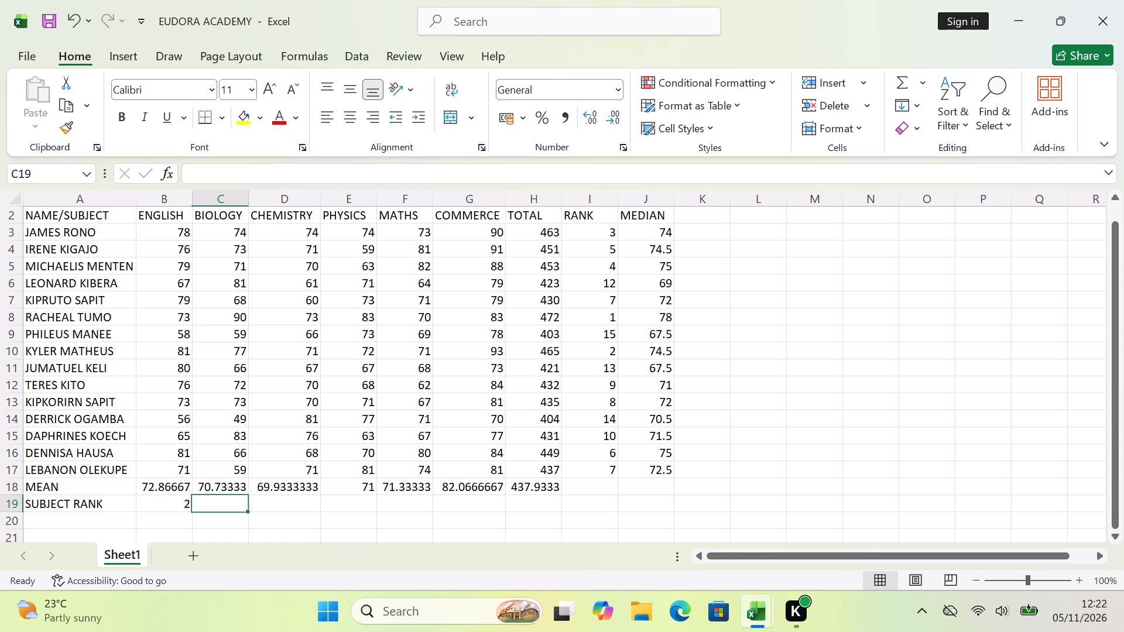
{"action": "type", "text": "=RAN"}
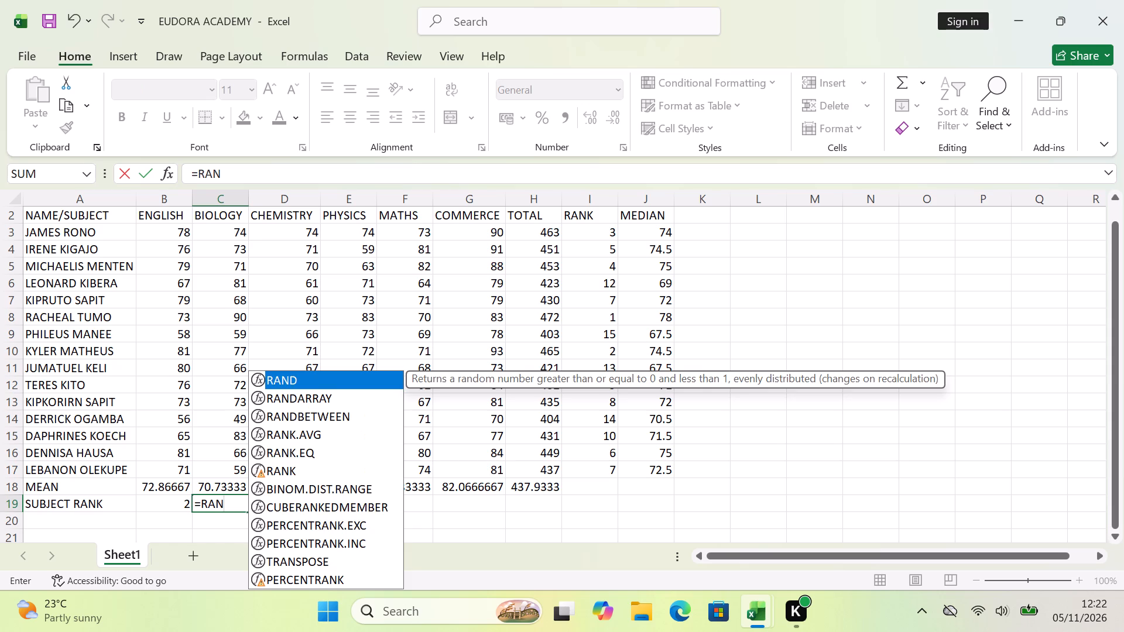
{"action": "key", "text": "k"}
{"action": "key", "text": "shift+parenleft"}
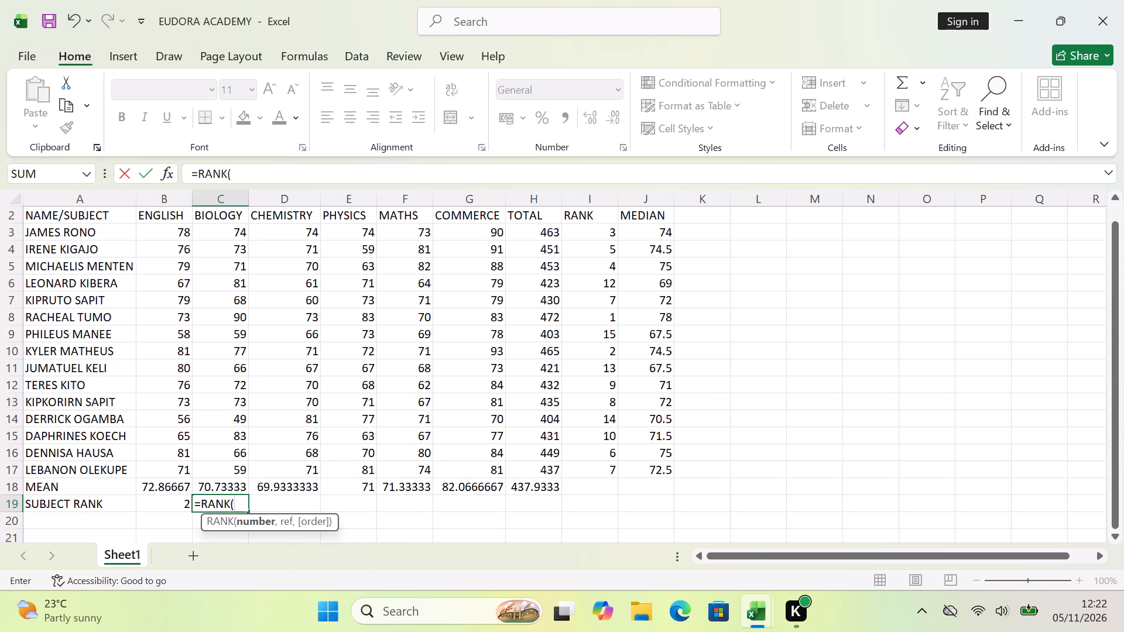
{"action": "type", "text": "C1"}
{"action": "key", "text": "8"}
{"action": "key", "text": "shift+parenleft"}
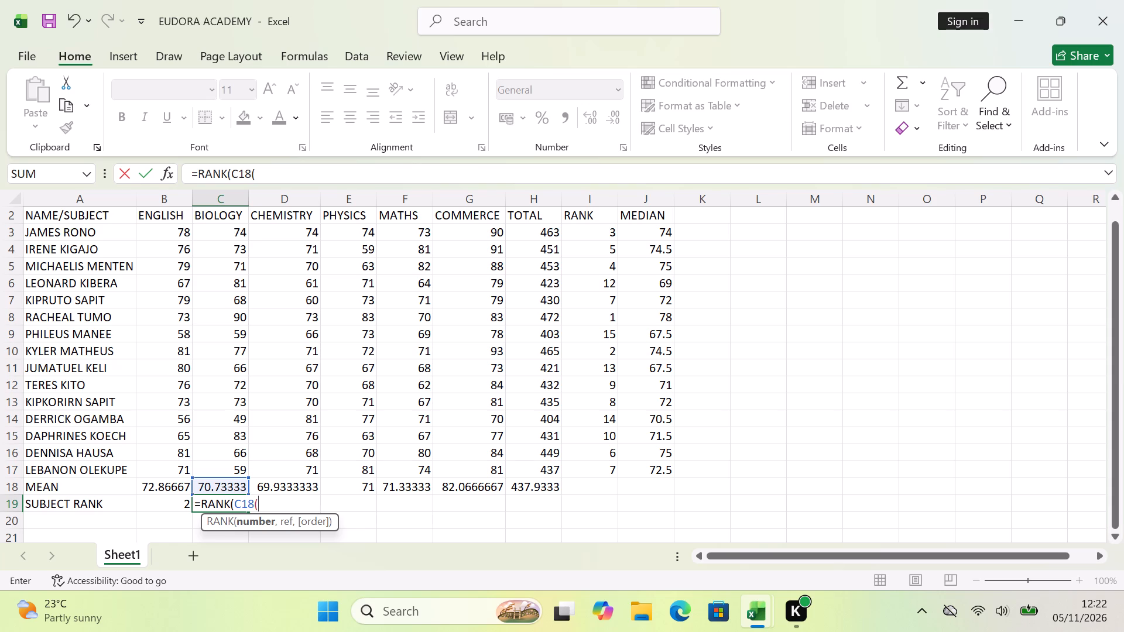
{"action": "key", "text": "BackSpace"}
{"action": "key", "text": "comma"}
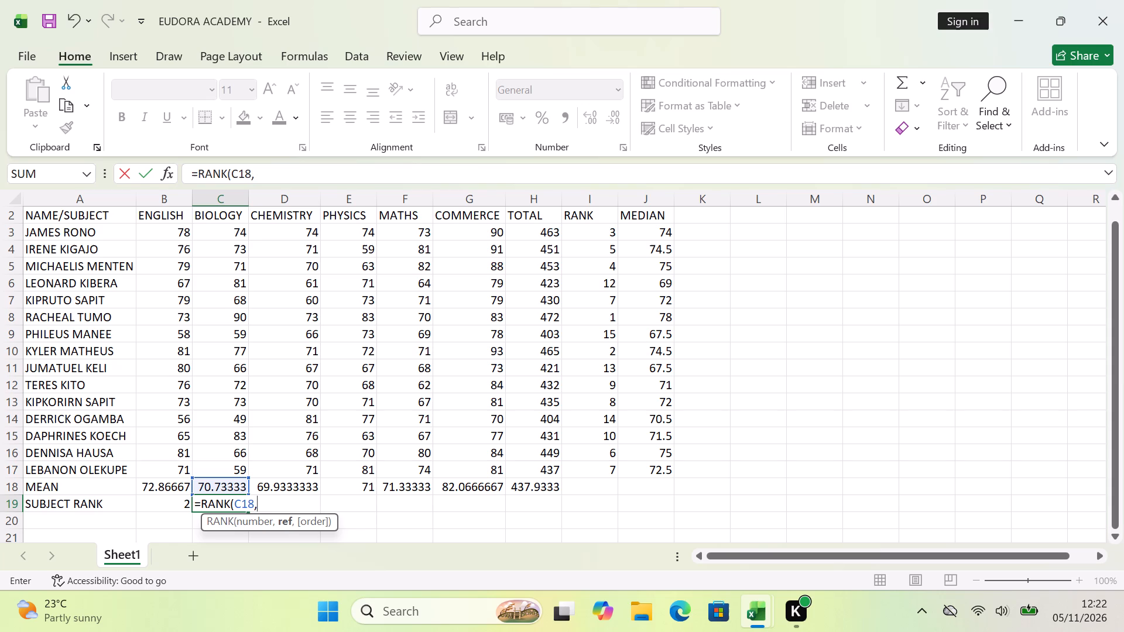
{"action": "key", "text": "c"}
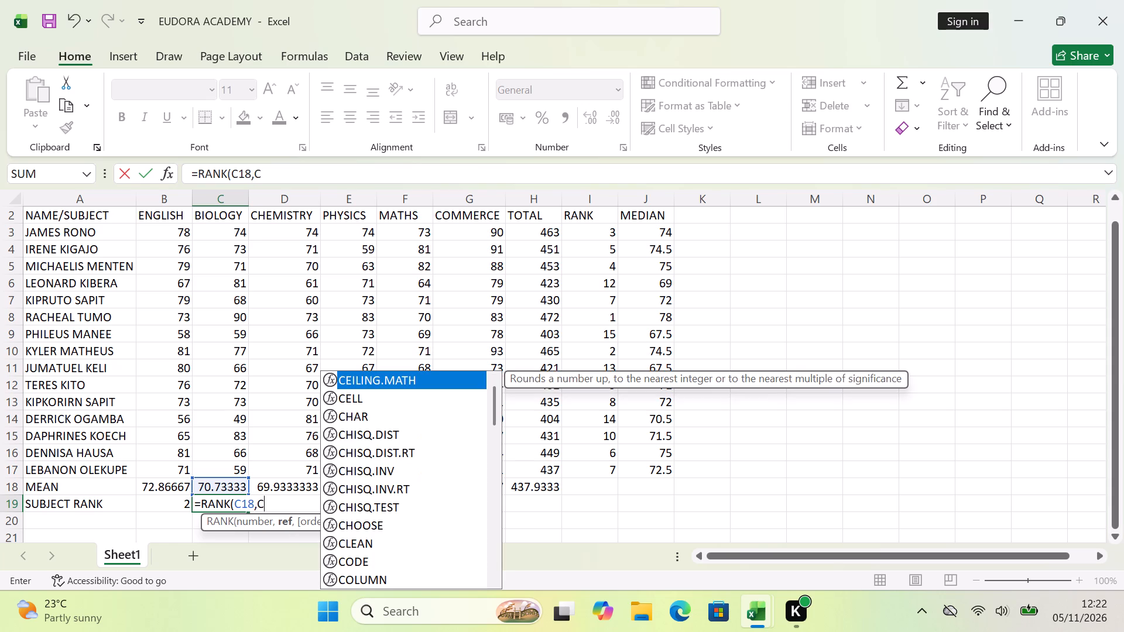
{"action": "key", "text": "BackSpace"}
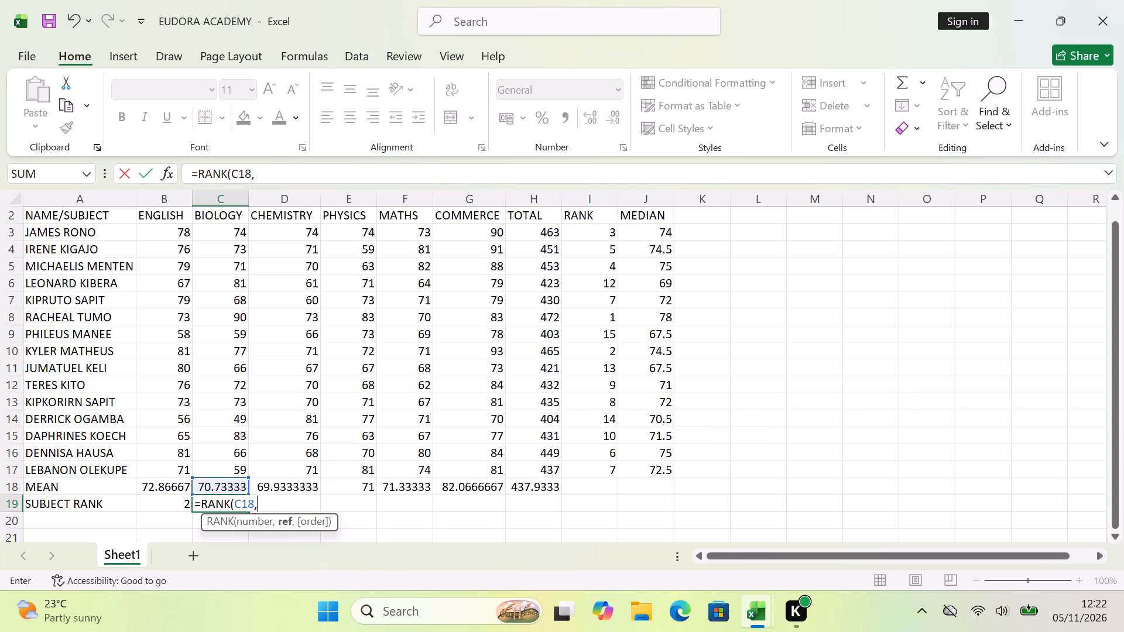
{"action": "type", "text": "B1"}
{"action": "key", "text": "8"}
{"action": "key", "text": "shift+colon"}
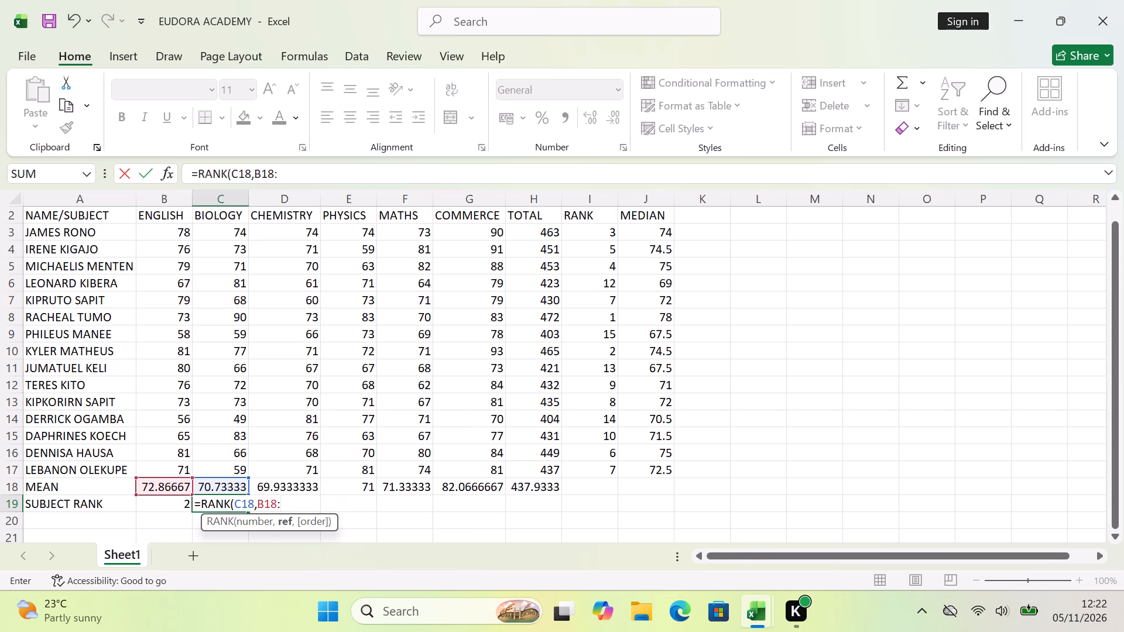
{"action": "type", "text": "G18"}
{"action": "key", "text": "shift+parenright"}
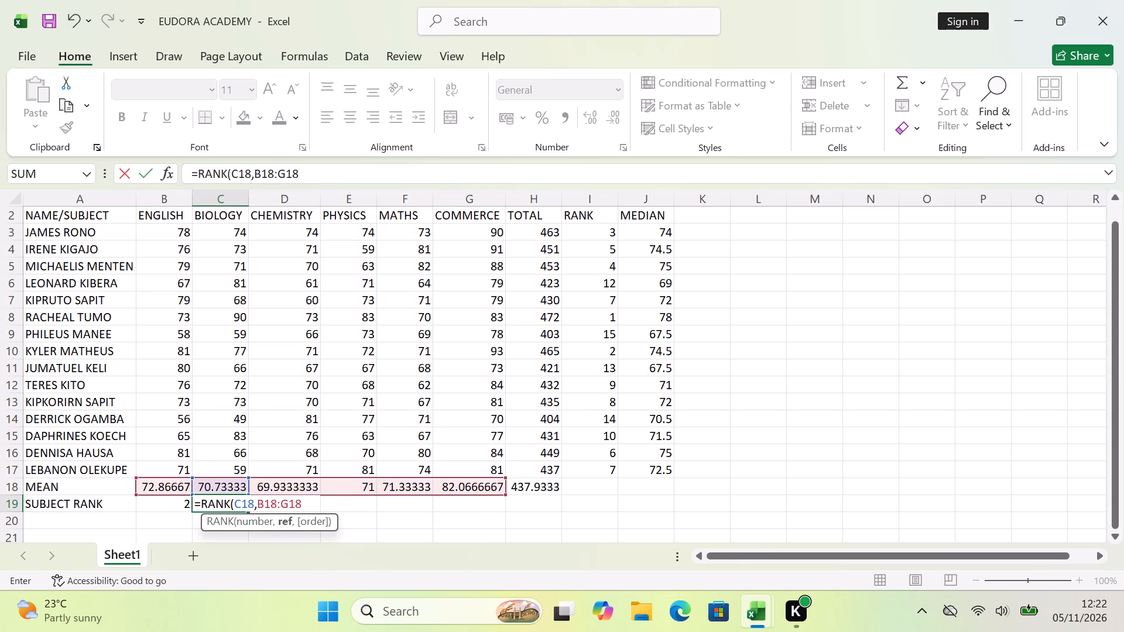
{"action": "key", "text": "Return"}
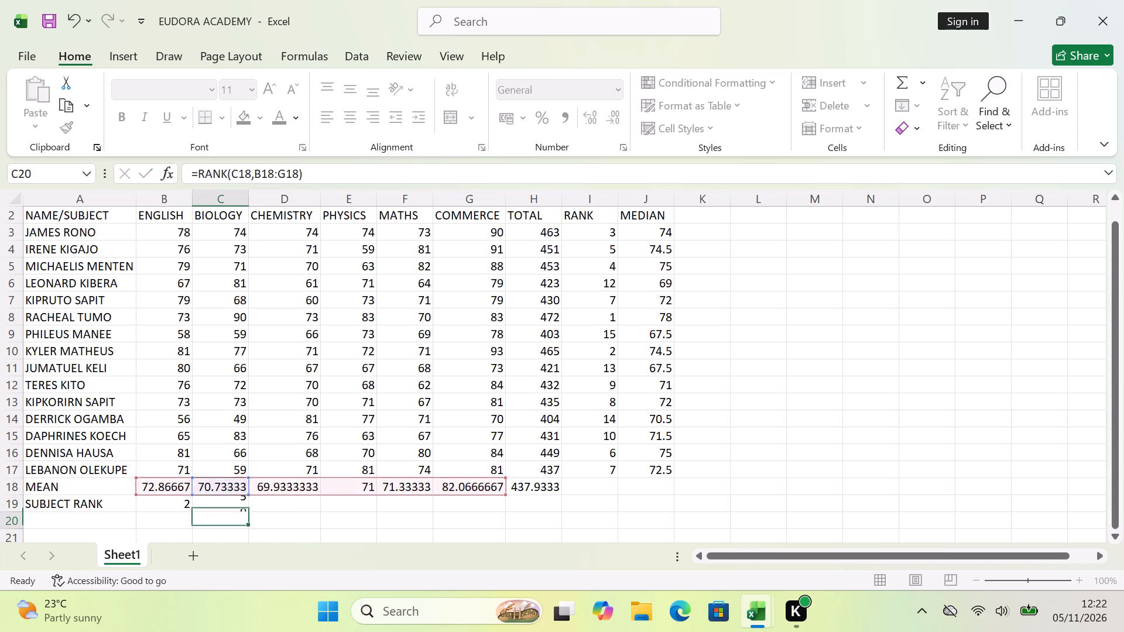
Calculate the Chemistry subject rank in D19 with the formula =RANK(D18,B18:G18).
{"action": "left_click", "coordinate": [272, 498]}
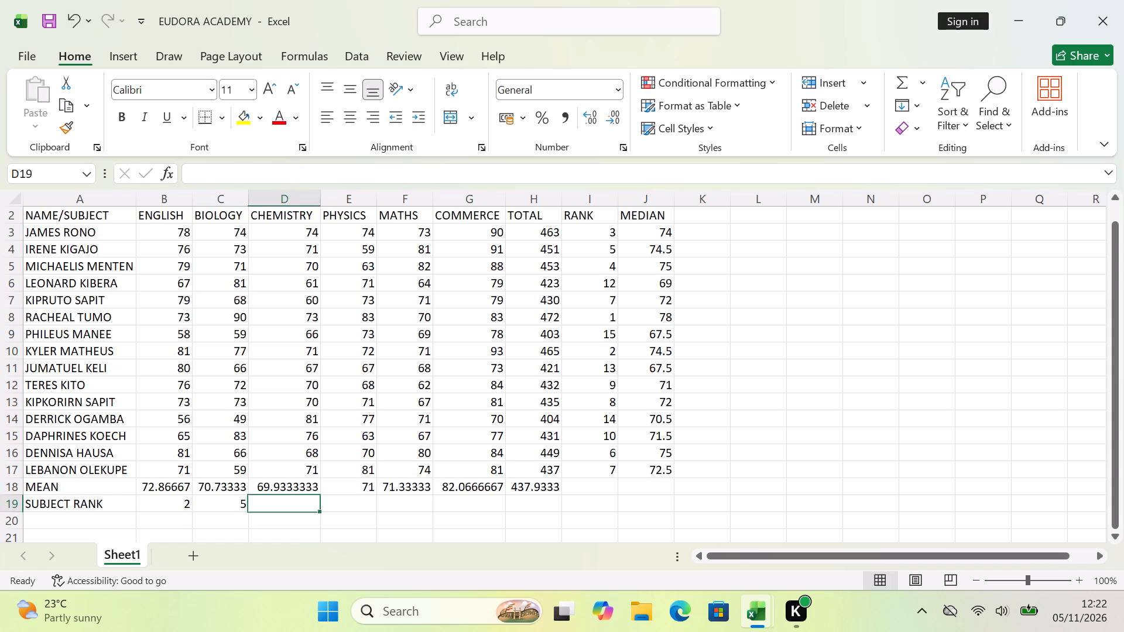
{"action": "type", "text": "=RAN"}
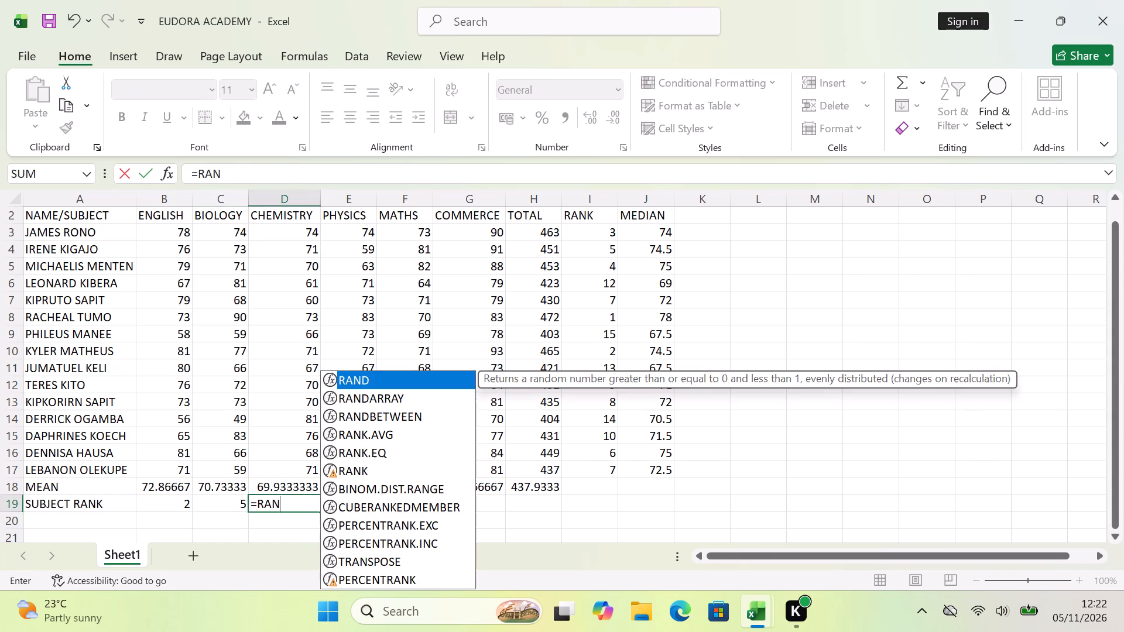
{"action": "key", "text": "k"}
{"action": "key", "text": "shift+parenleft"}
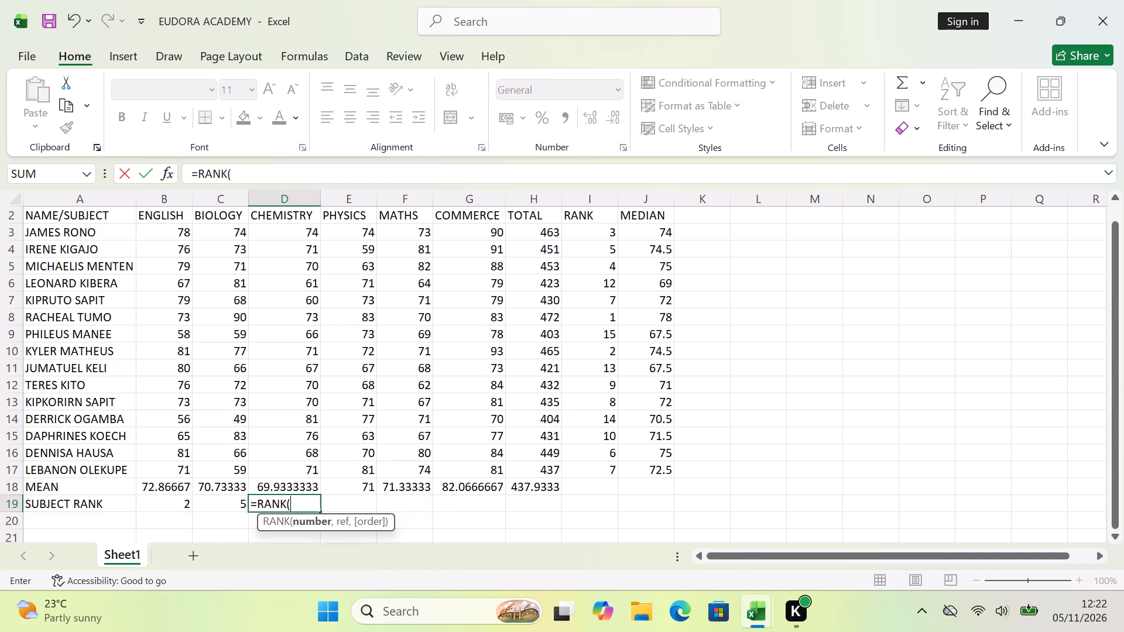
{"action": "type", "text": "D1"}
{"action": "key", "text": "8"}
{"action": "key", "text": "comma"}
{"action": "type", "text": "B18"}
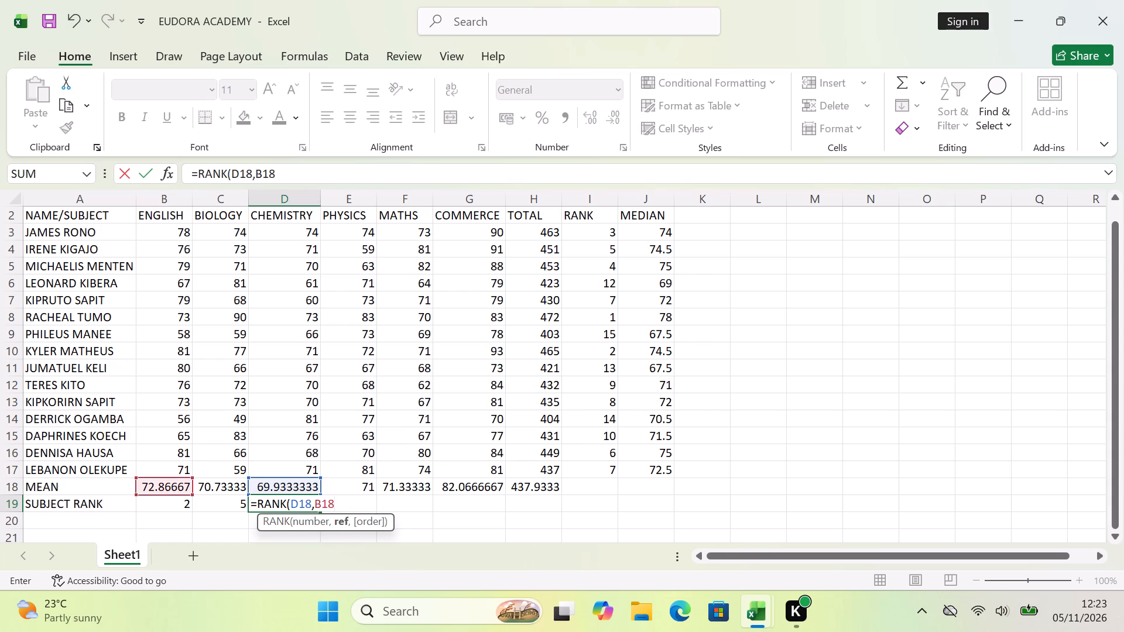
{"action": "key", "text": "shift+colon"}
{"action": "type", "text": "G1"}
{"action": "key", "text": "8"}
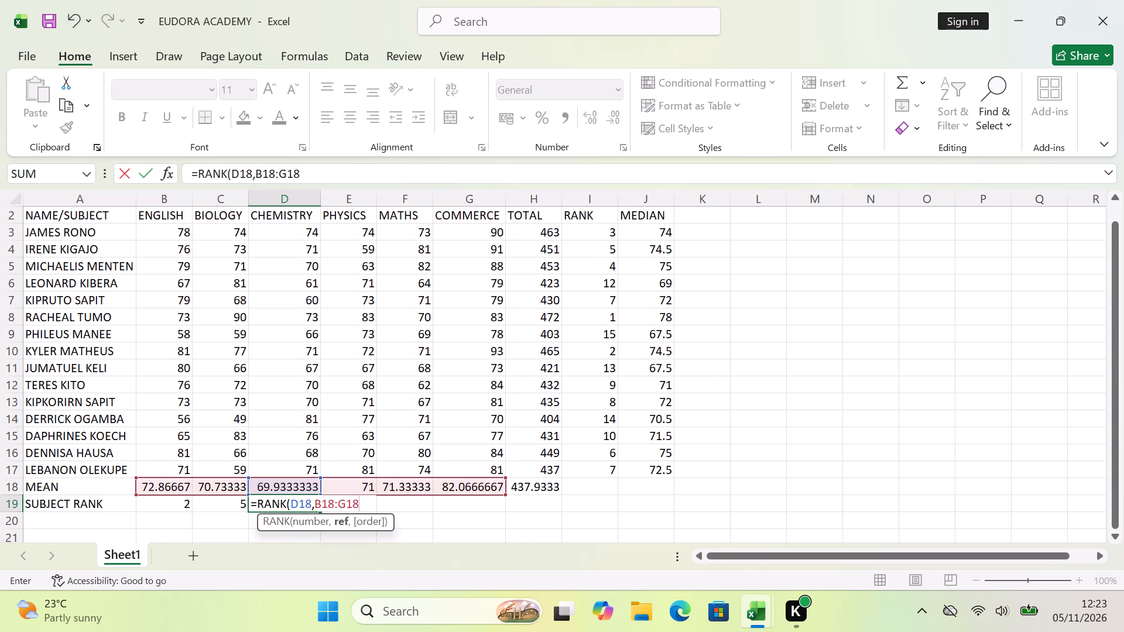
{"action": "key", "text": "shift+parenright"}
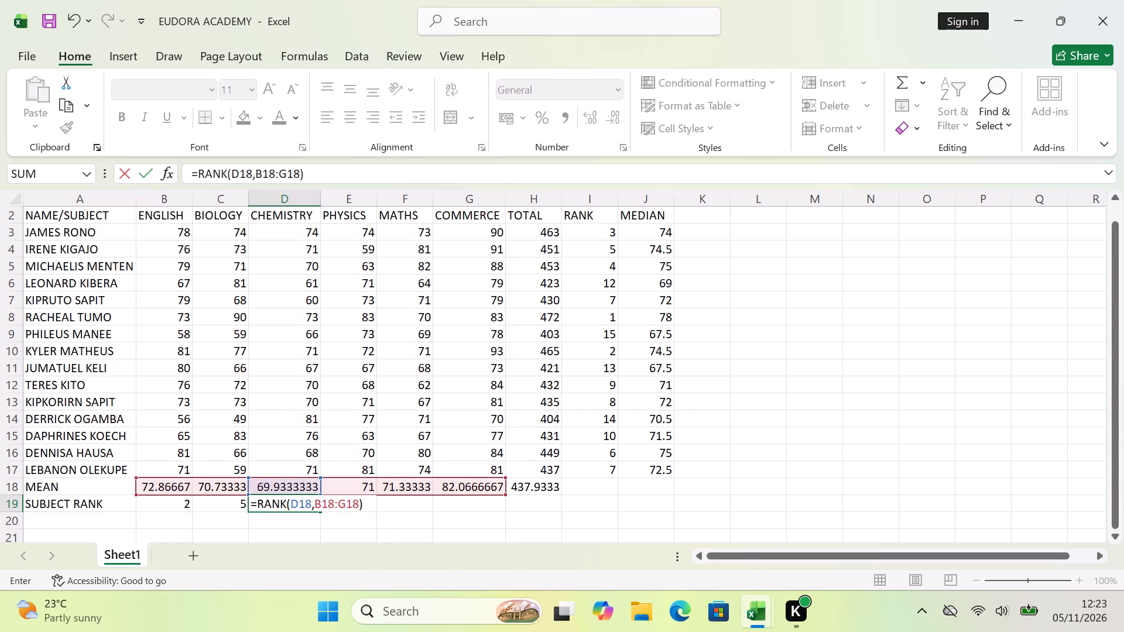
{"action": "key", "text": "Return"}
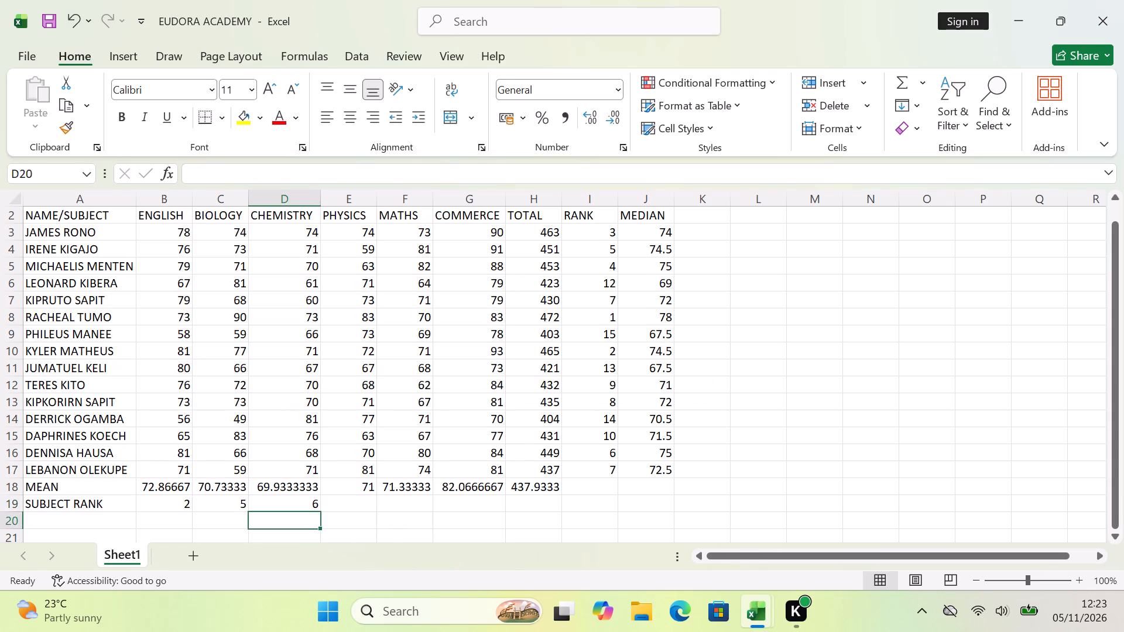
Calculate the Physics subject rank in E19 with the formula =RANK(E18,B18:G18).
{"action": "left_click", "coordinate": [355, 500]}
{"action": "type", "text": "=RA"}
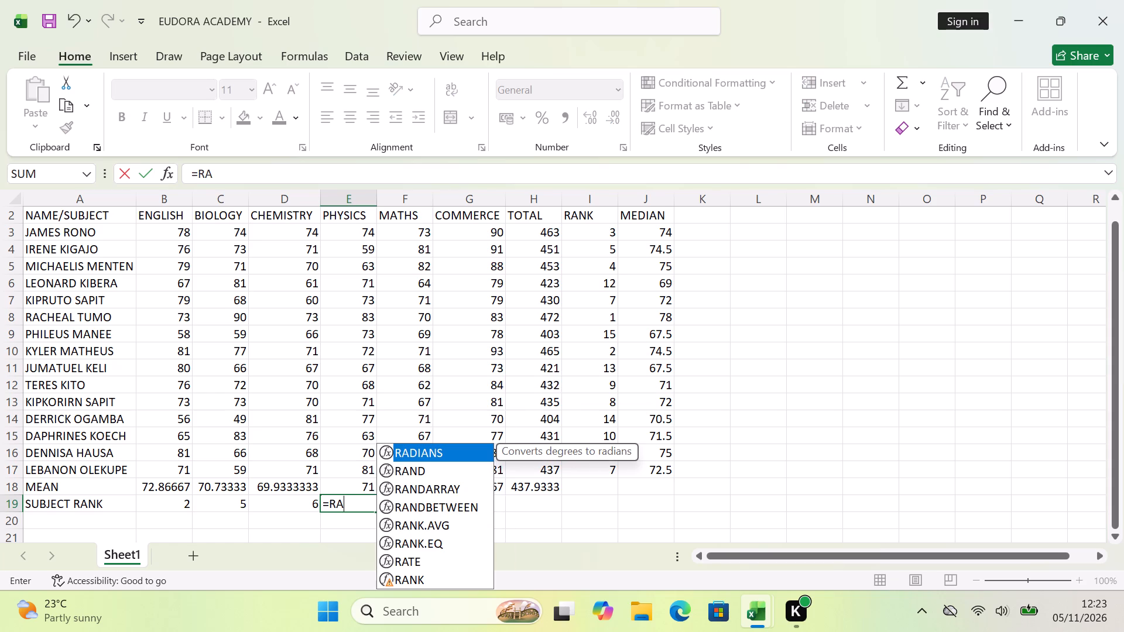
{"action": "key", "text": "n"}
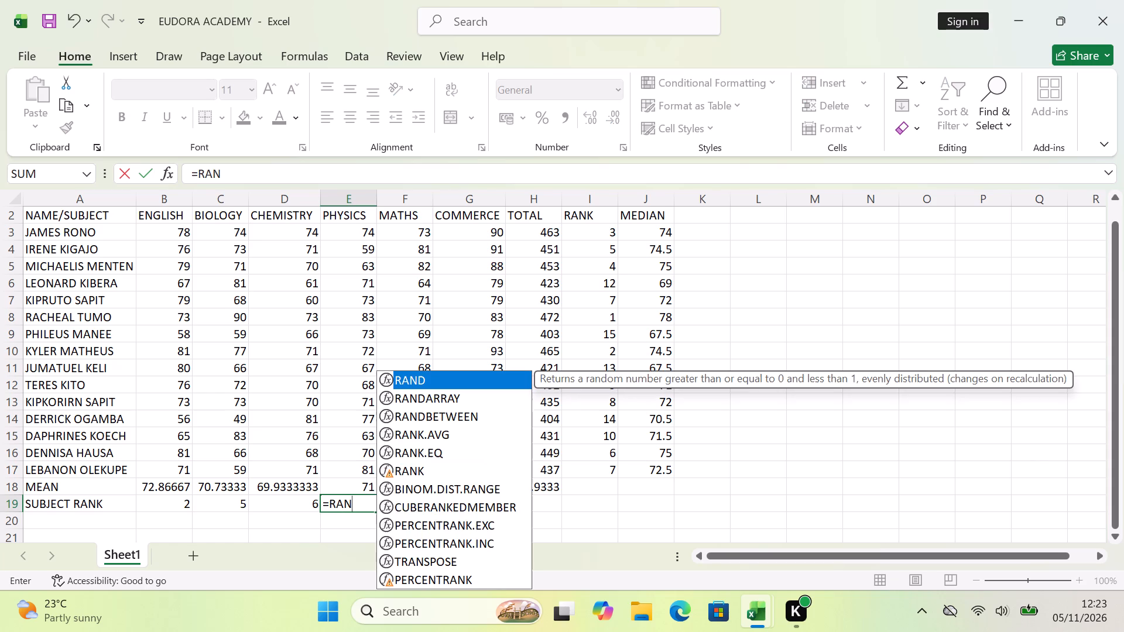
{"action": "key", "text": "k"}
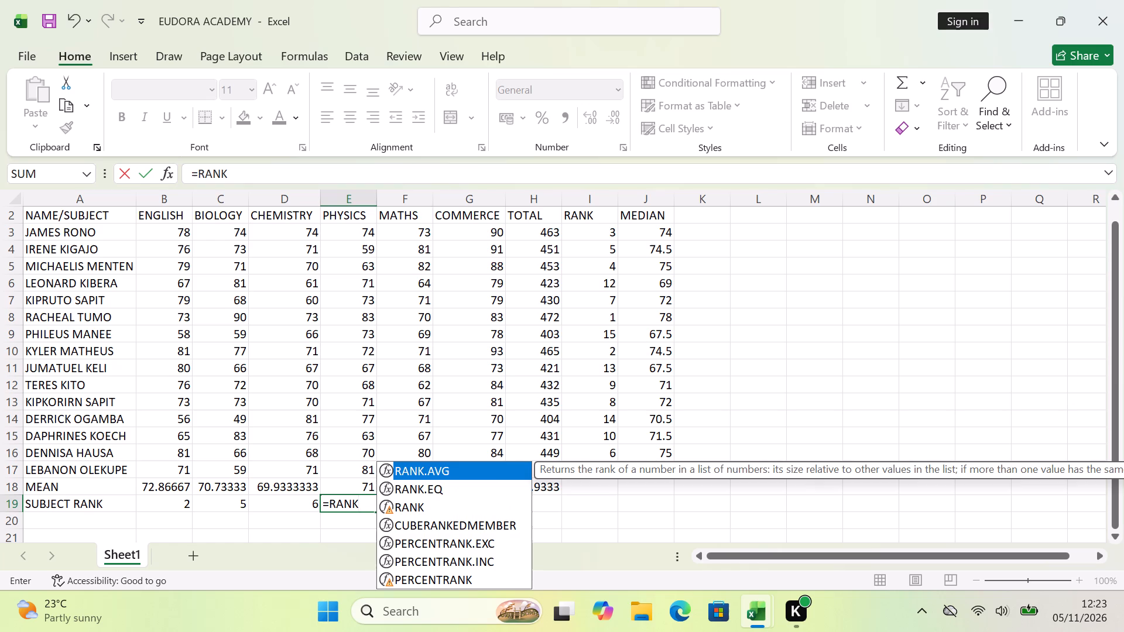
{"action": "key", "text": "shift+parenleft"}
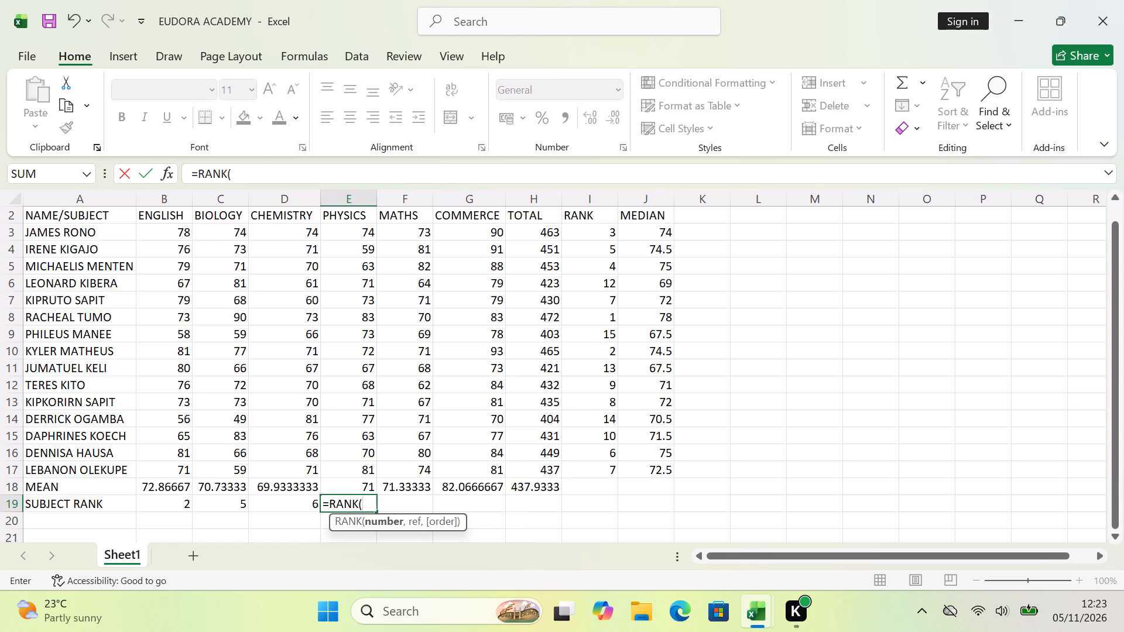
{"action": "type", "text": "E1"}
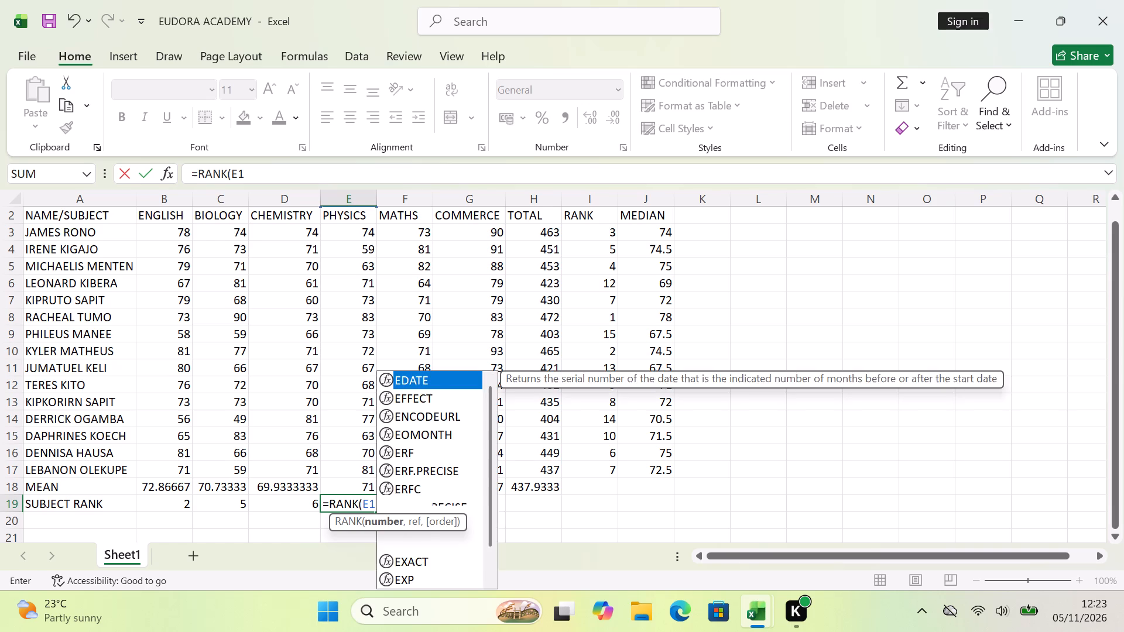
{"action": "type", "text": "8,"}
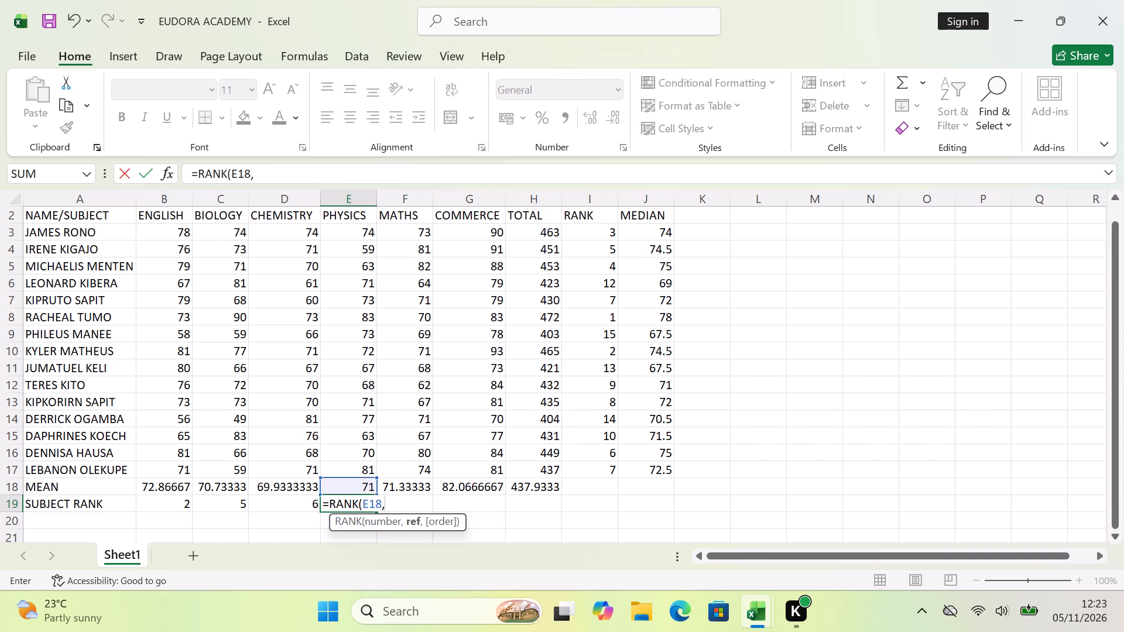
{"action": "key", "text": "e"}
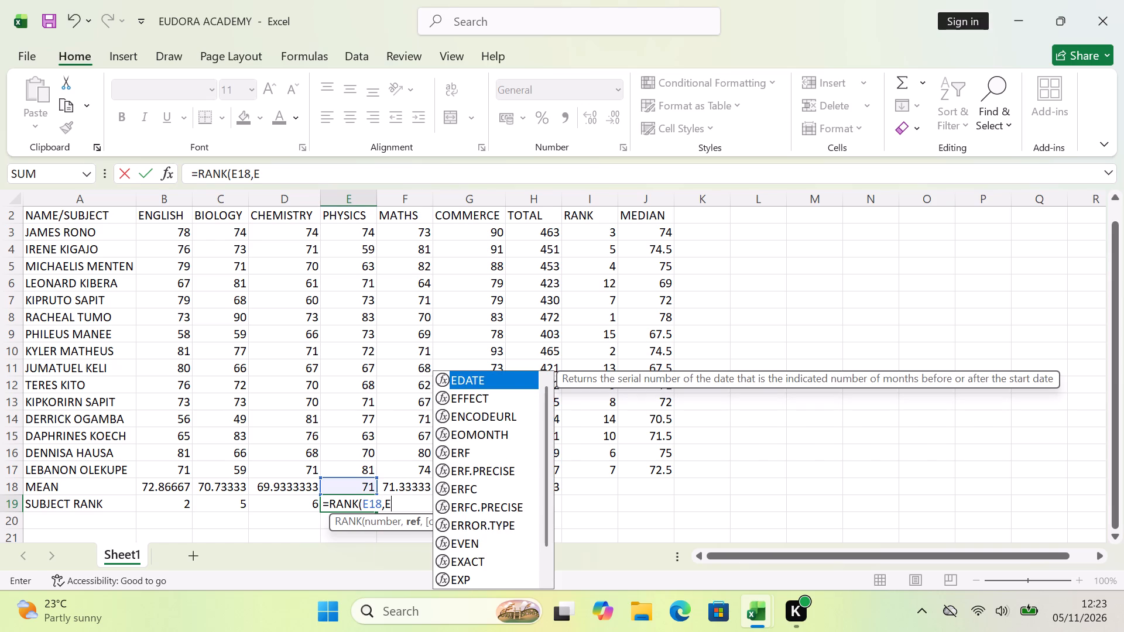
{"action": "key", "text": "BackSpace"}
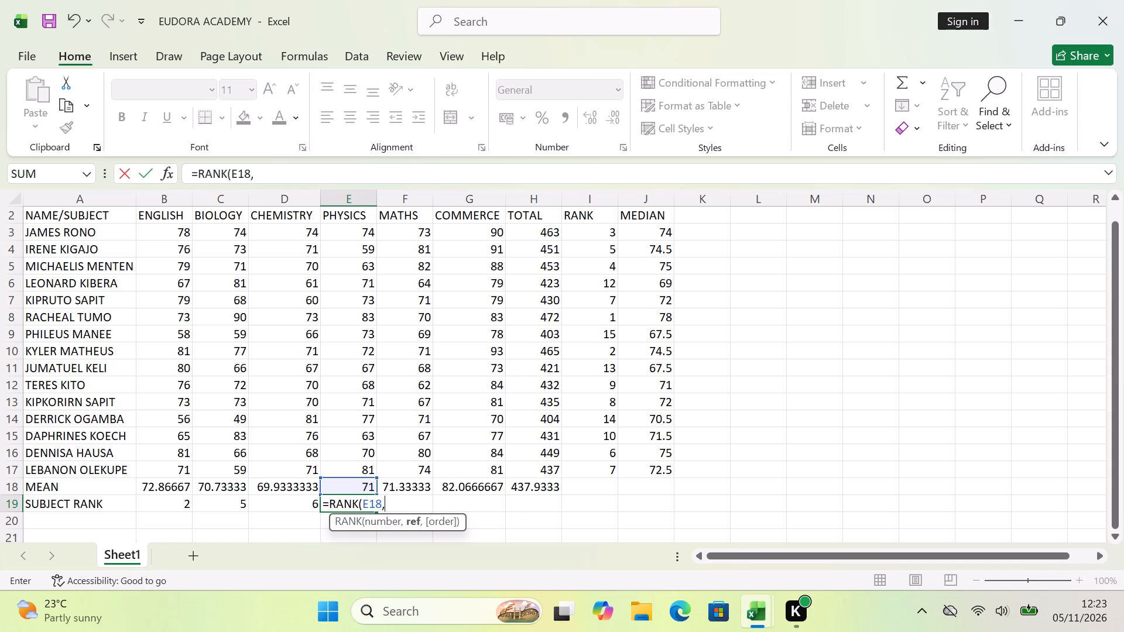
{"action": "type", "text": "B18"}
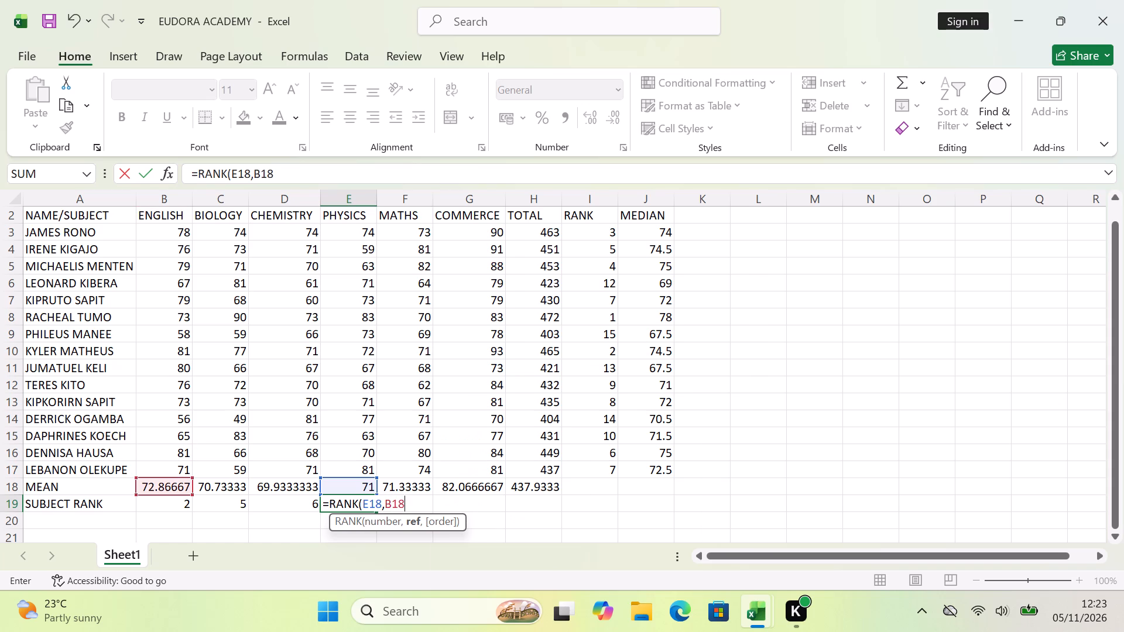
{"action": "type", "text": ":G18"}
{"action": "key", "text": "shift+parenright"}
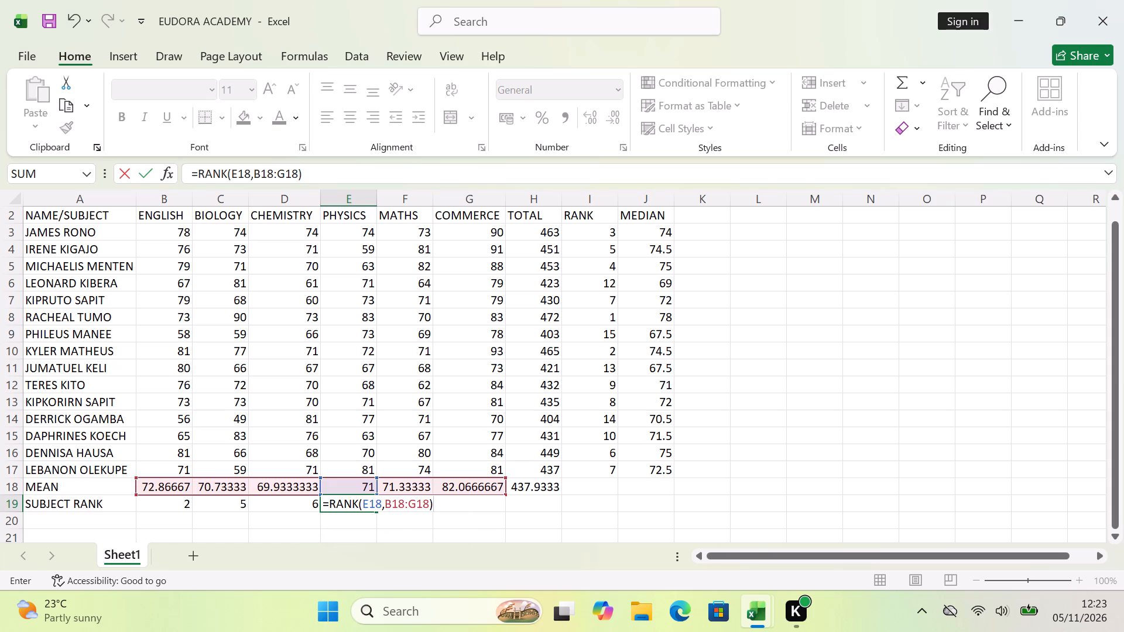
{"action": "key", "text": "Return"}
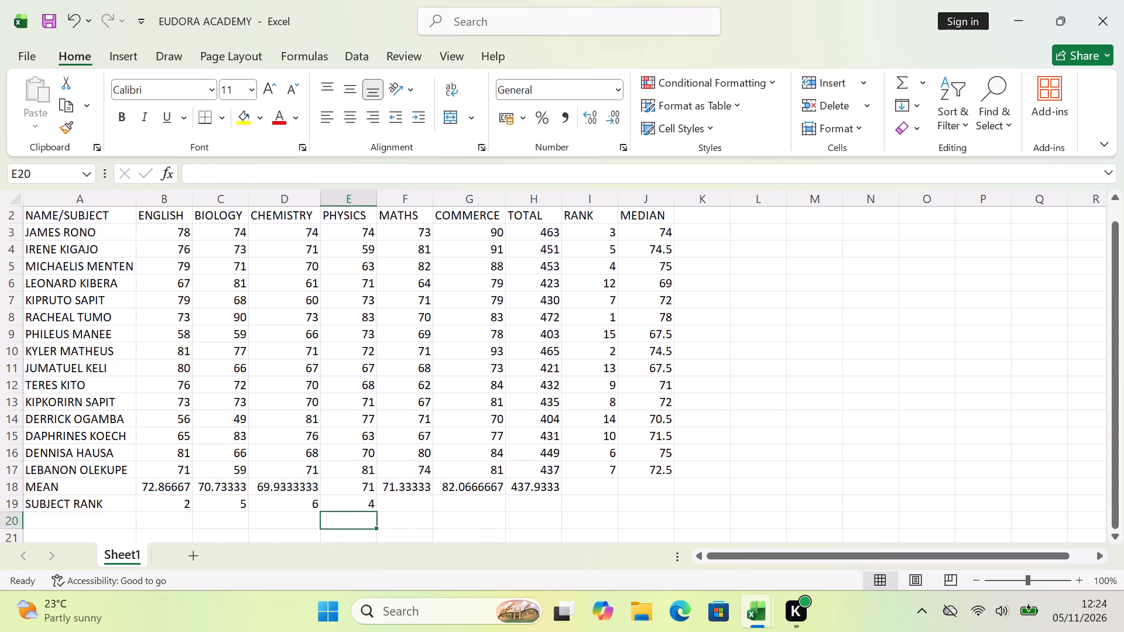
Calculate the Maths subject rank in F19 with the formula =RANK(F18,B18:G18).
{"action": "left_click", "coordinate": [414, 506]}
{"action": "type", "text": "=RAN"}
{"action": "key", "text": "k"}
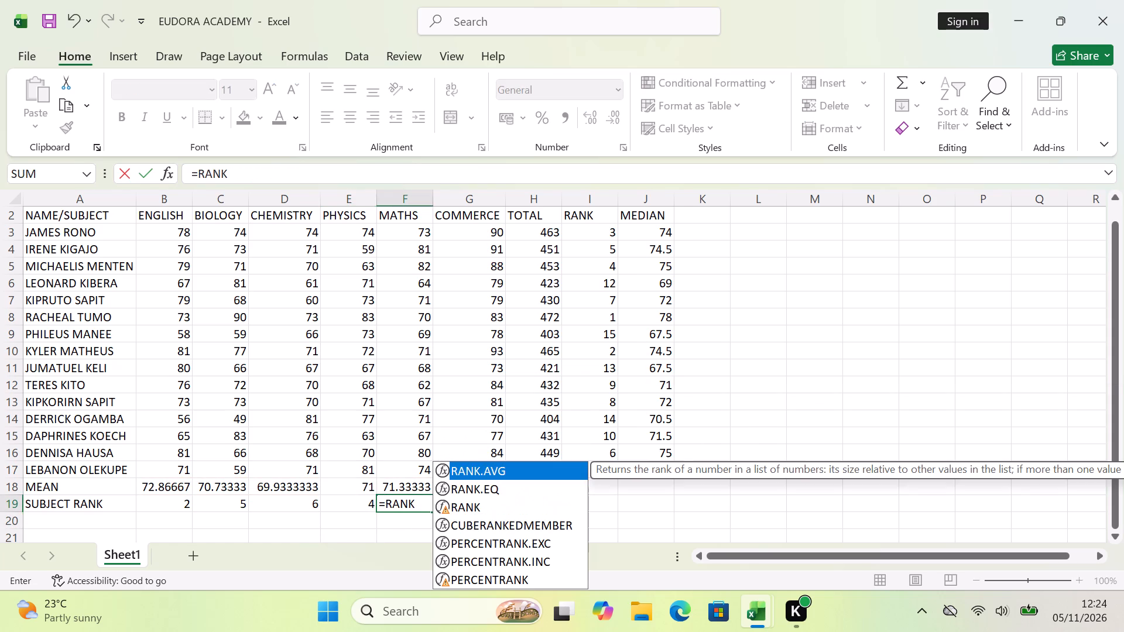
{"action": "key", "text": "shift+parenleft"}
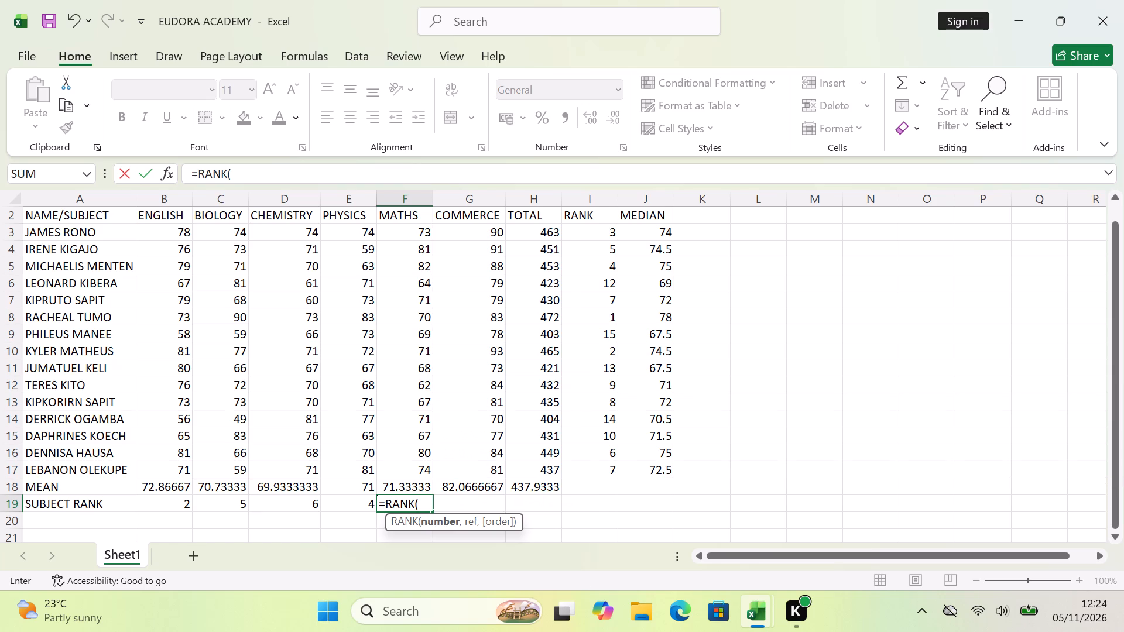
{"action": "type", "text": "F18"}
{"action": "key", "text": "comma"}
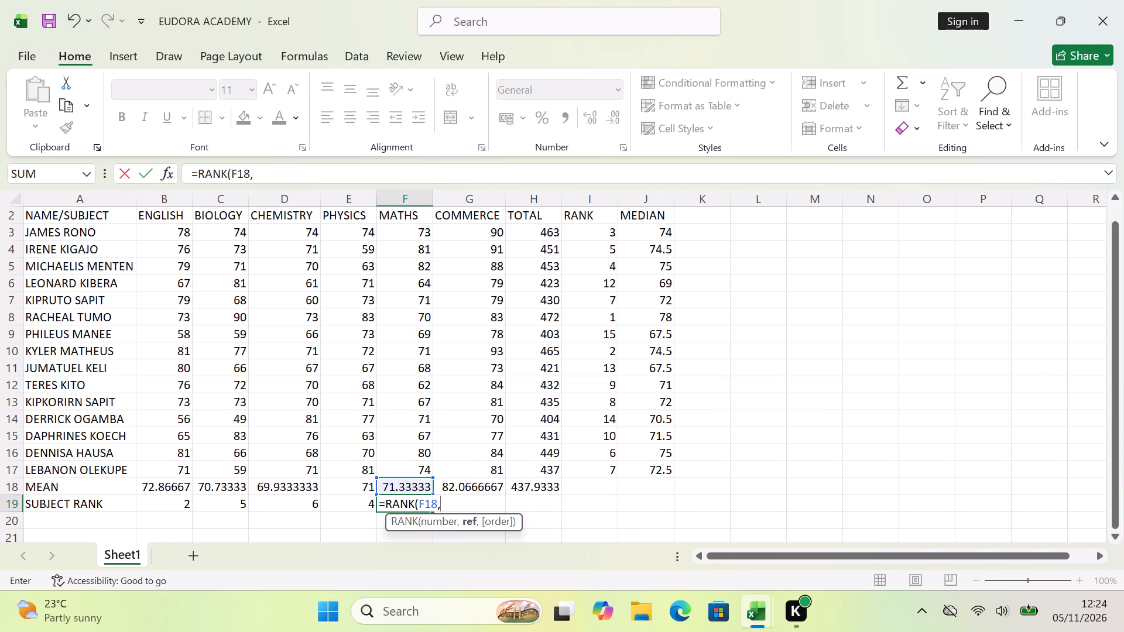
{"action": "type", "text": "B18"}
{"action": "type", "text": ":G18"}
{"action": "key", "text": "shift+parenright"}
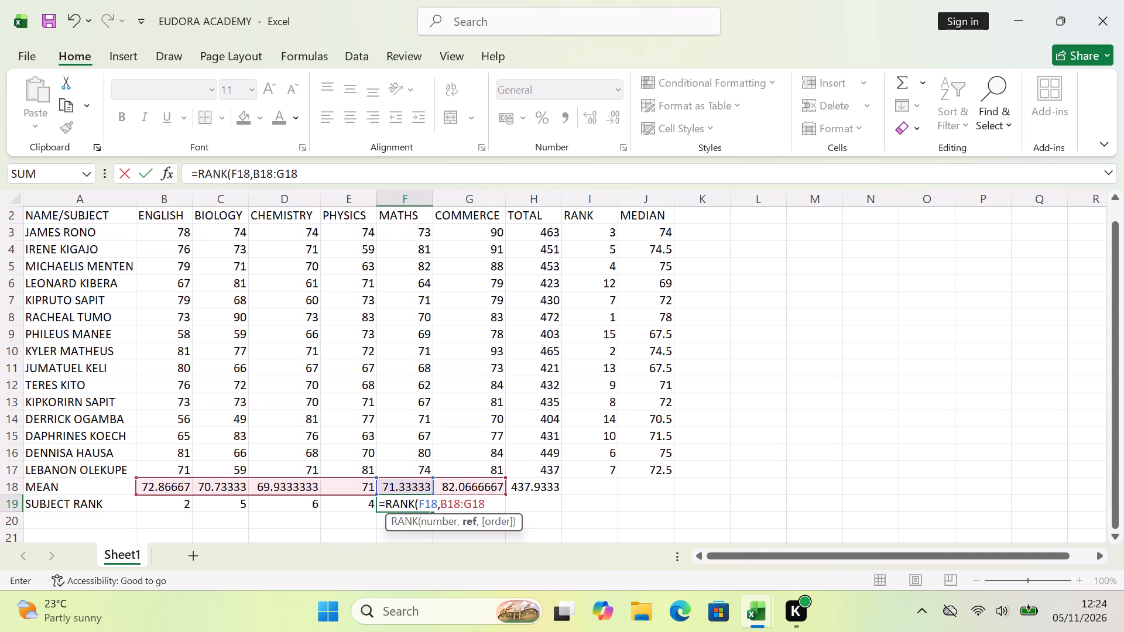
{"action": "key", "text": "Return"}
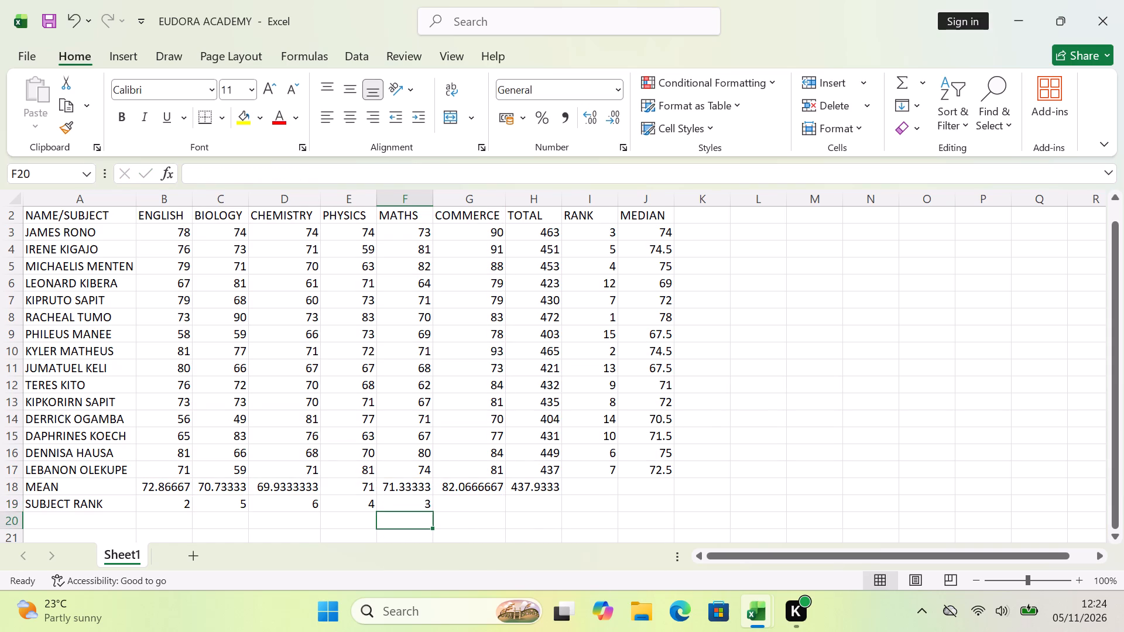
Calculate the Commerce subject rank in G19 with the formula =RANK(G18,B18:G18).
{"action": "left_click", "coordinate": [469, 500]}
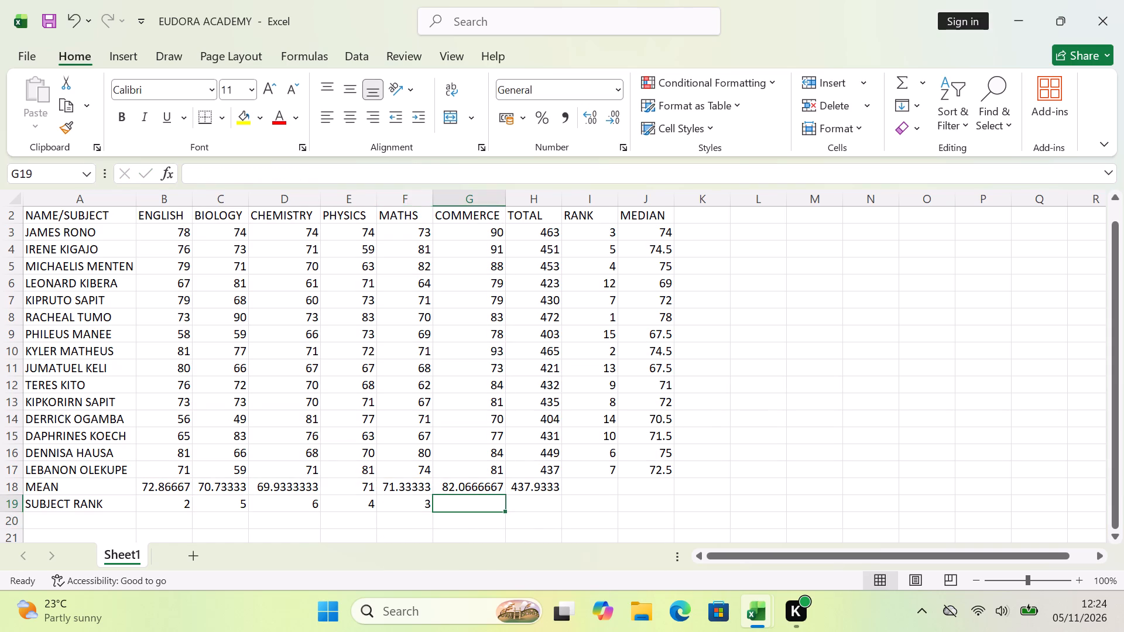
{"action": "key", "text": "equal"}
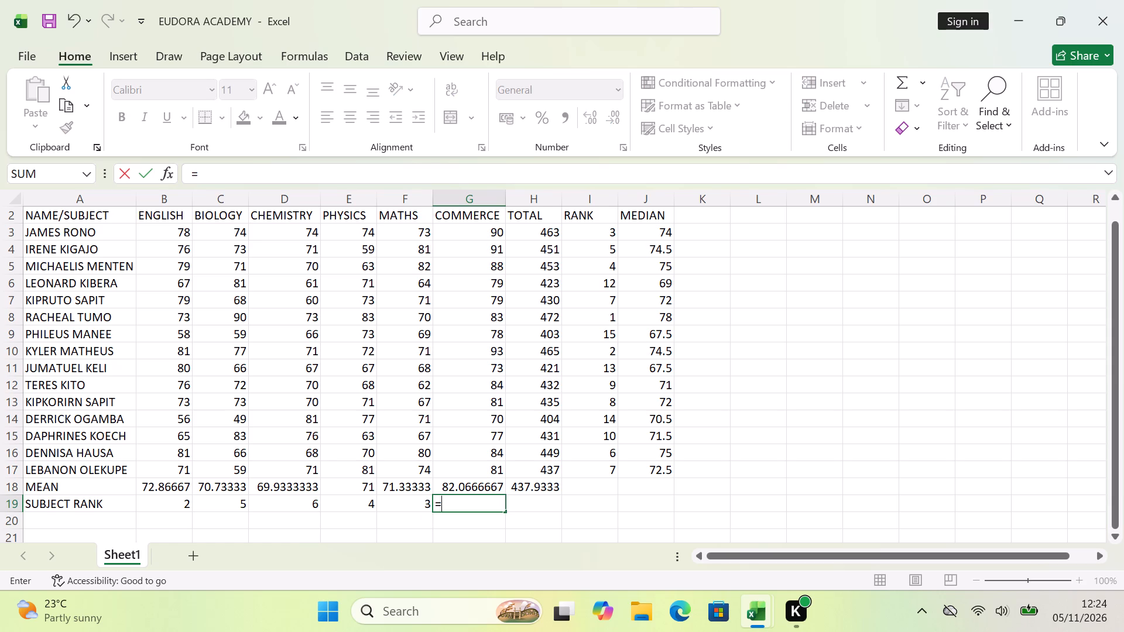
{"action": "type", "text": "RAN"}
{"action": "key", "text": "k"}
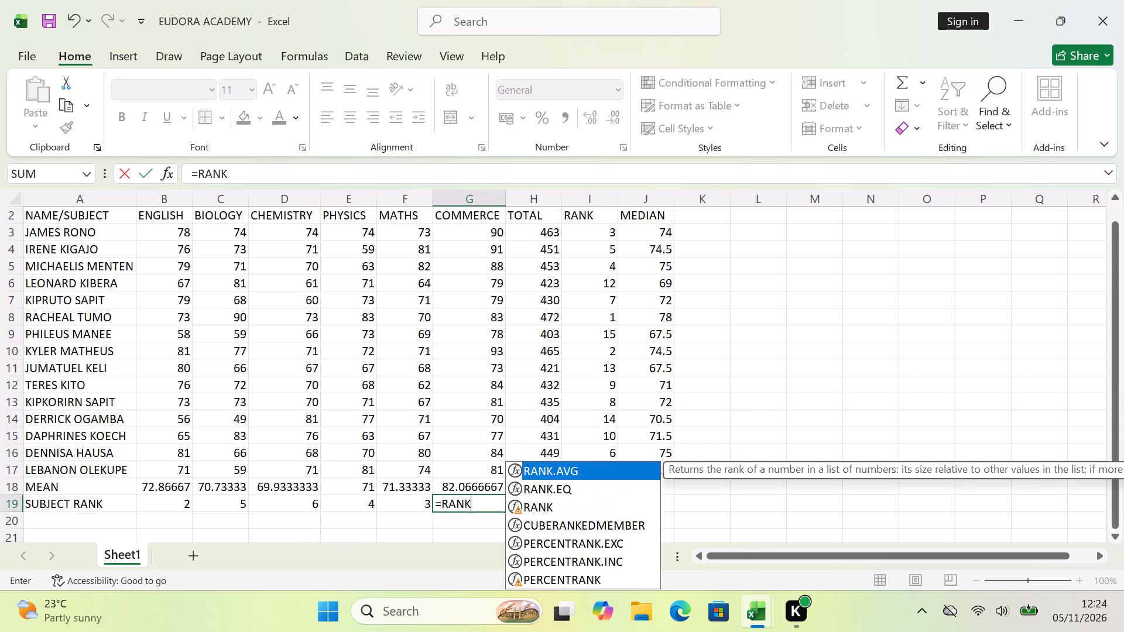
{"action": "key", "text": "shift+parenleft"}
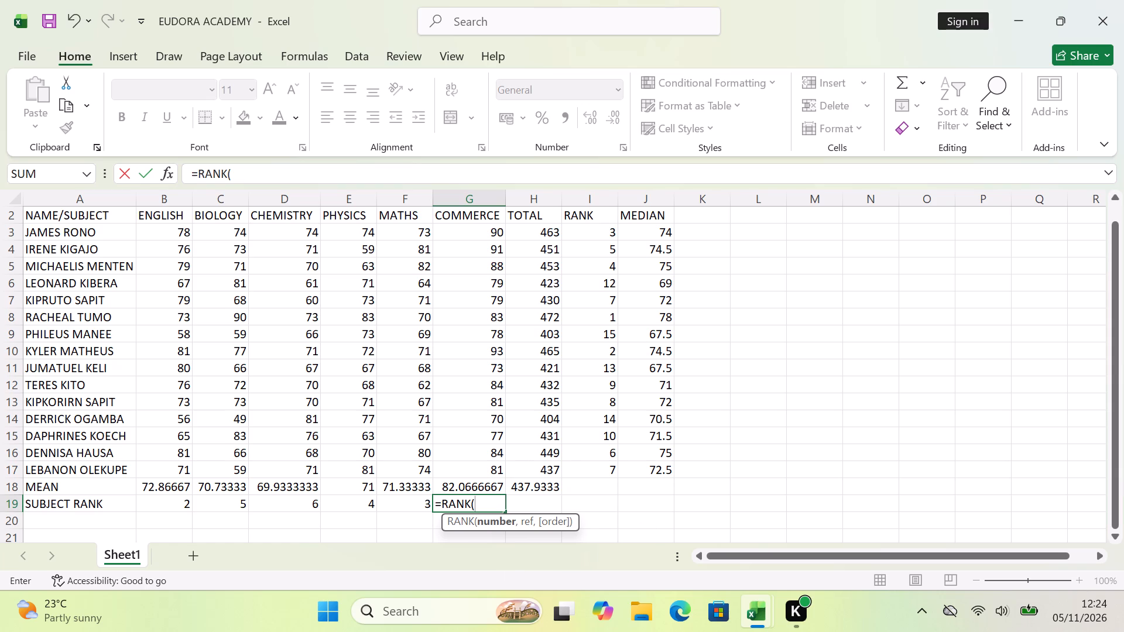
{"action": "type", "text": "G18"}
{"action": "key", "text": "comma"}
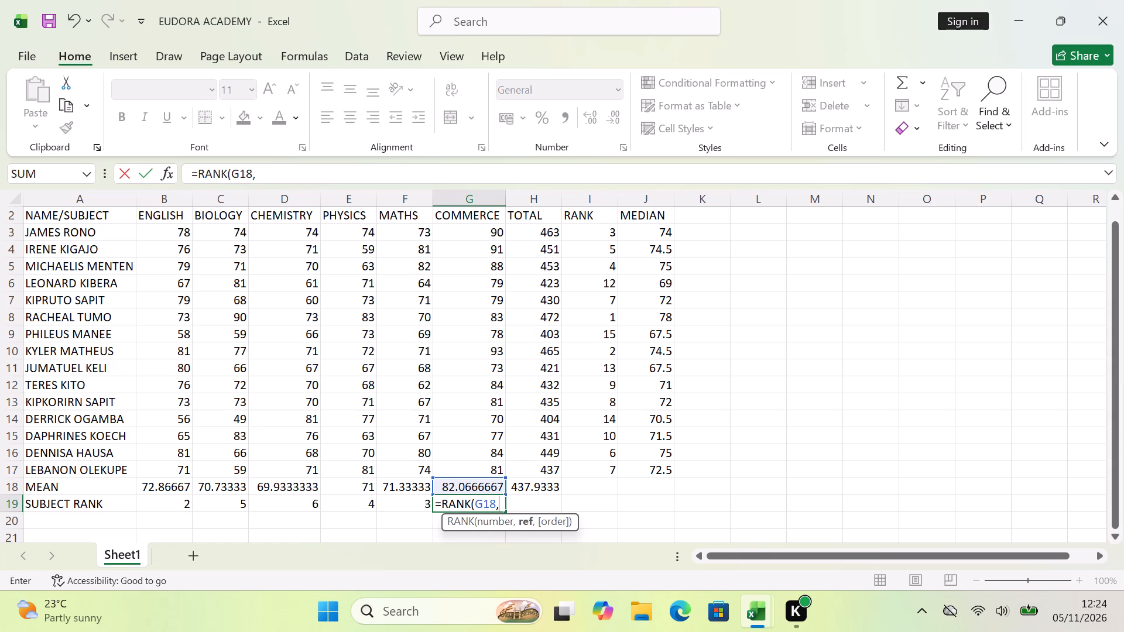
{"action": "key", "text": "comma"}
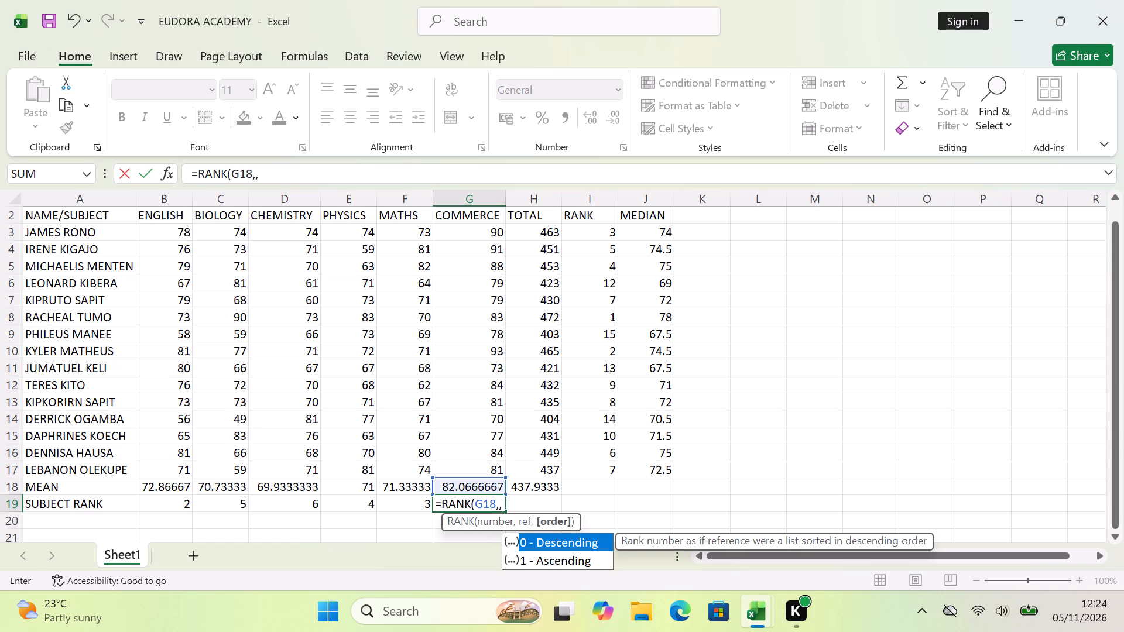
{"action": "type", "text": ",,,"}
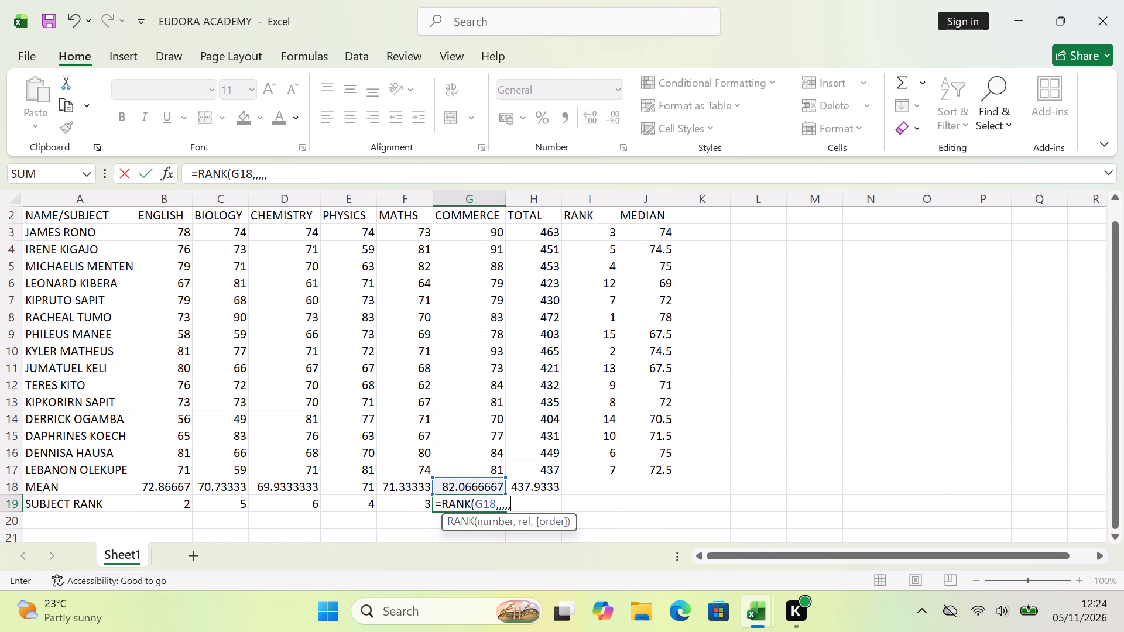
{"action": "key", "text": "comma"}
{"action": "key", "text": "BackSpace"}
{"action": "key", "text": "BackSpace"}
{"action": "key", "text": "BackSpace"}
{"action": "key", "text": "BackSpace"}
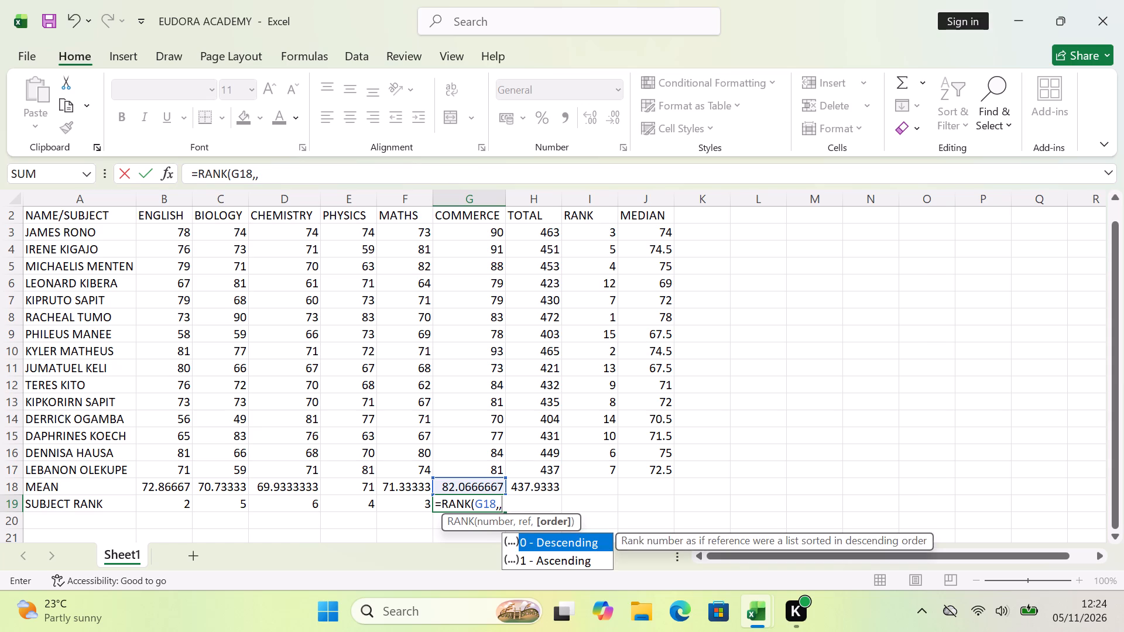
{"action": "key", "text": "BackSpace"}
{"action": "key", "text": "BackSpace"}
{"action": "key", "text": "comma"}
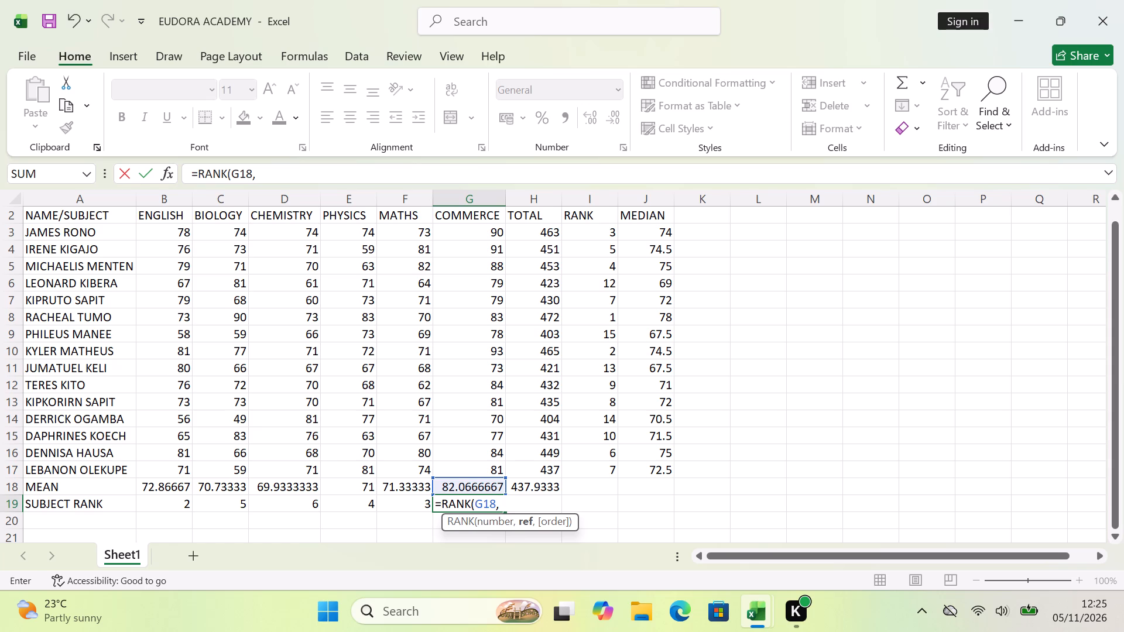
{"action": "key", "text": "b"}
{"action": "key", "text": "1"}
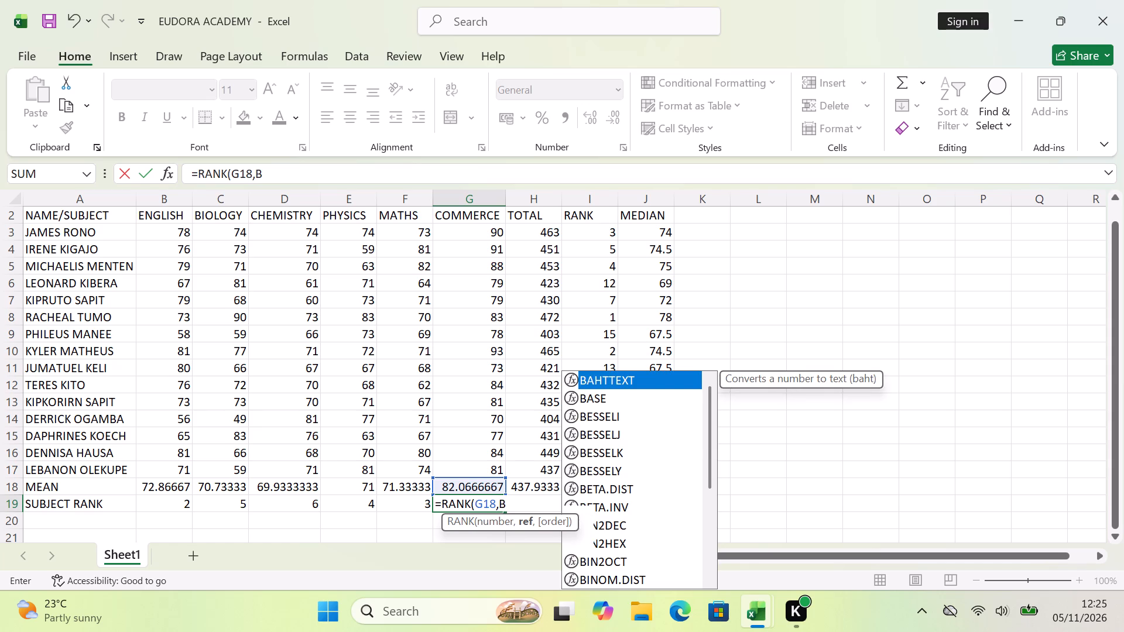
{"action": "key", "text": "8"}
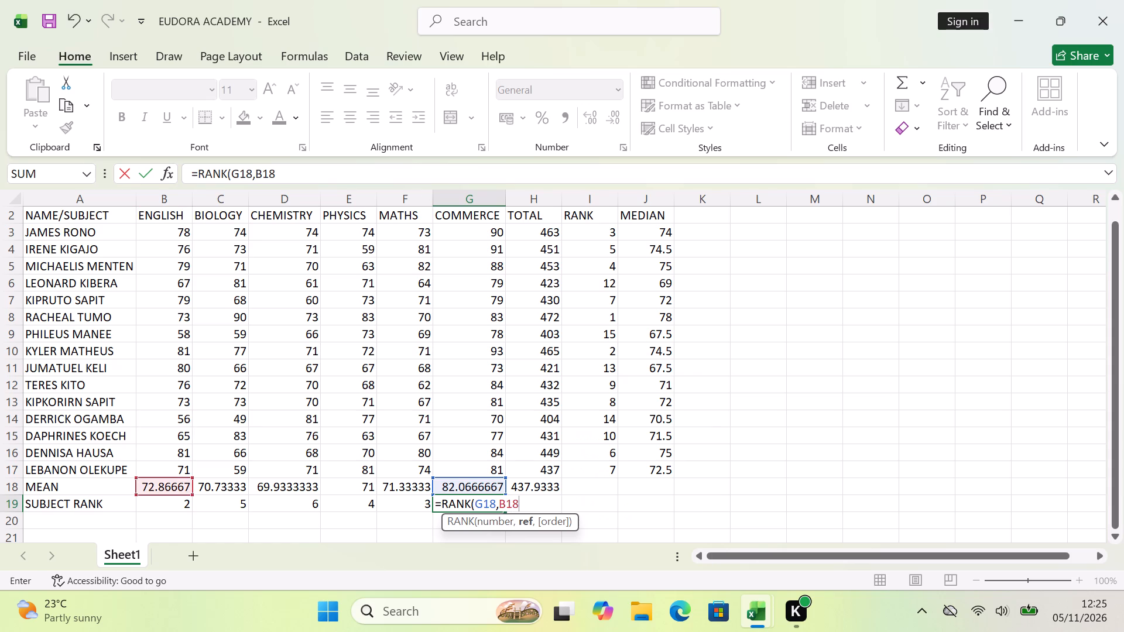
{"action": "key", "text": "shift+colon"}
{"action": "type", "text": "G1"}
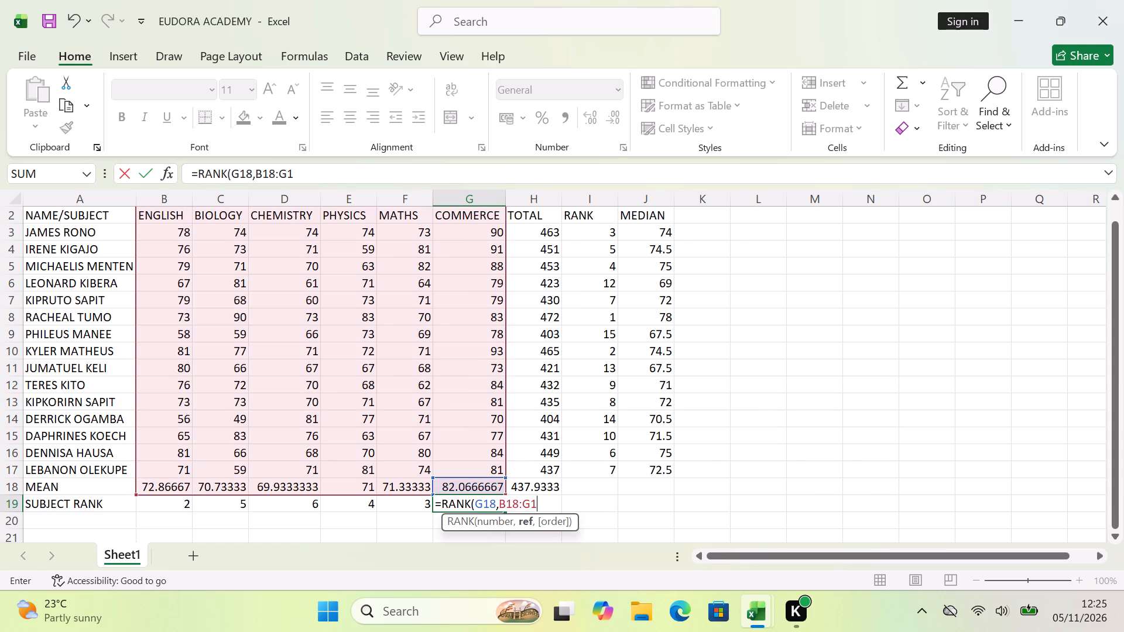
{"action": "key", "text": "9"}
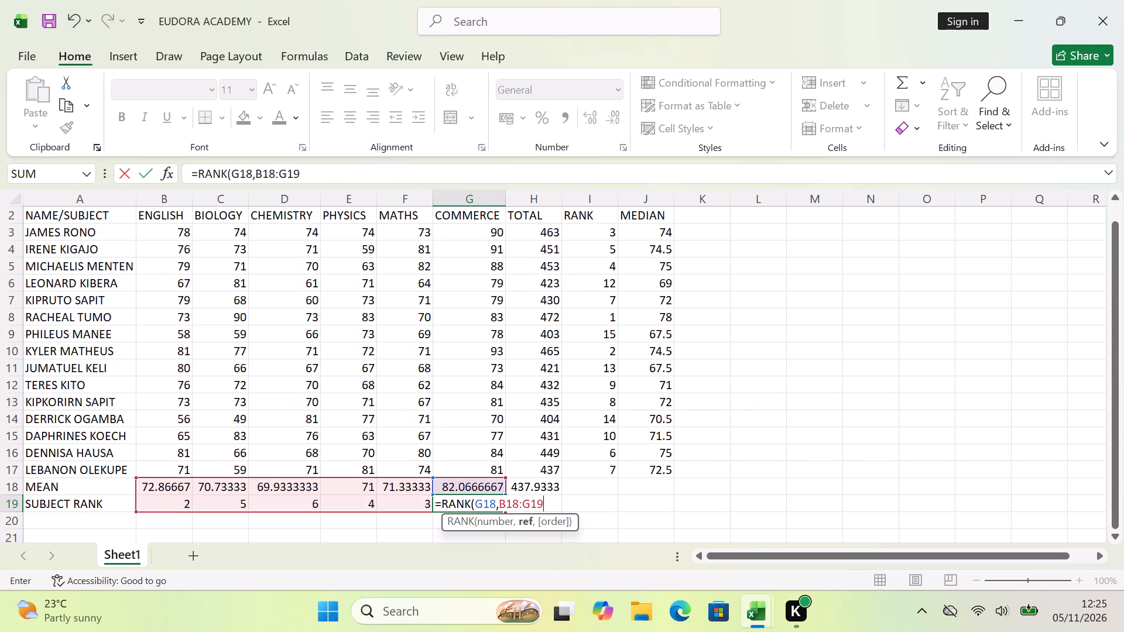
{"action": "key", "text": "BackSpace"}
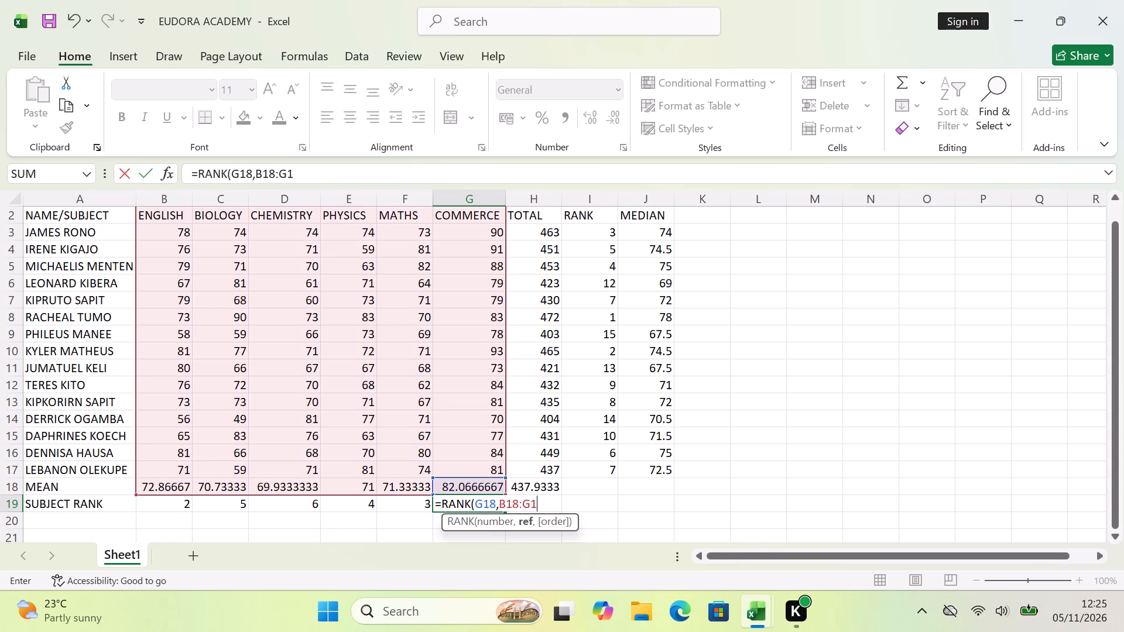
{"action": "key", "text": "BackSpace"}
{"action": "key", "text": "9"}
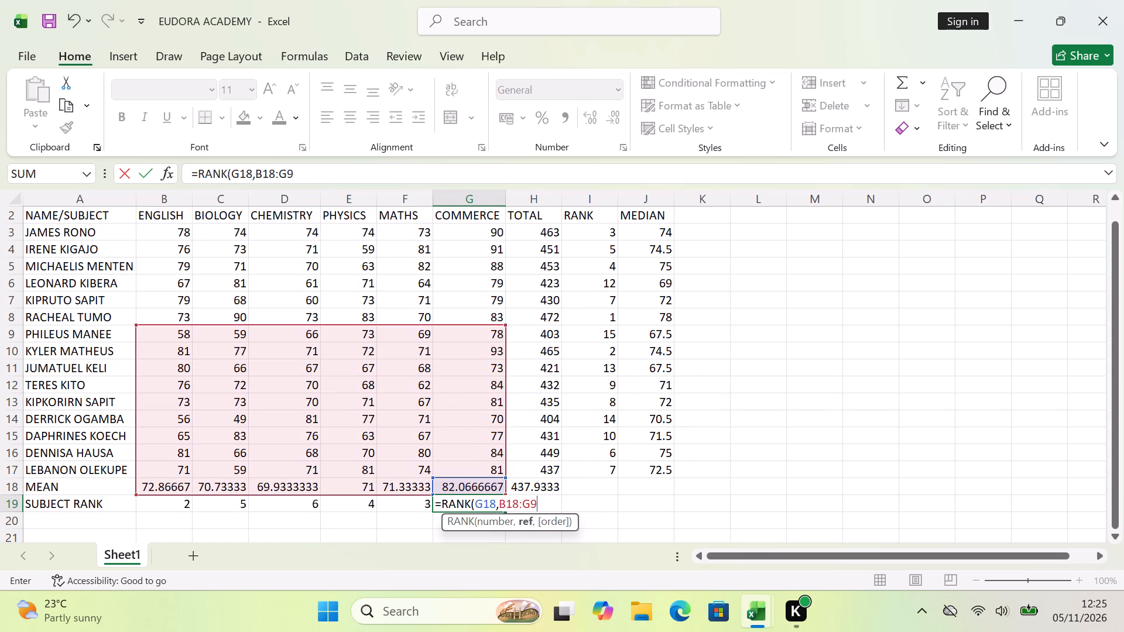
{"action": "key", "text": "BackSpace"}
{"action": "type", "text": "18"}
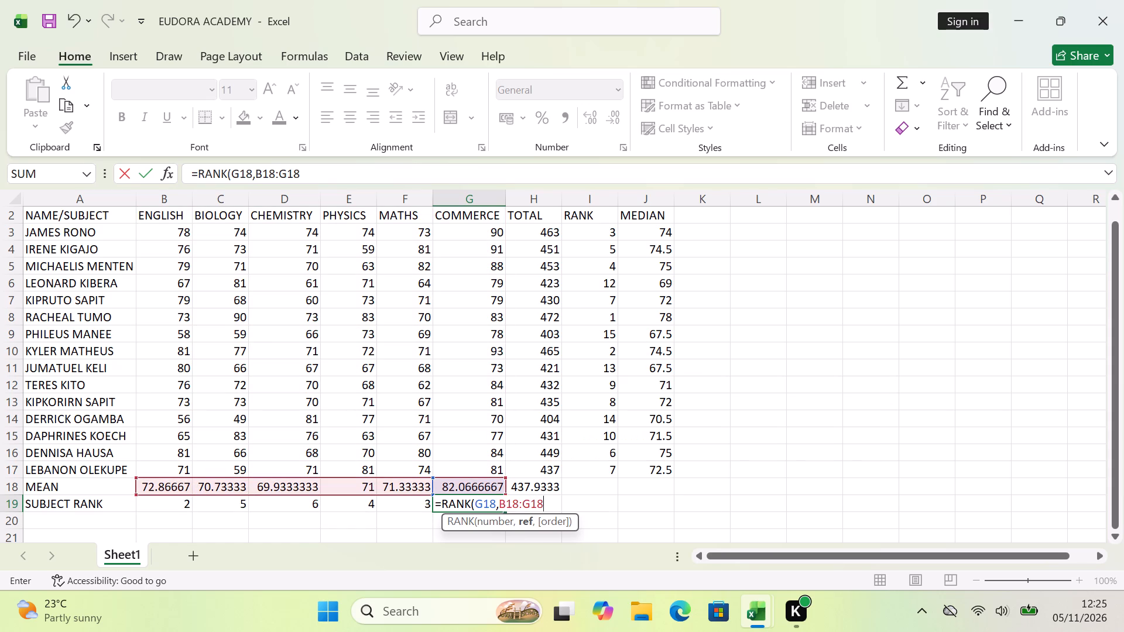
{"action": "key", "text": "shift+parenright"}
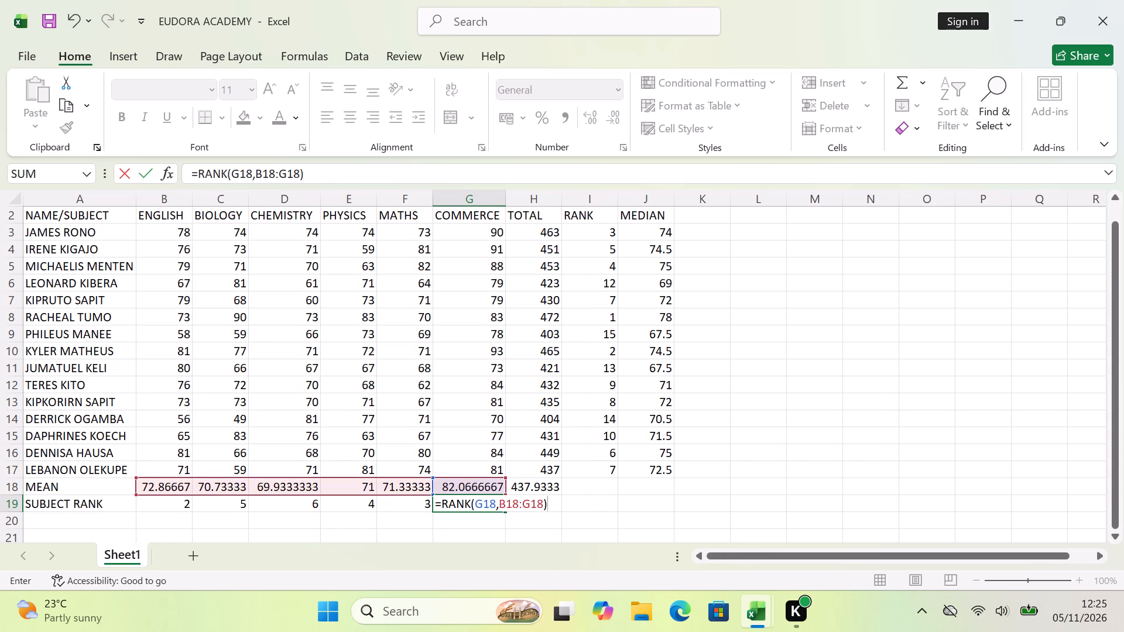
{"action": "key", "text": "Return"}
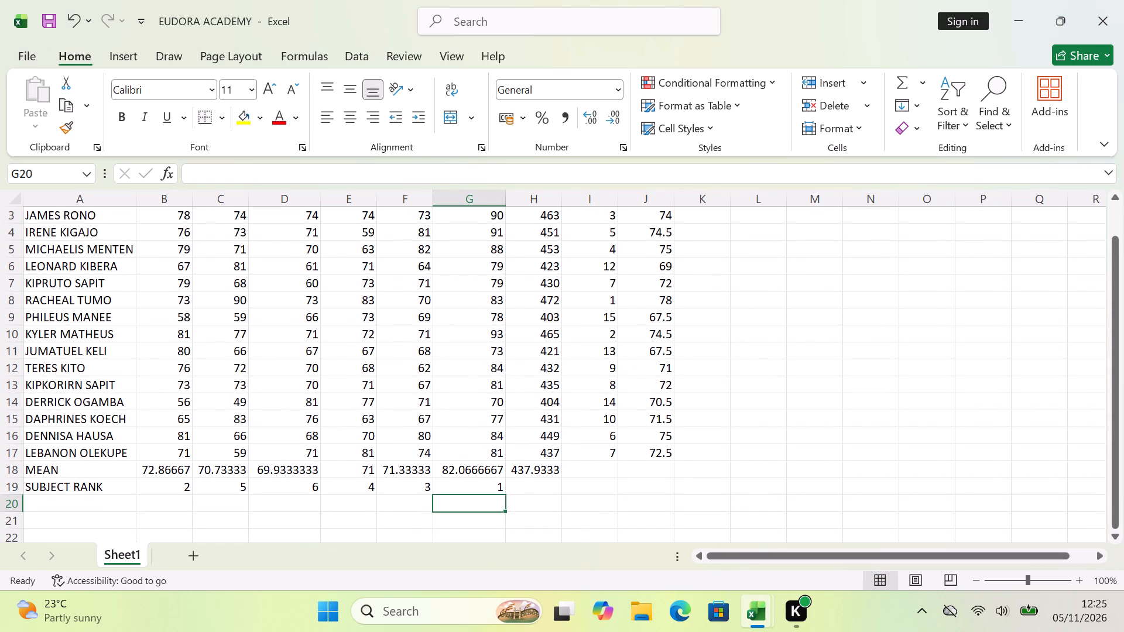
Save the EUDORA ACADEMY workbook with the completed subject rank row.
{"action": "left_click", "coordinate": [32, 53]}
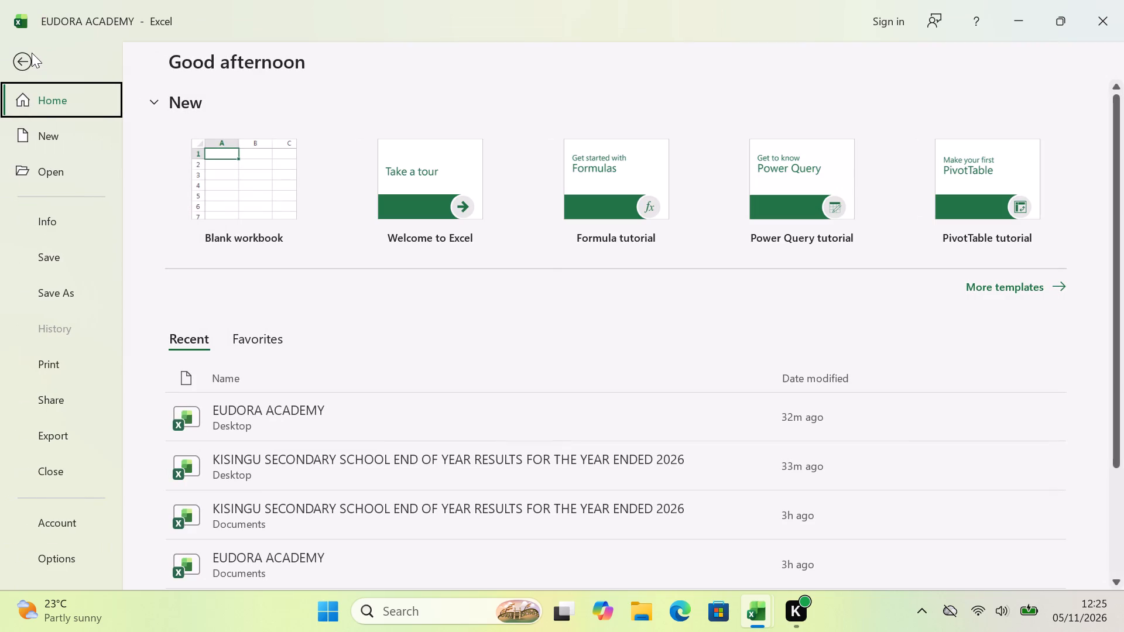
{"action": "left_click", "coordinate": [53, 256]}
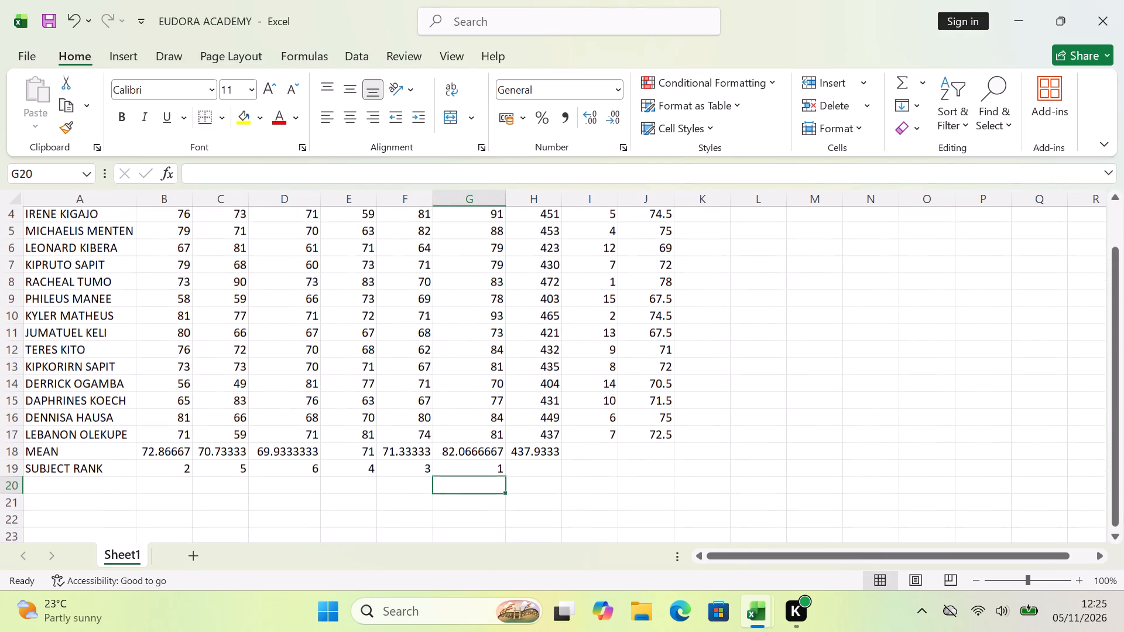
Add a second, blank worksheet to the workbook after Sheet1.
{"action": "left_click", "coordinate": [190, 554]}
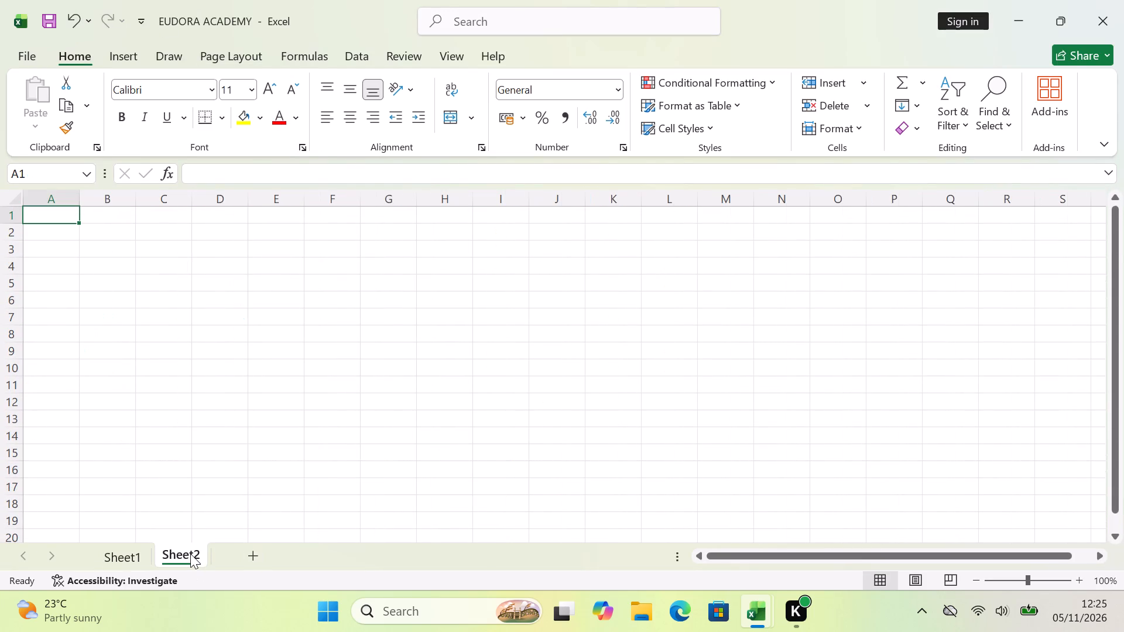
{"action": "double_click", "coordinate": [187, 353]}
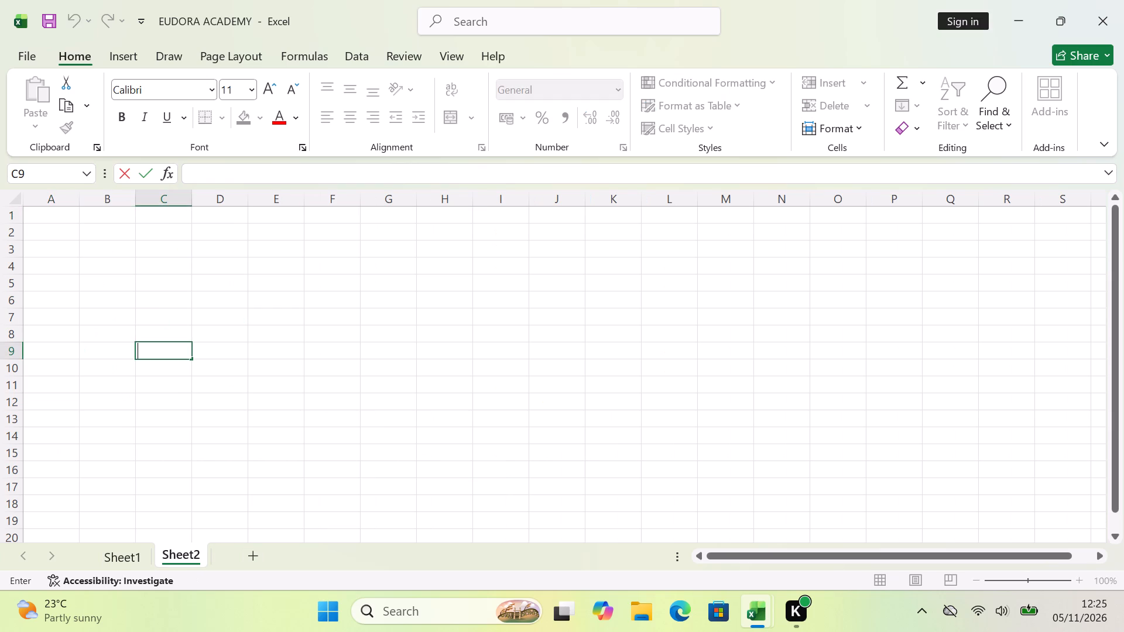
{"action": "left_click", "coordinate": [62, 222]}
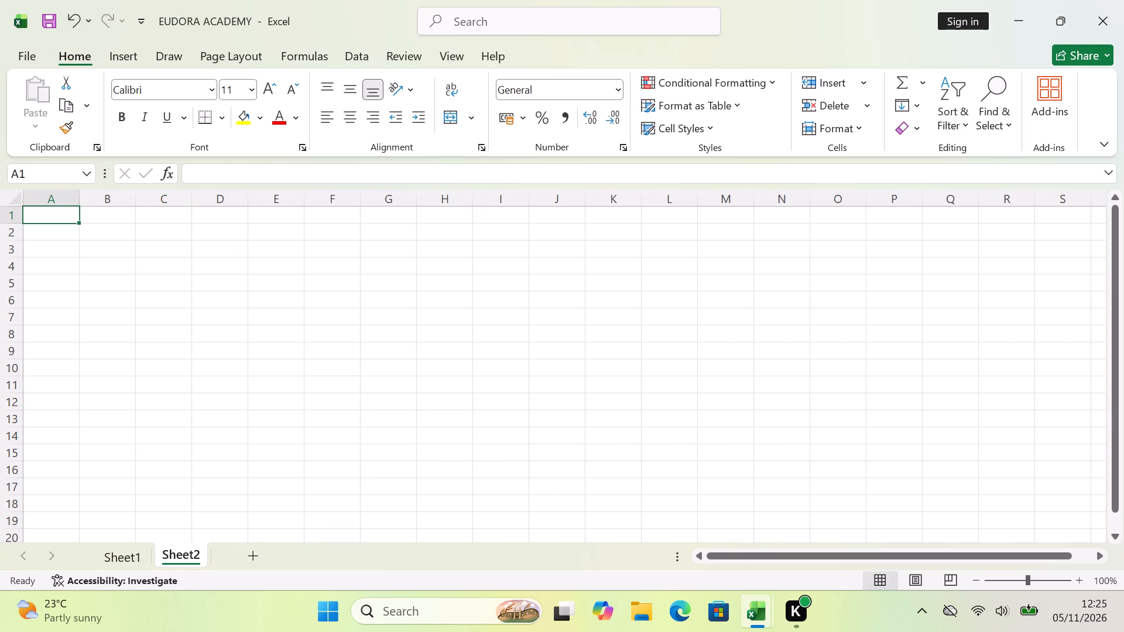
Select the results table on Sheet1 from the NAME/SUBJECT header to the SUBJECT RANK row, range A2:J19.
{"action": "left_click", "coordinate": [133, 561]}
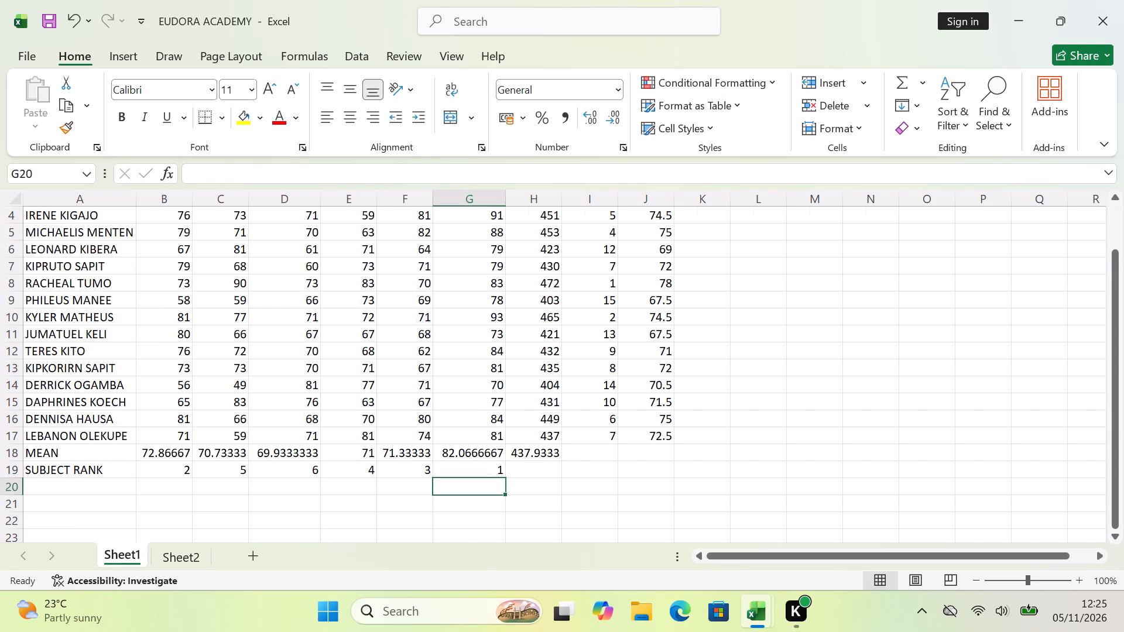
{"action": "scroll", "coordinate": [60, 247], "scroll_direction": "up", "scroll_amount": 1}
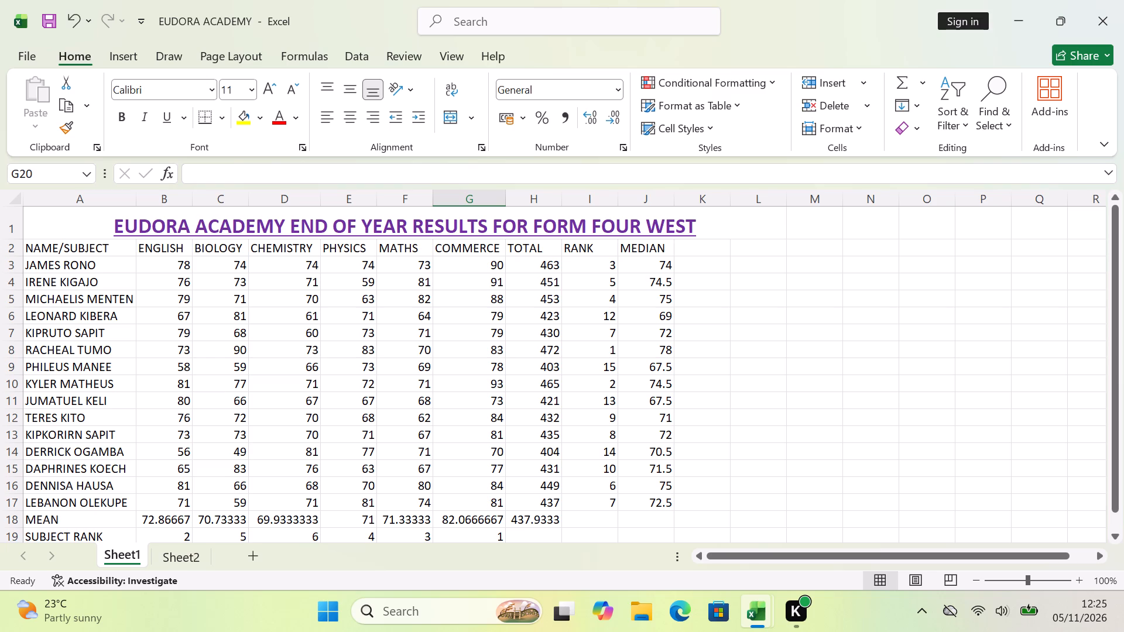
{"action": "left_click_drag", "start_coordinate": [29, 247], "coordinate": [471, 381]}
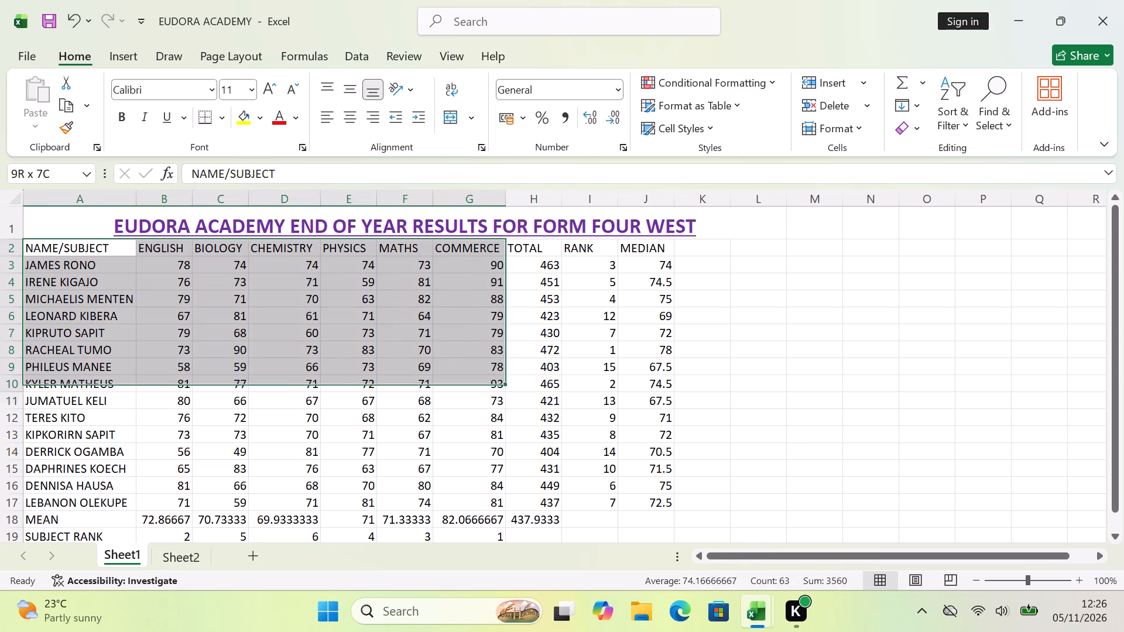
{"action": "left_click_drag", "start_coordinate": [471, 381], "coordinate": [688, 561]}
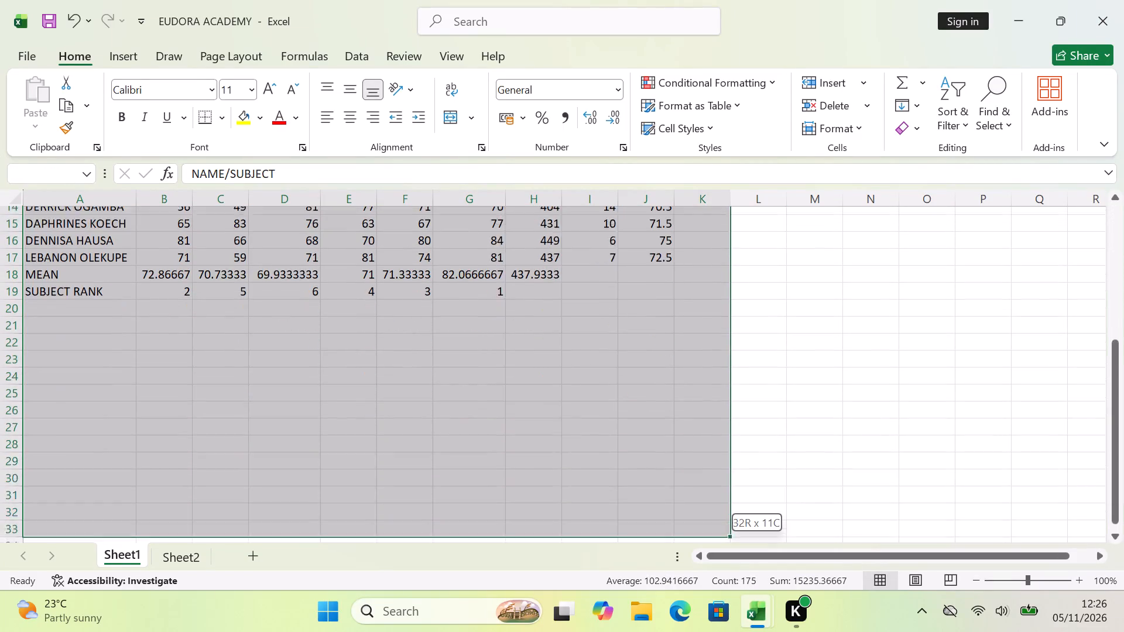
{"action": "left_click_drag", "start_coordinate": [688, 561], "coordinate": [567, 282]}
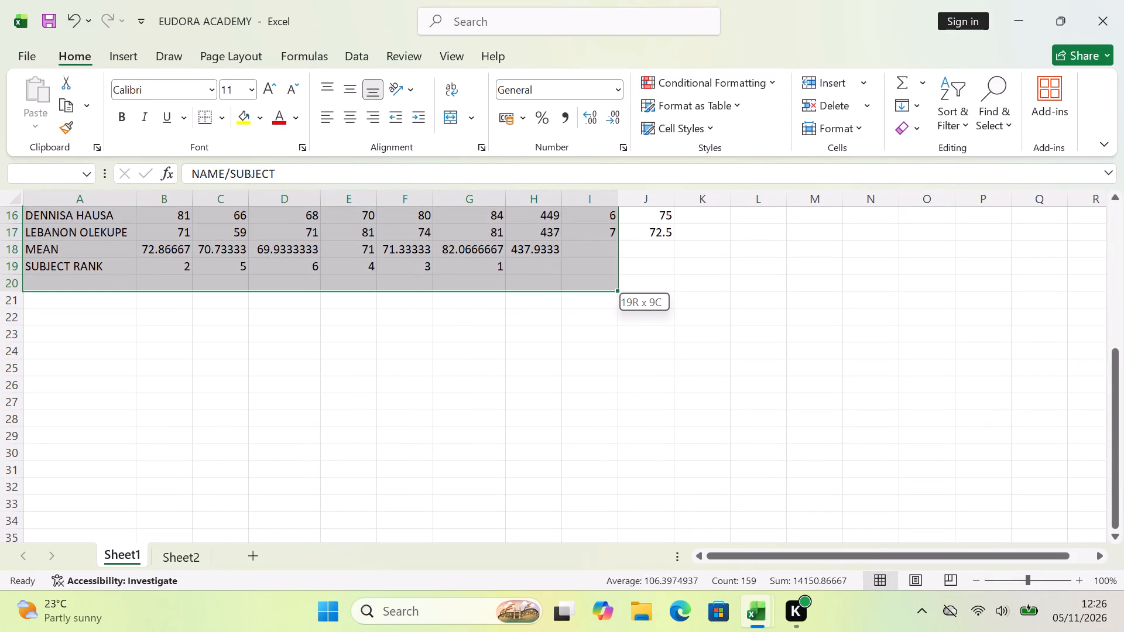
{"action": "left_click_drag", "start_coordinate": [567, 282], "coordinate": [575, 264]}
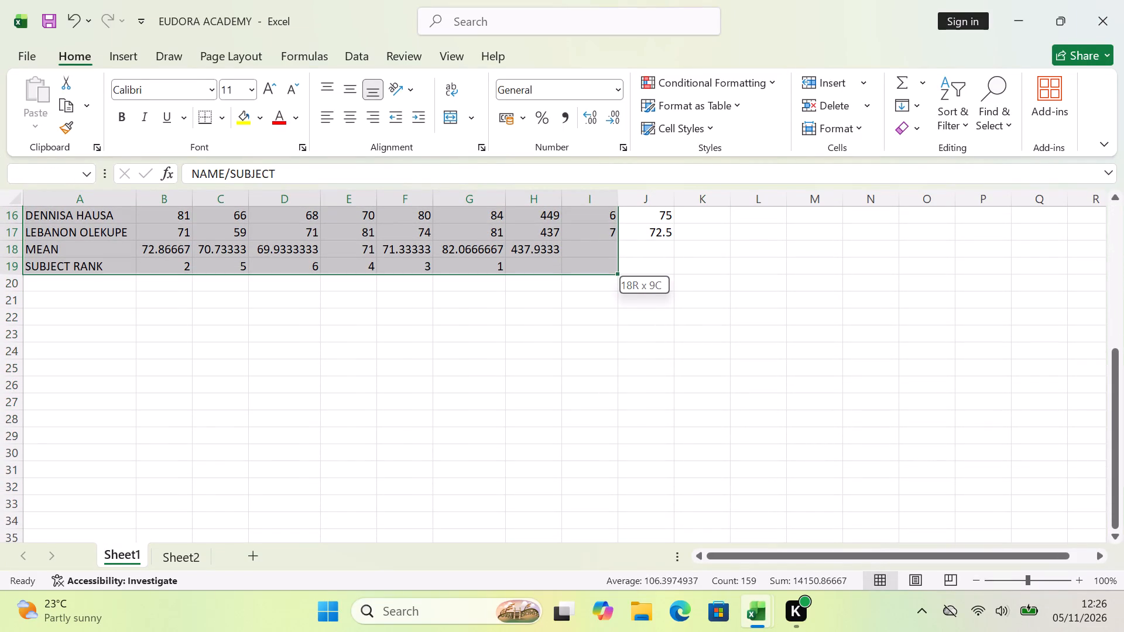
{"action": "left_click_drag", "start_coordinate": [575, 264], "coordinate": [638, 257]}
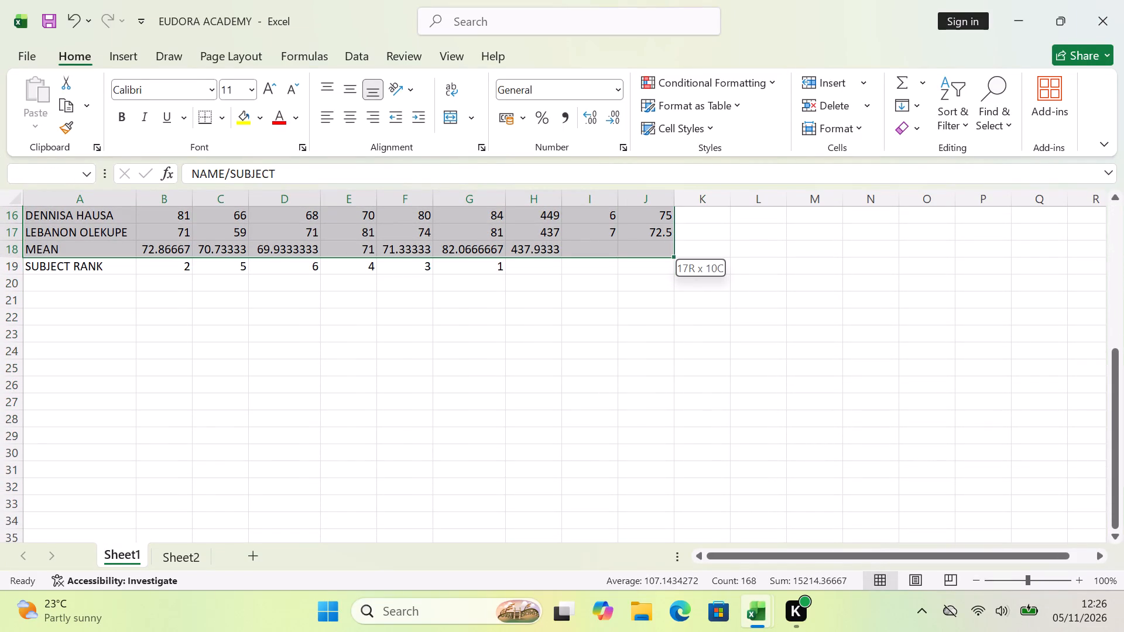
{"action": "left_click_drag", "start_coordinate": [638, 257], "coordinate": [638, 260]}
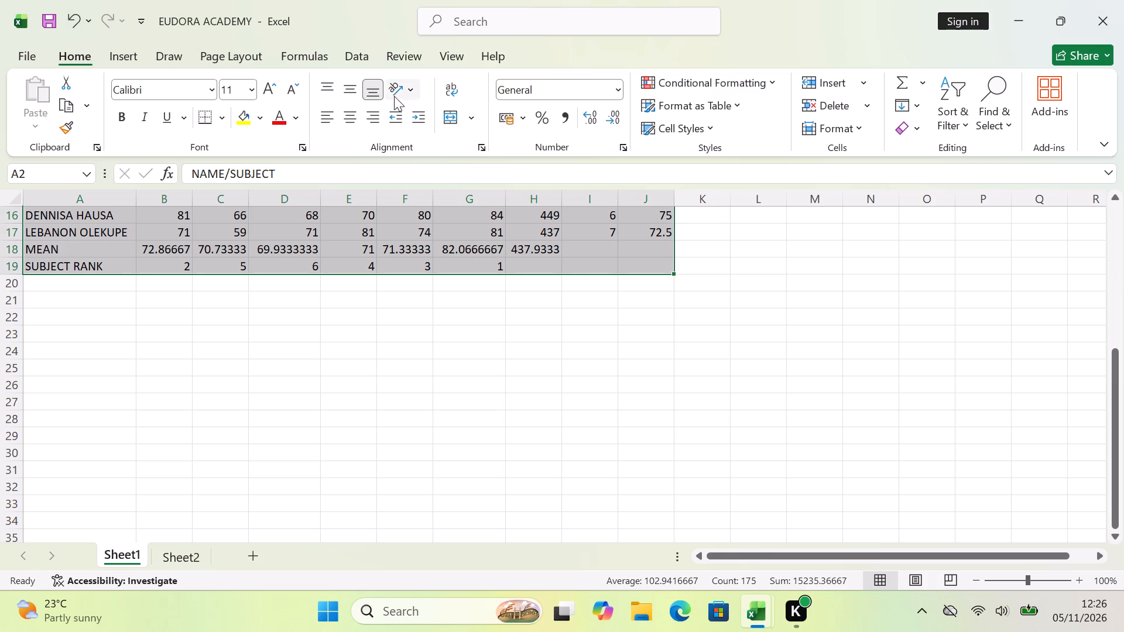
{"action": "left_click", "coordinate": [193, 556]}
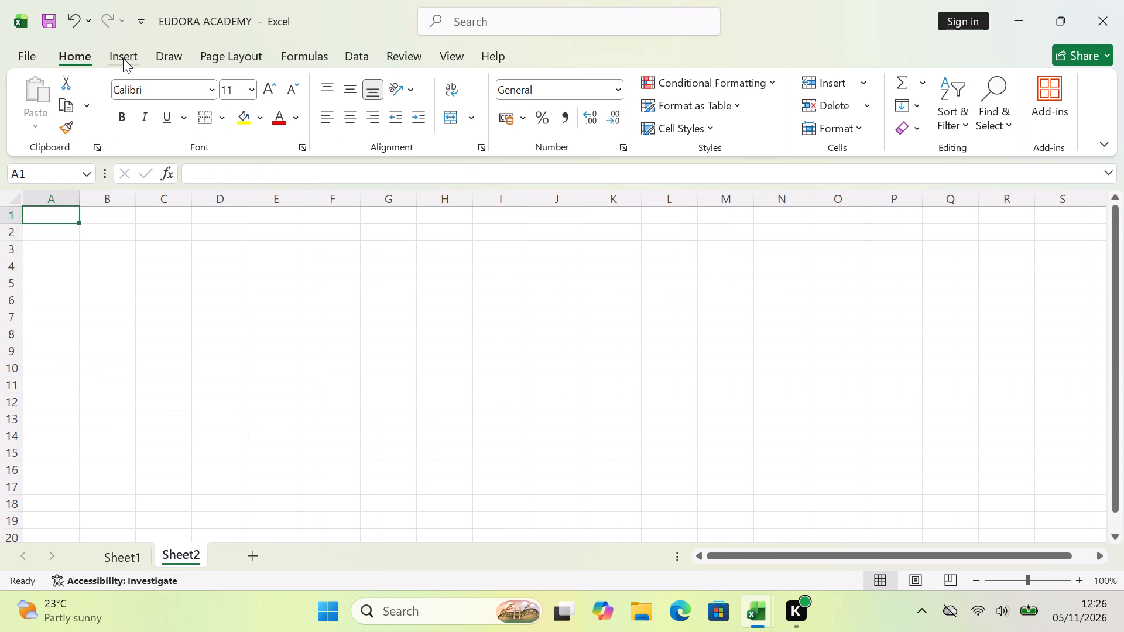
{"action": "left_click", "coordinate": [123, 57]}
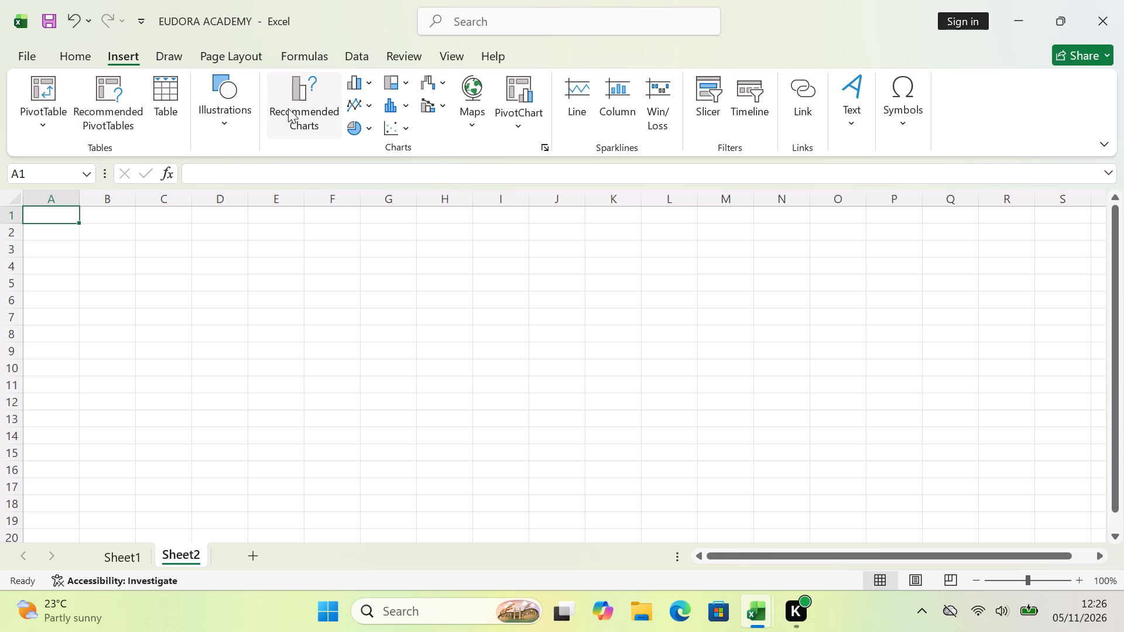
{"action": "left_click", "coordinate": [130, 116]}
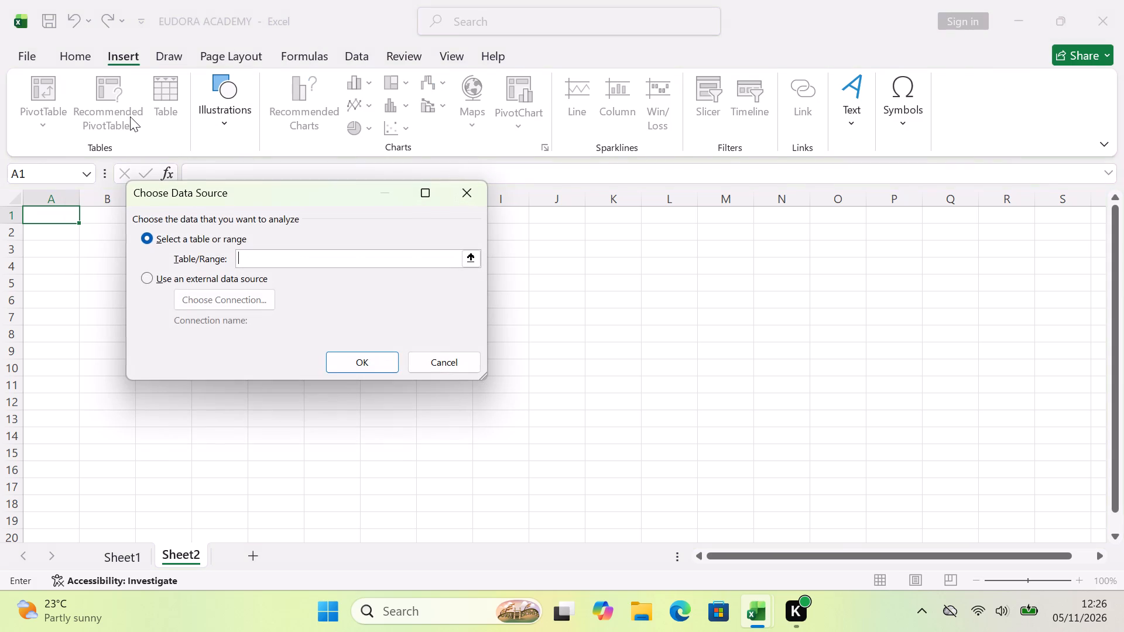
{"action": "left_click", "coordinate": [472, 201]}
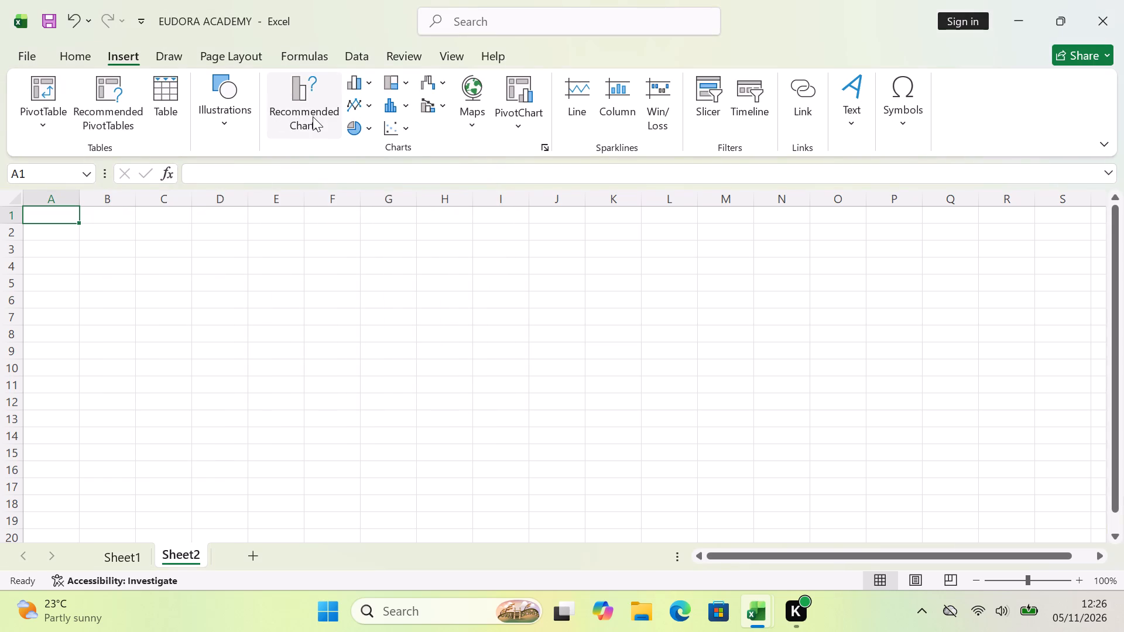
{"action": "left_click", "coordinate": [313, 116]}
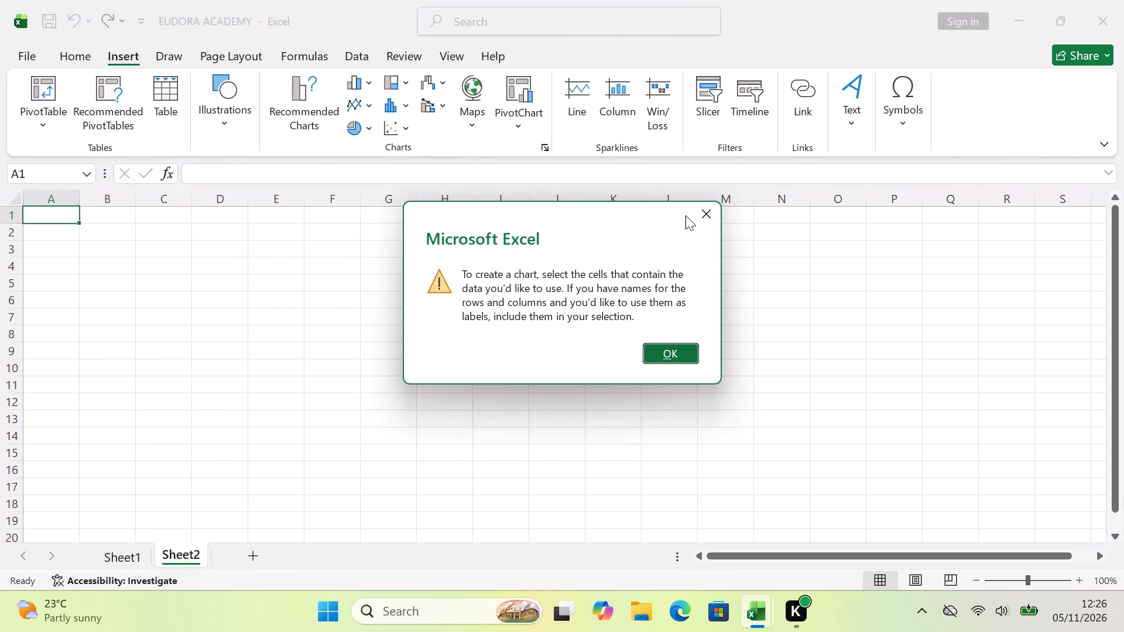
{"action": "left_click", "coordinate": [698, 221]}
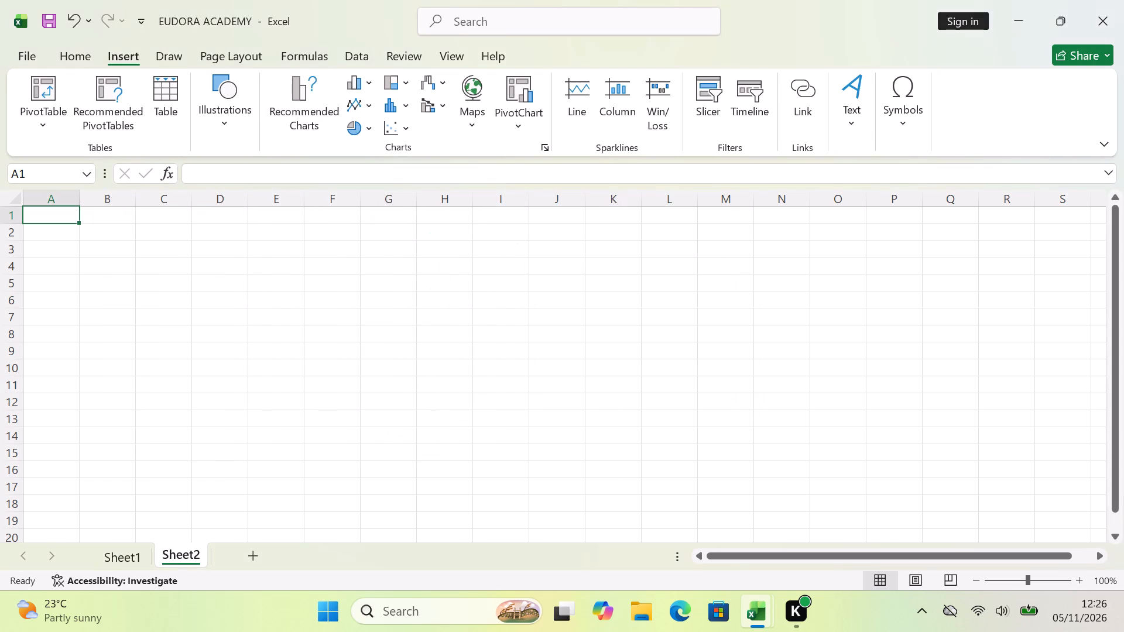
Compare the recommended chart previews for the Sheet1 results table: Stacked Bar, Clustered Column, Stacked Column, Funnel and Pareto.
{"action": "left_click", "coordinate": [139, 558]}
{"action": "scroll", "coordinate": [270, 469], "scroll_direction": "up", "scroll_amount": 1}
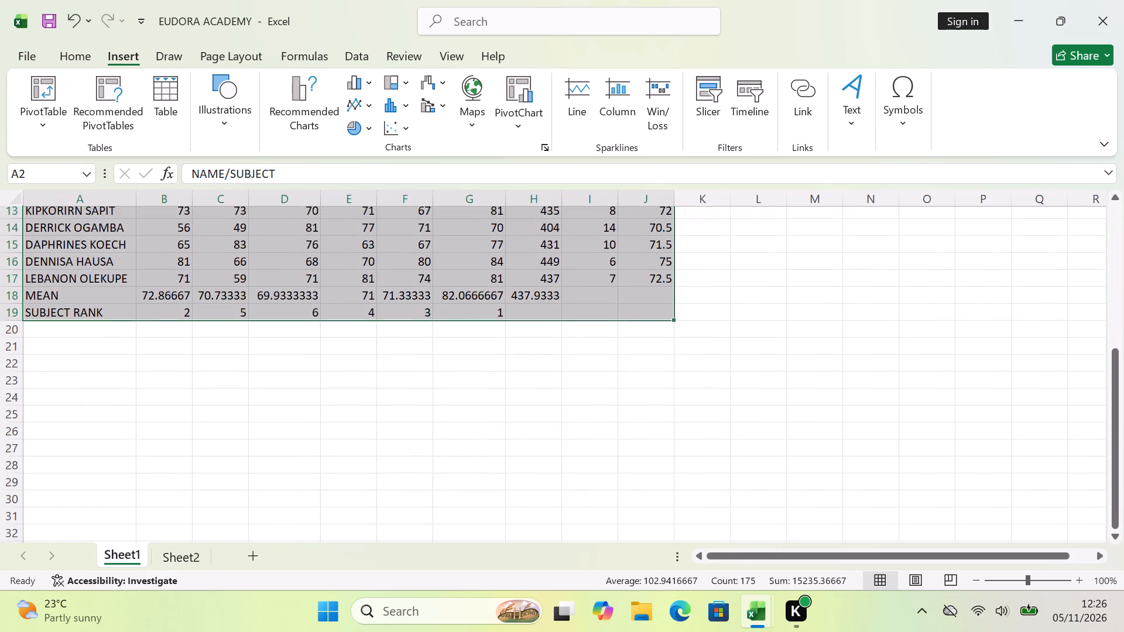
{"action": "scroll", "coordinate": [270, 469], "scroll_direction": "up", "scroll_amount": 1}
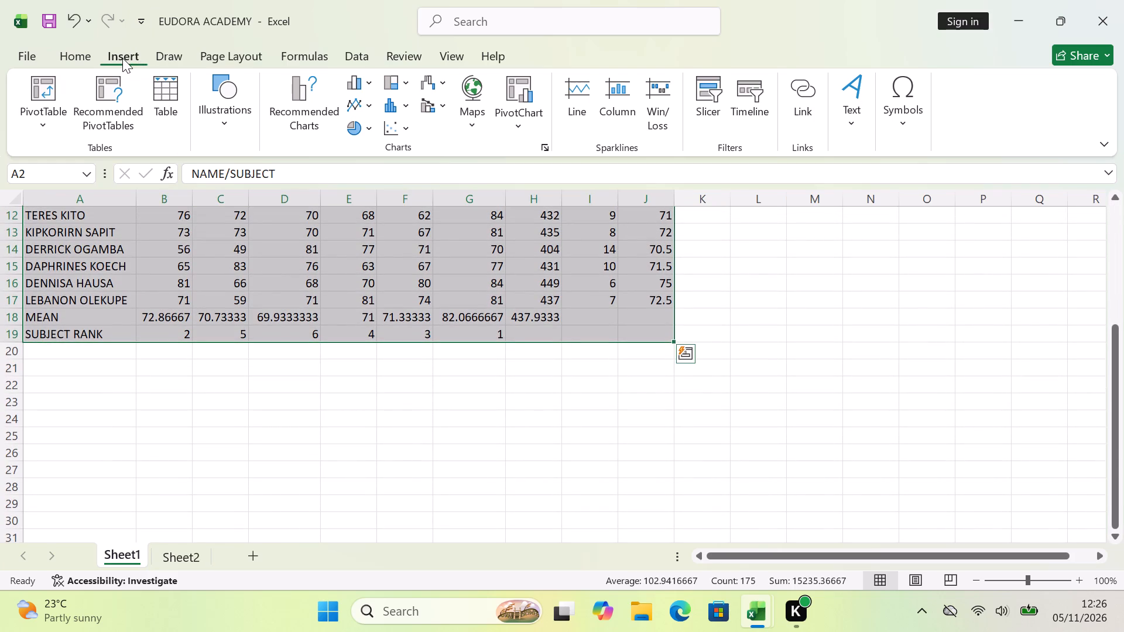
{"action": "left_click", "coordinate": [122, 58]}
{"action": "left_click", "coordinate": [297, 130]}
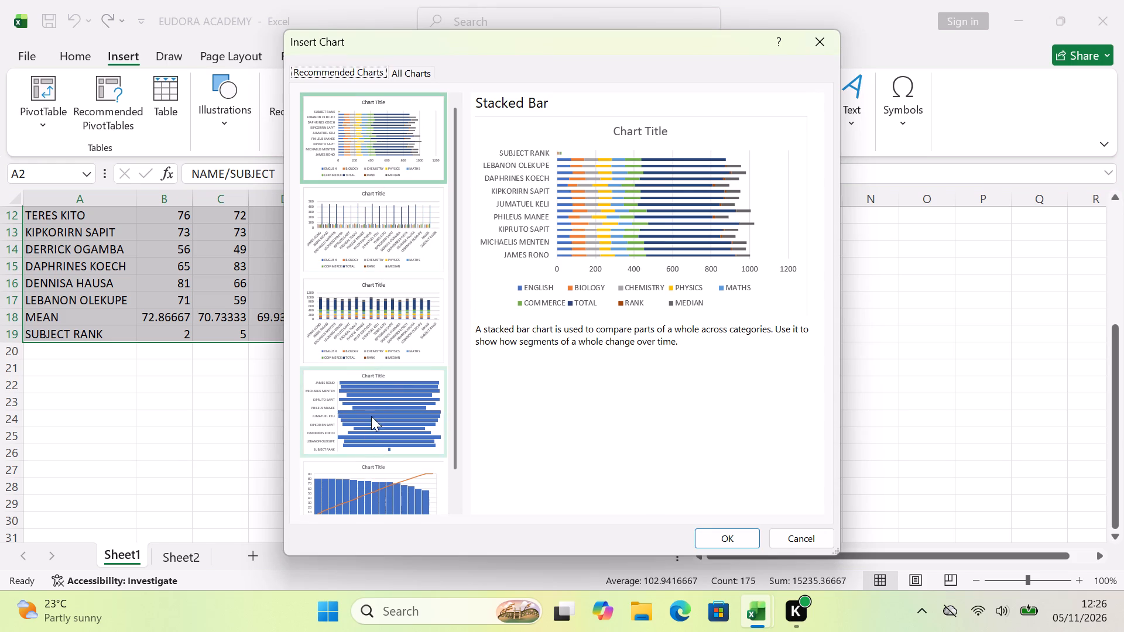
{"action": "left_click", "coordinate": [405, 152]}
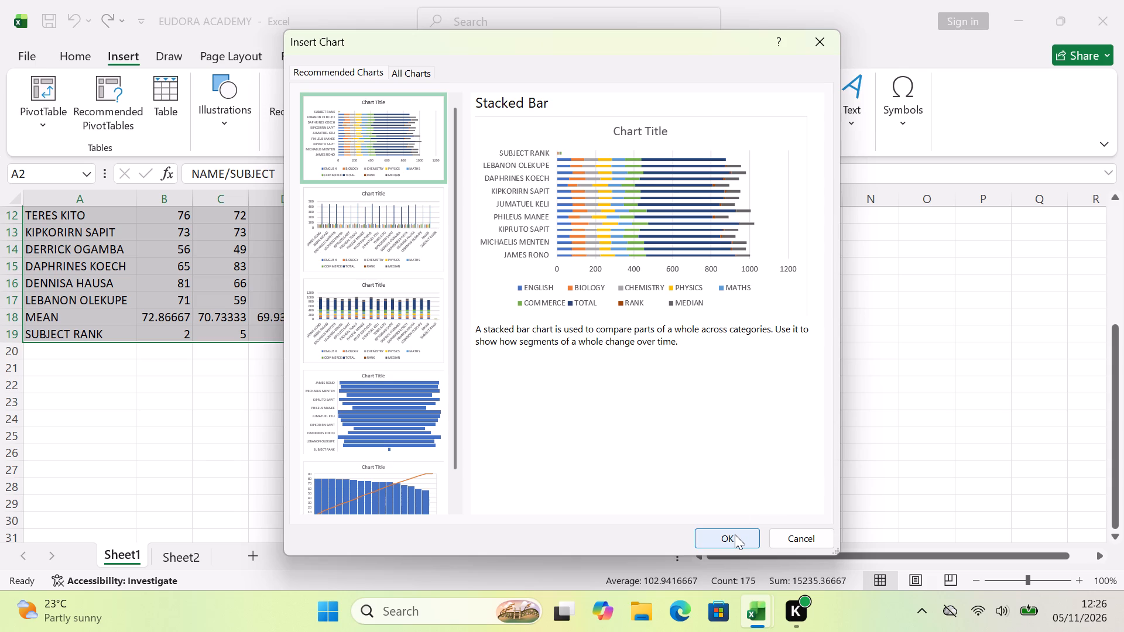
{"action": "left_click", "coordinate": [380, 494]}
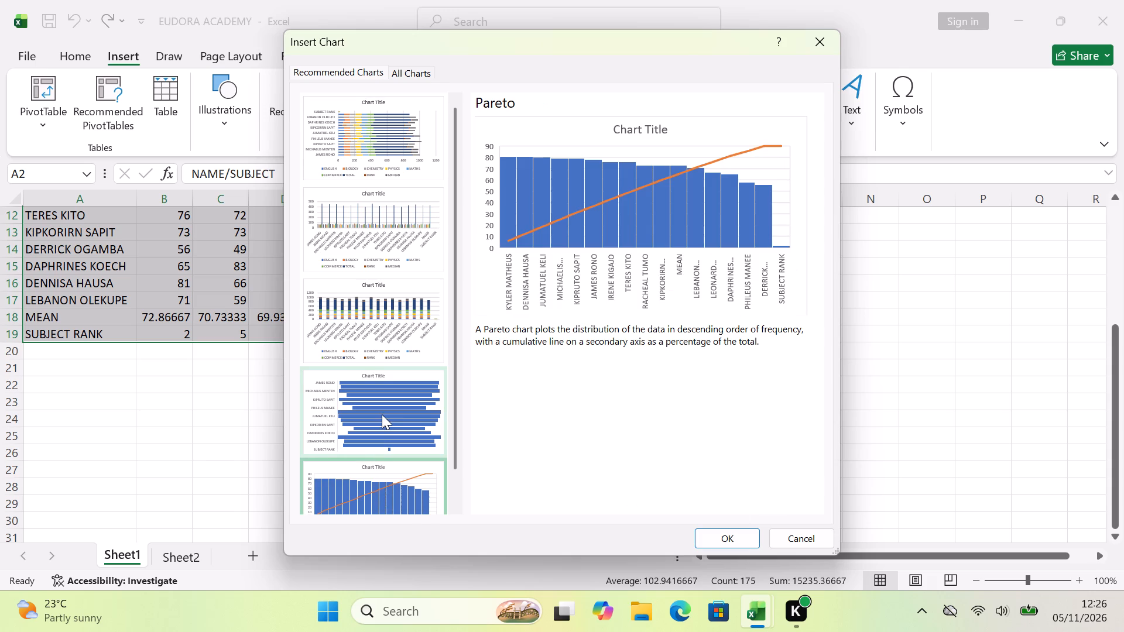
{"action": "left_click", "coordinate": [382, 414]}
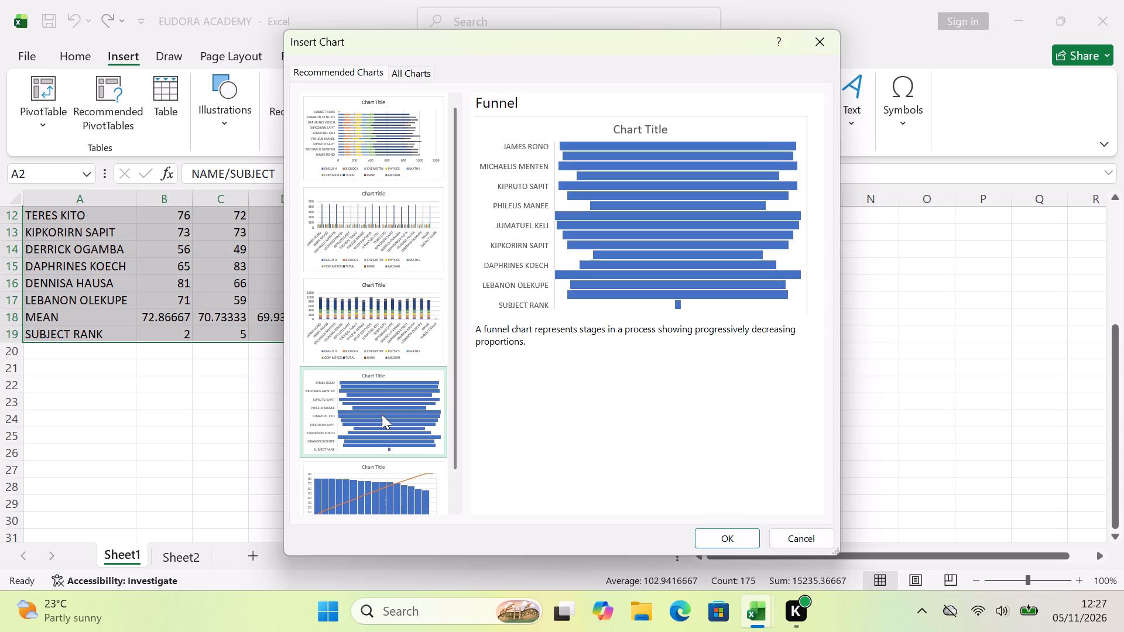
{"action": "left_click", "coordinate": [383, 497]}
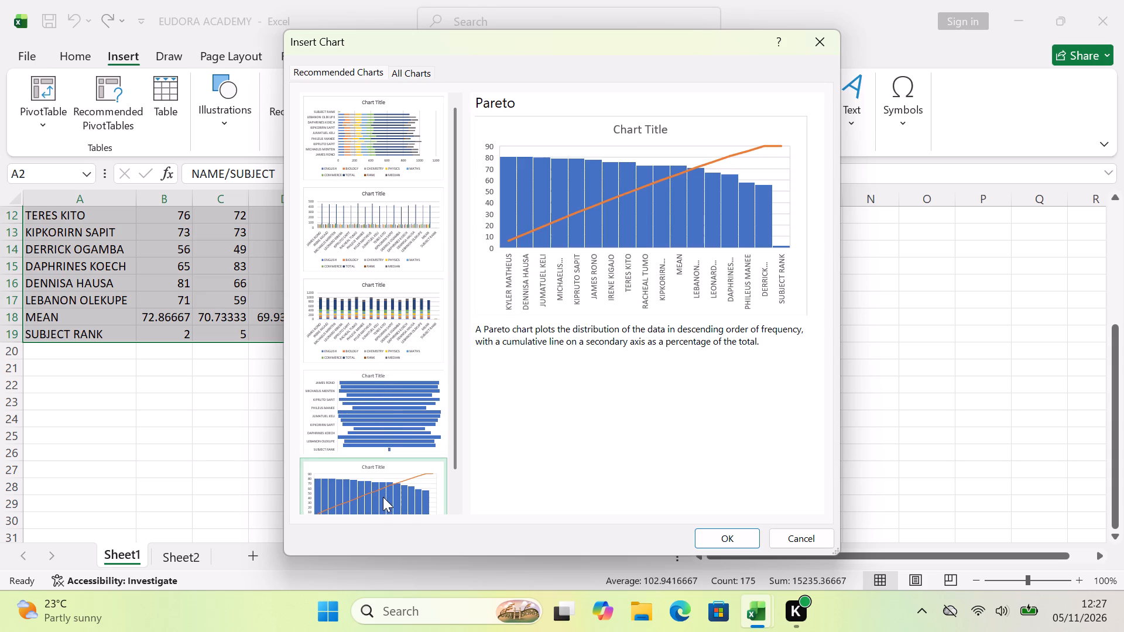
{"action": "left_click", "coordinate": [388, 408]}
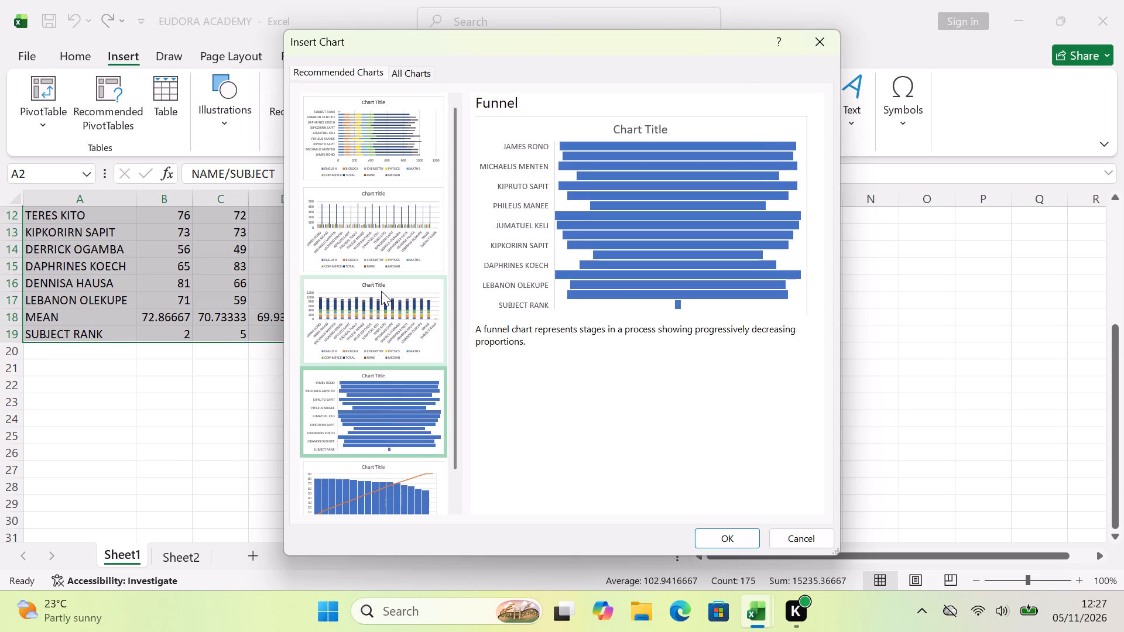
{"action": "left_click", "coordinate": [381, 291]}
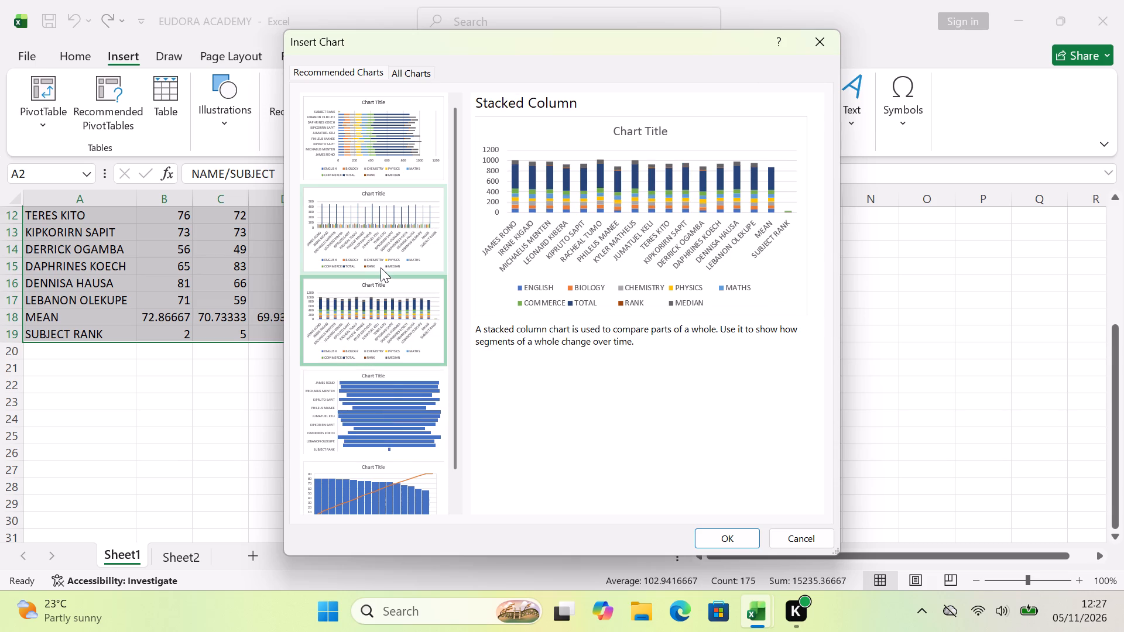
{"action": "left_click", "coordinate": [380, 247]}
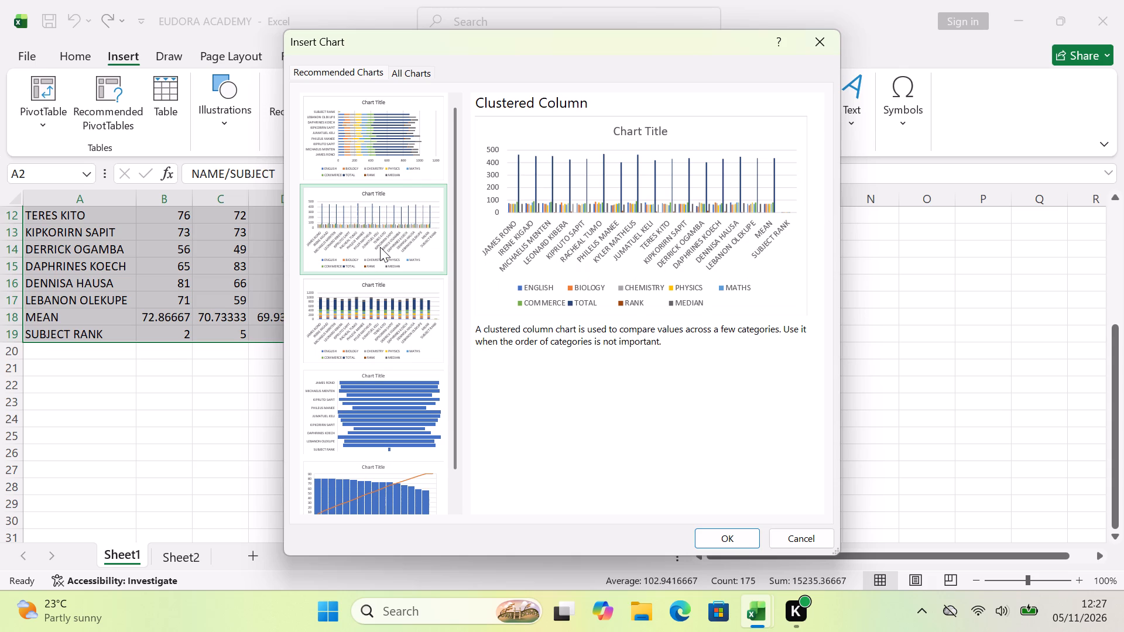
{"action": "left_click", "coordinate": [389, 162]}
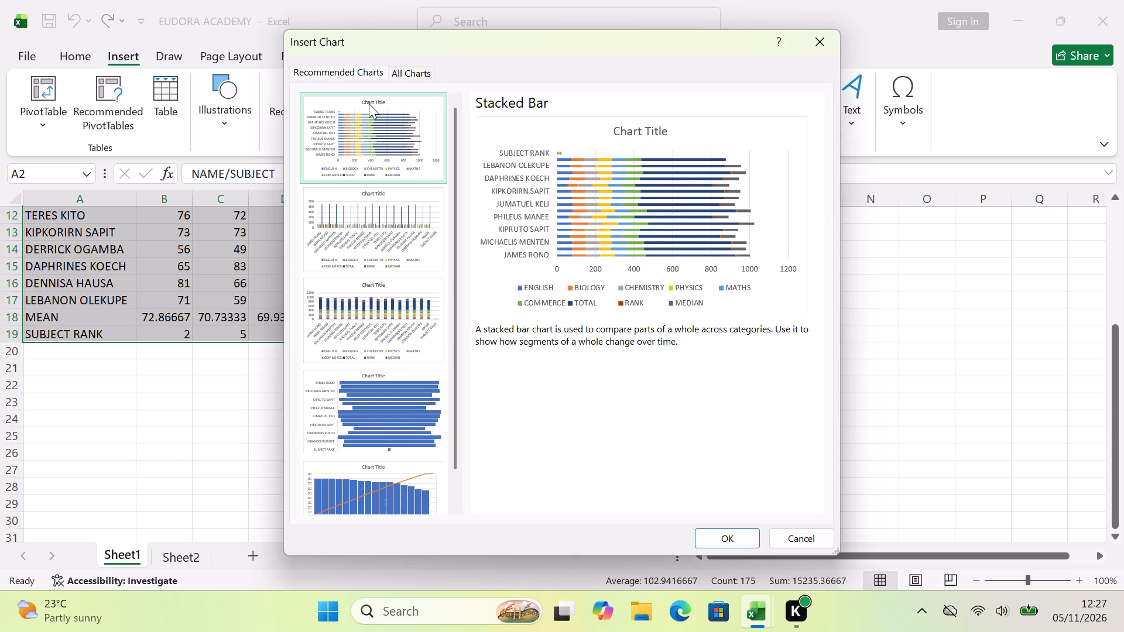
{"action": "left_click", "coordinate": [371, 124]}
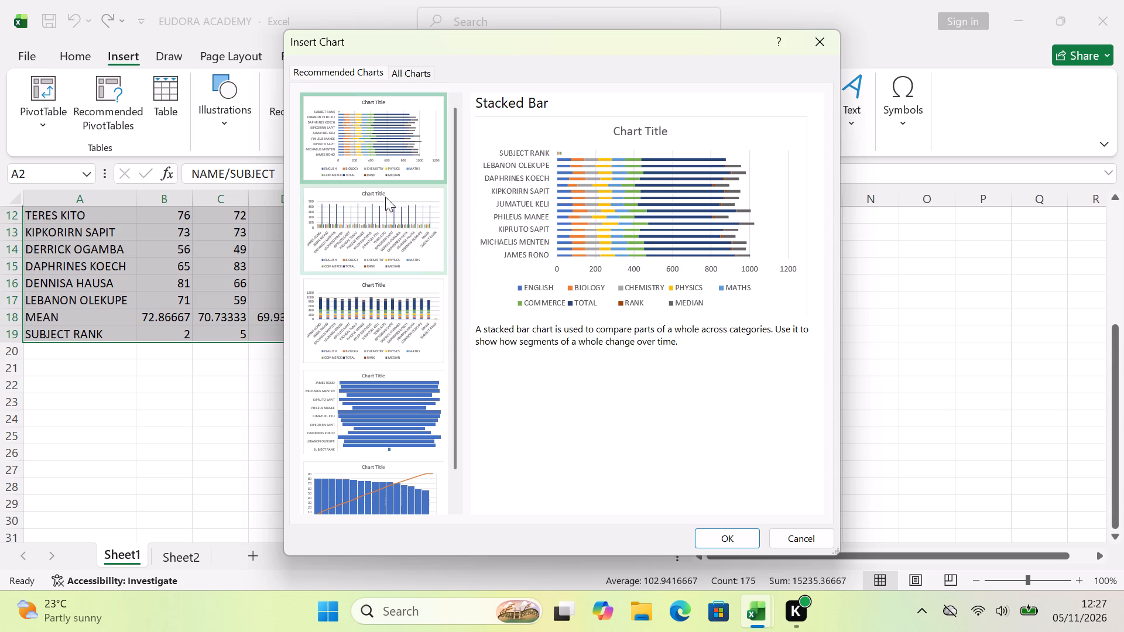
{"action": "left_click", "coordinate": [406, 479]}
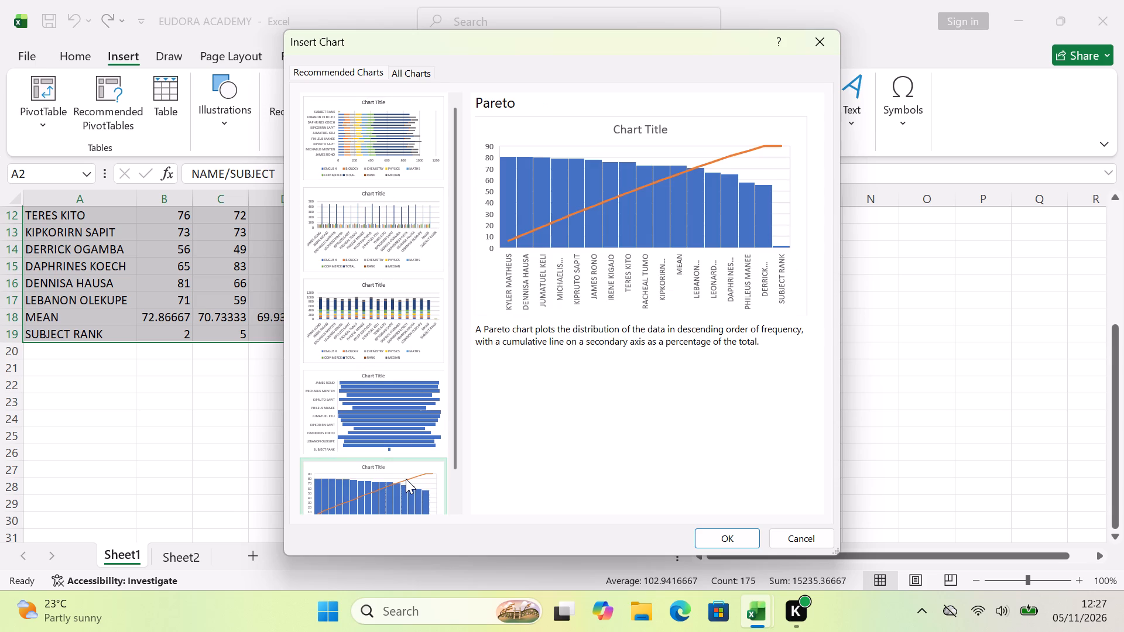
{"action": "left_click", "coordinate": [409, 396]}
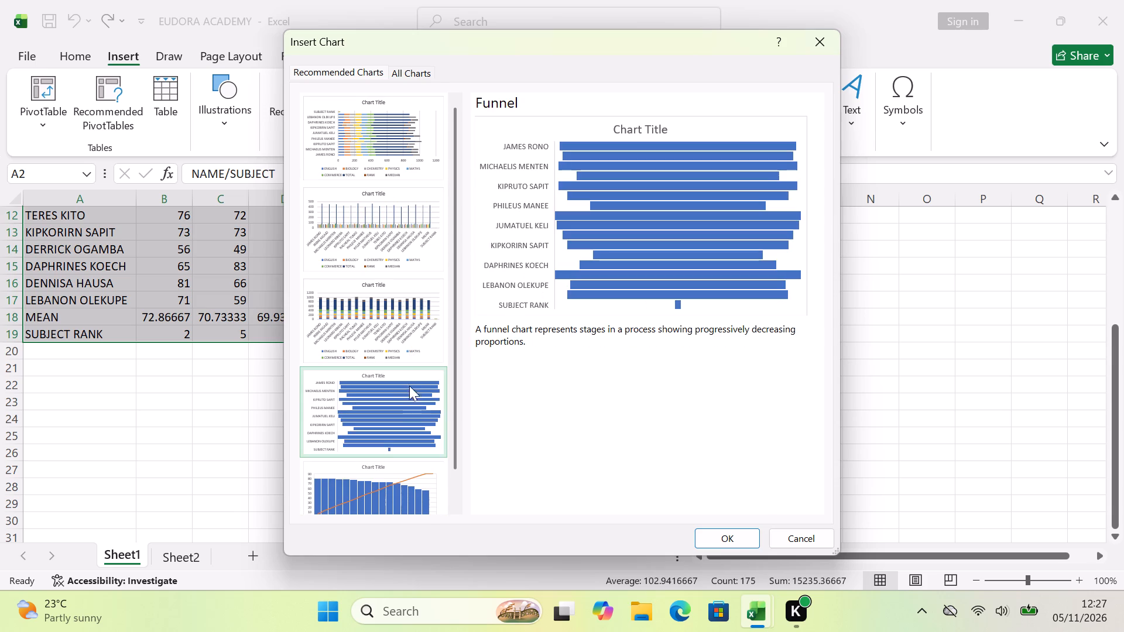
{"action": "left_click", "coordinate": [402, 336]}
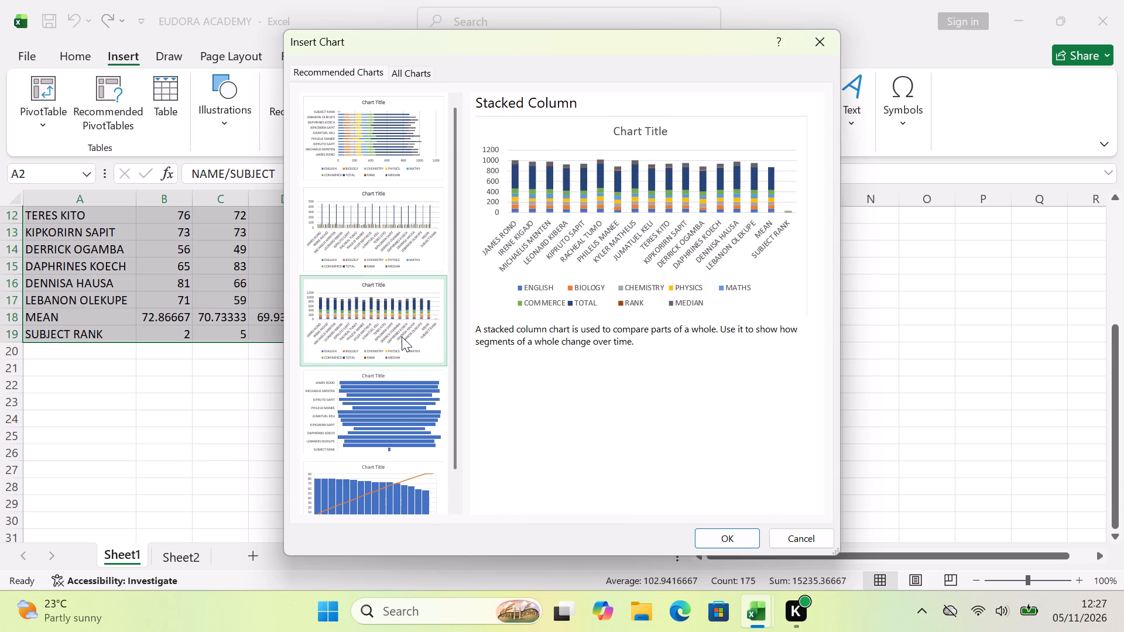
{"action": "left_click", "coordinate": [386, 246]}
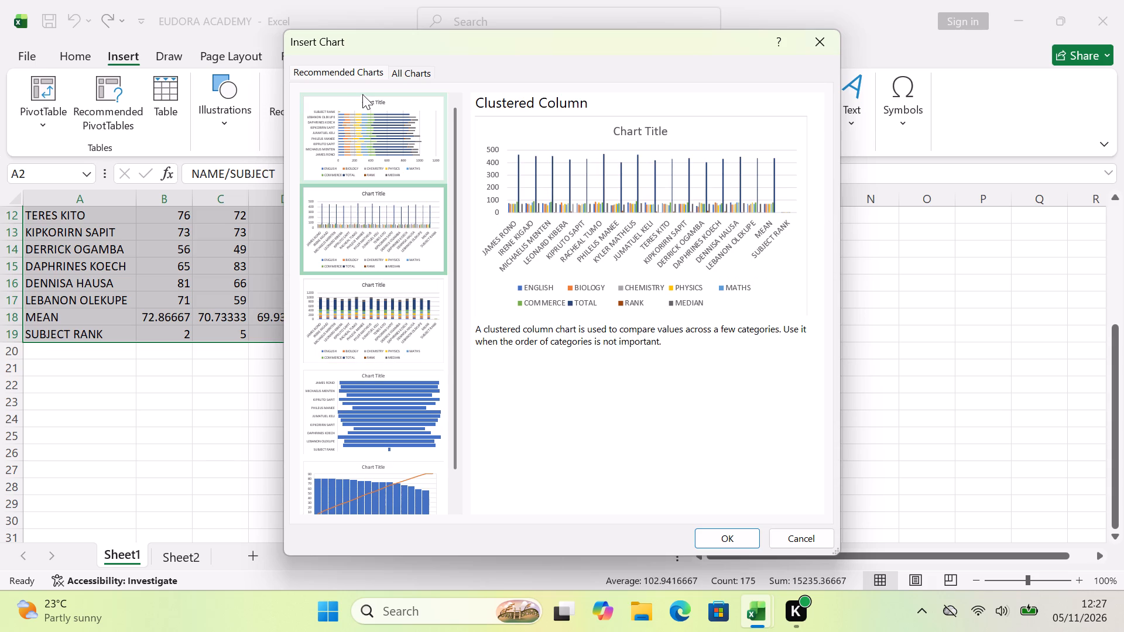
{"action": "left_click", "coordinate": [372, 132]}
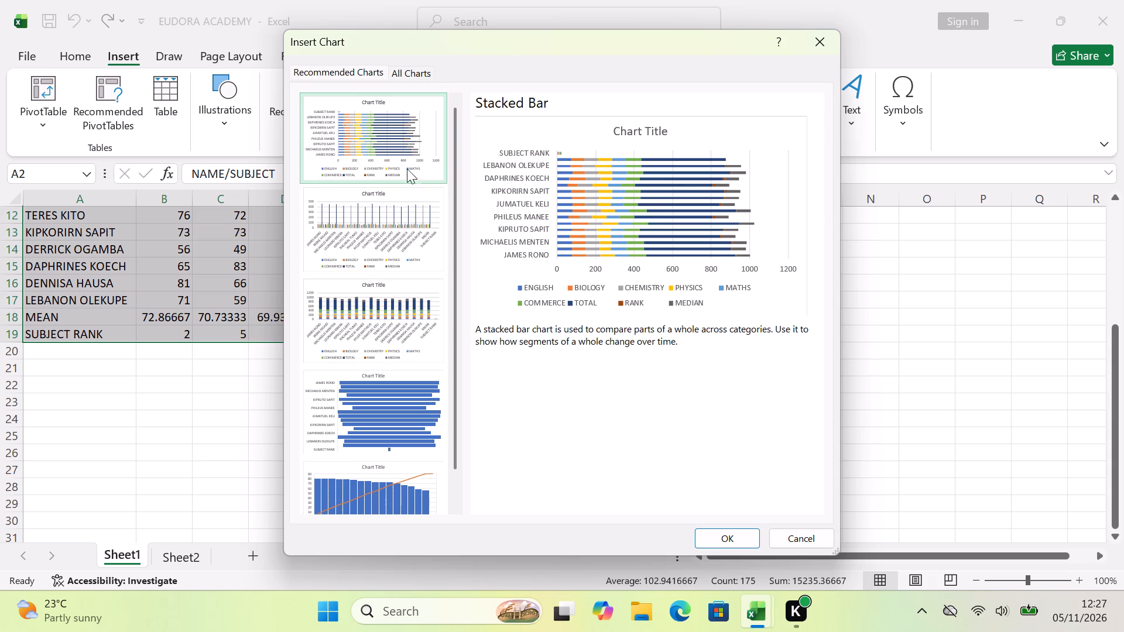
Insert the recommended Stacked Column chart of the results table on Sheet1.
{"action": "left_click", "coordinate": [404, 285]}
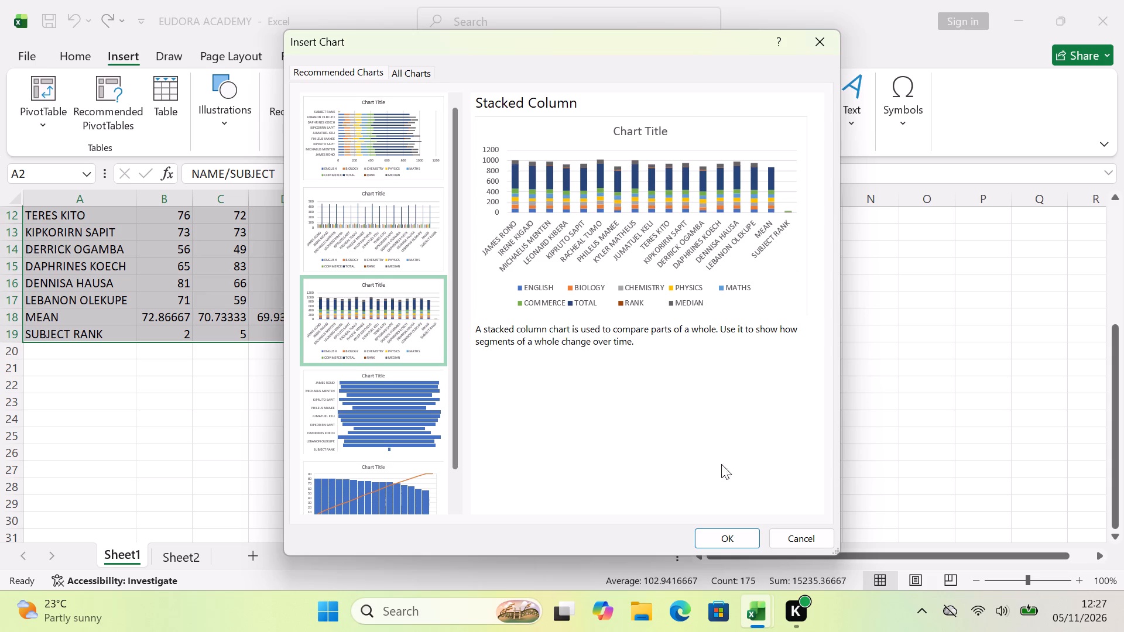
{"action": "left_click", "coordinate": [746, 537]}
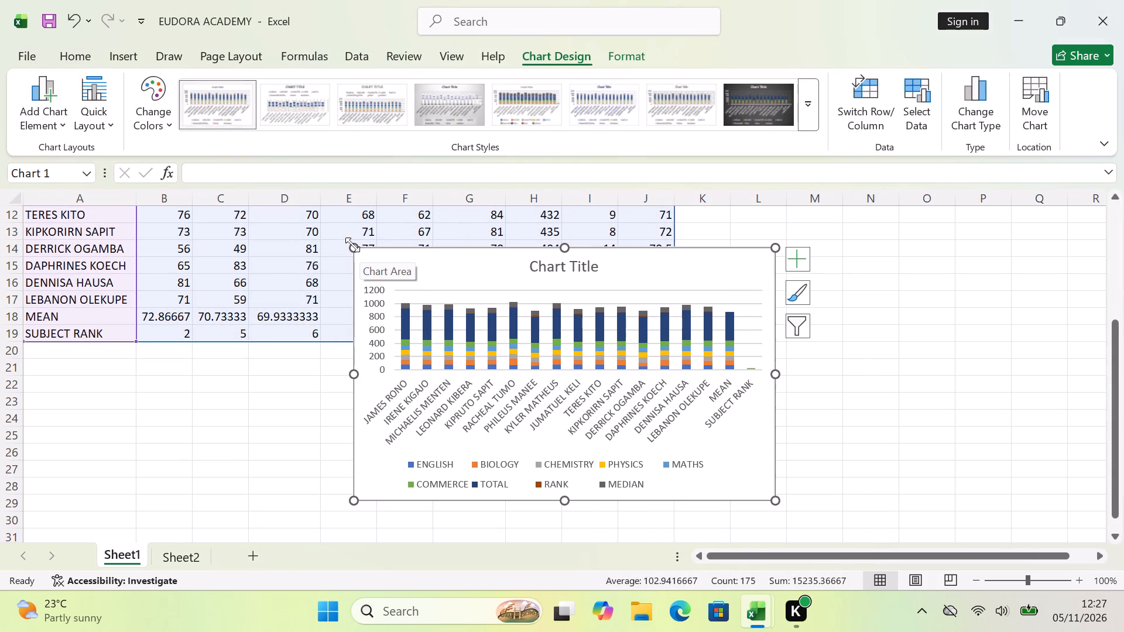
Shrink the stacked column chart so it spans about columns G to L and rows 14 to 26.
{"action": "left_click_drag", "start_coordinate": [352, 245], "coordinate": [414, 252]}
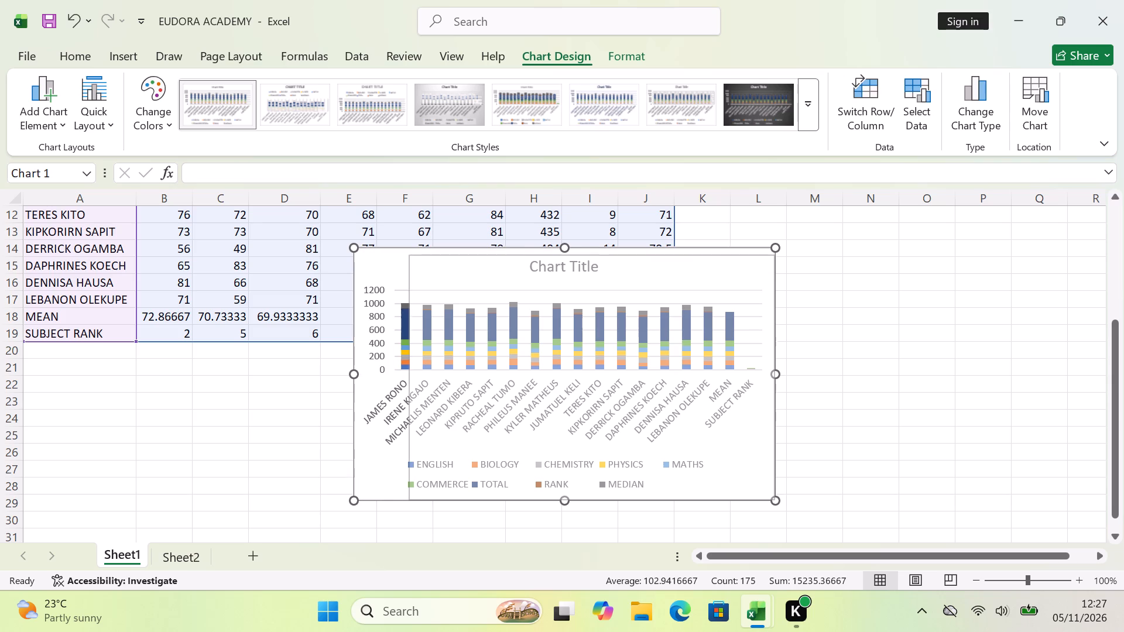
{"action": "left_click_drag", "start_coordinate": [414, 252], "coordinate": [471, 255]}
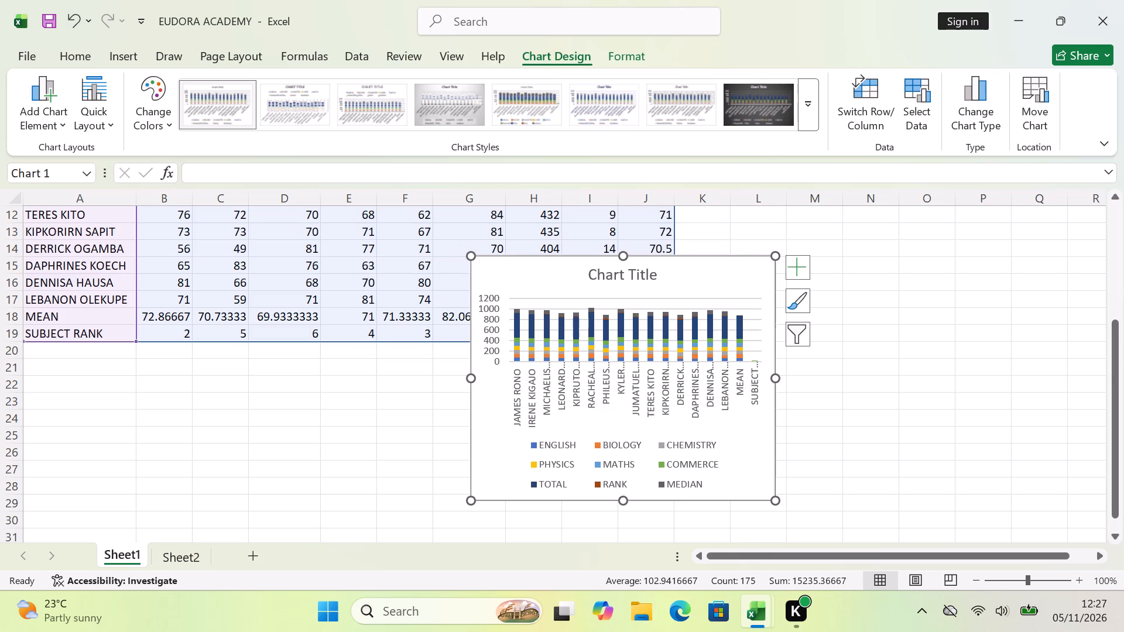
{"action": "left_click_drag", "start_coordinate": [776, 500], "coordinate": [776, 462]}
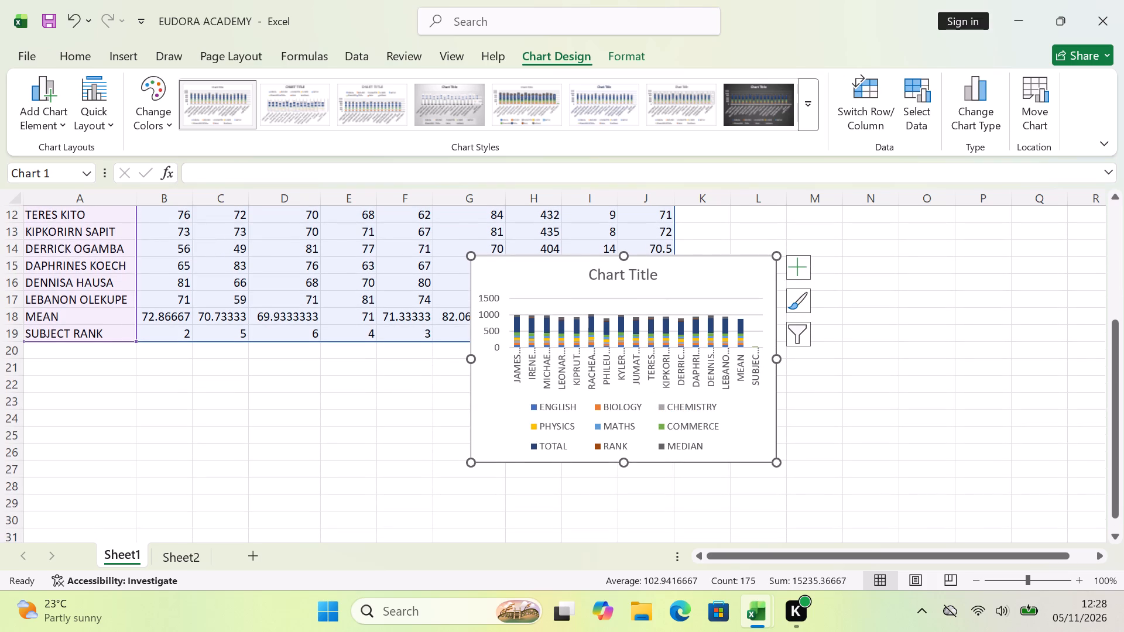
{"action": "left_click_drag", "start_coordinate": [777, 254], "coordinate": [782, 242]}
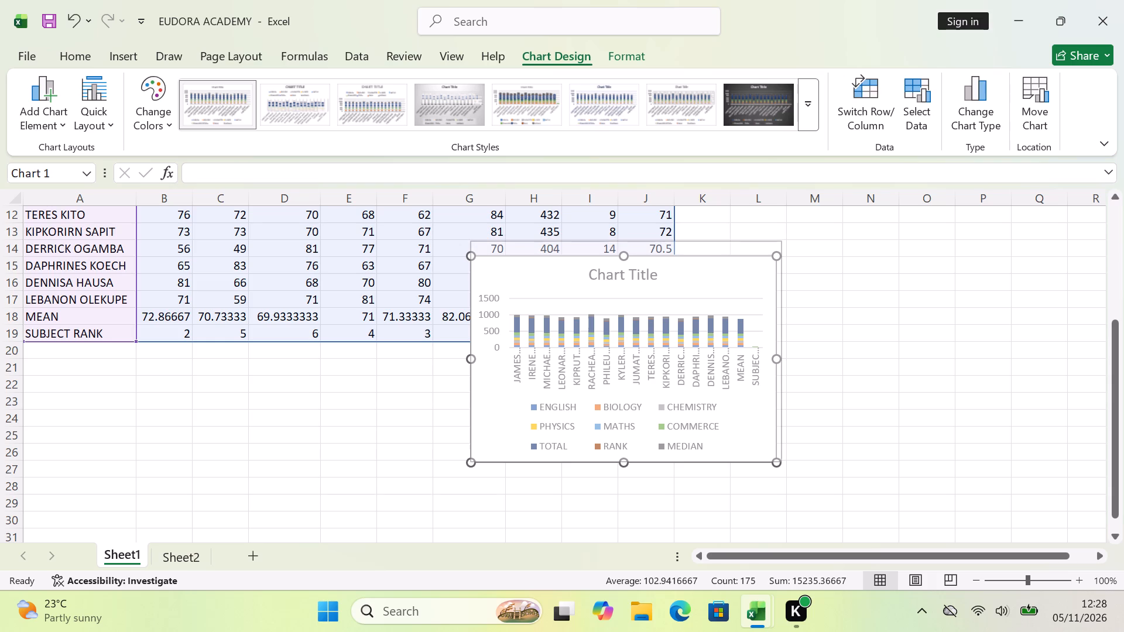
{"action": "left_click_drag", "start_coordinate": [782, 242], "coordinate": [782, 241]}
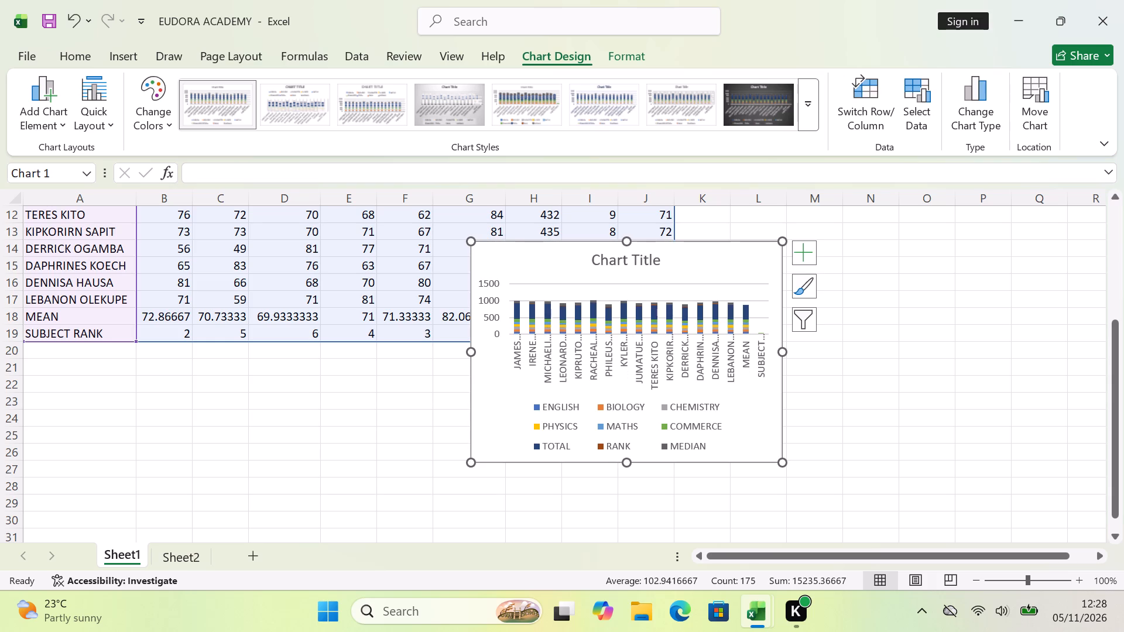
Shift the plot area slightly down and to the right inside the stacked column chart.
{"action": "left_click_drag", "start_coordinate": [692, 308], "coordinate": [720, 331]}
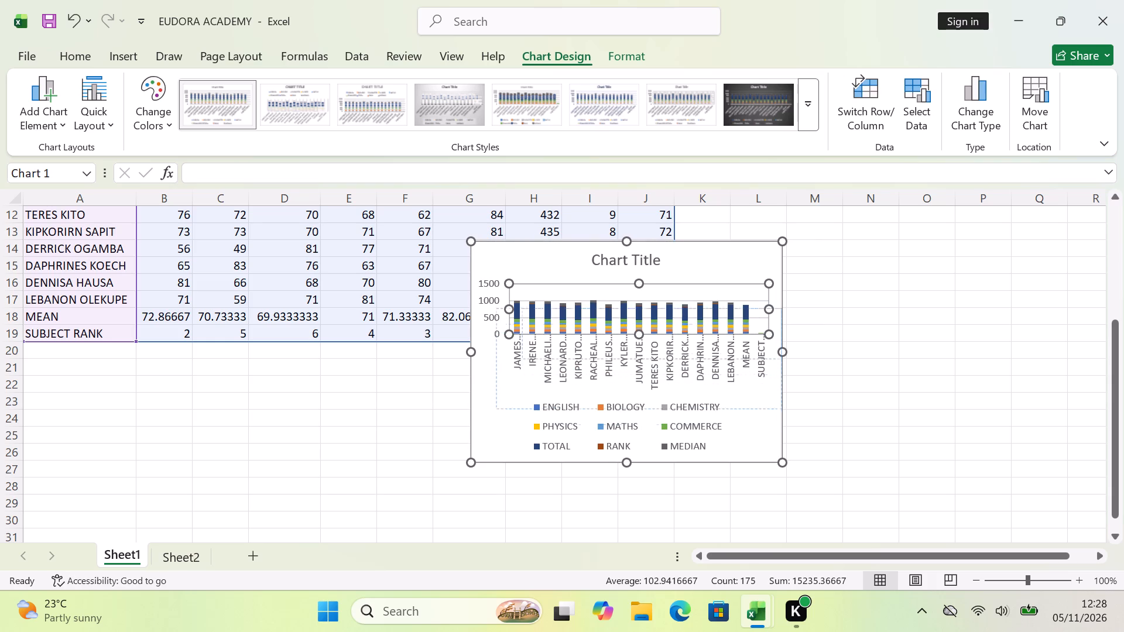
{"action": "left_click_drag", "start_coordinate": [720, 331], "coordinate": [712, 321]}
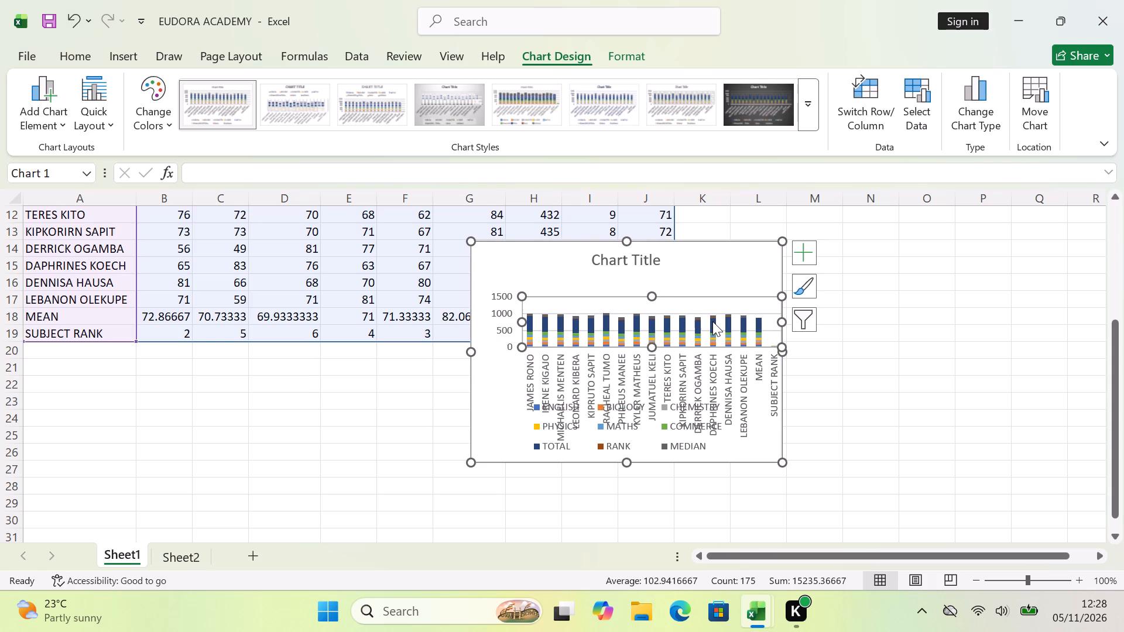
{"action": "left_click_drag", "start_coordinate": [674, 320], "coordinate": [673, 320]}
{"action": "left_click_drag", "start_coordinate": [673, 320], "coordinate": [655, 314]}
{"action": "left_click_drag", "start_coordinate": [655, 314], "coordinate": [575, 286]}
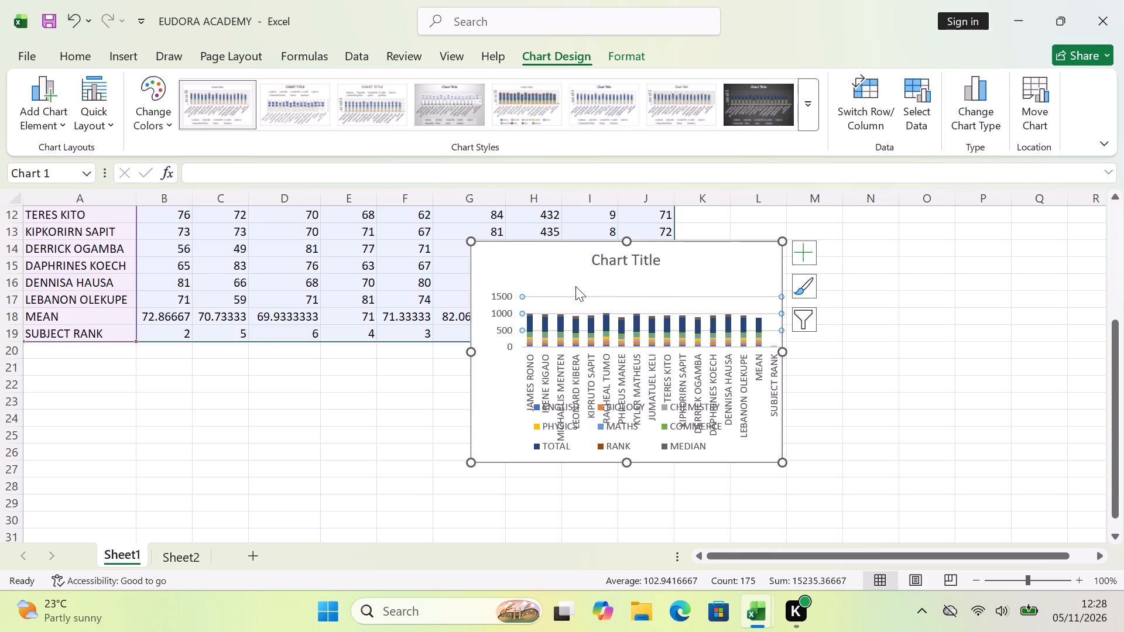
{"action": "left_click_drag", "start_coordinate": [575, 286], "coordinate": [525, 294]}
{"action": "left_click", "coordinate": [525, 294]}
Move the stacked column chart off the data to columns K to P, beside the MEDIAN column, with its top edge near row 2.
{"action": "left_click_drag", "start_coordinate": [525, 294], "coordinate": [506, 310]}
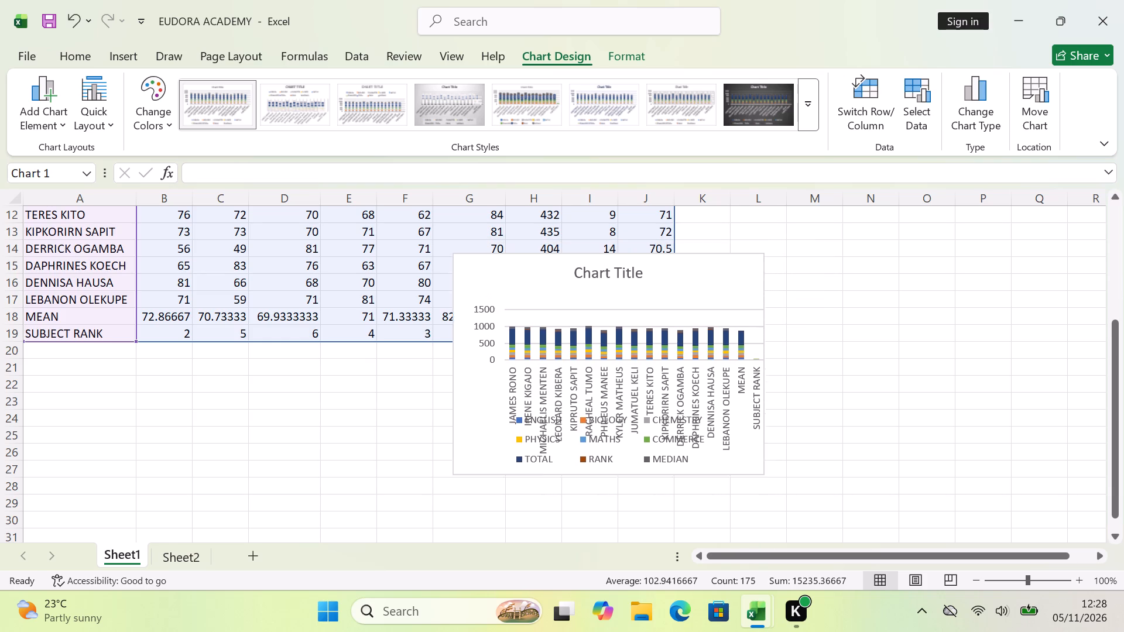
{"action": "left_click_drag", "start_coordinate": [506, 310], "coordinate": [736, 278]}
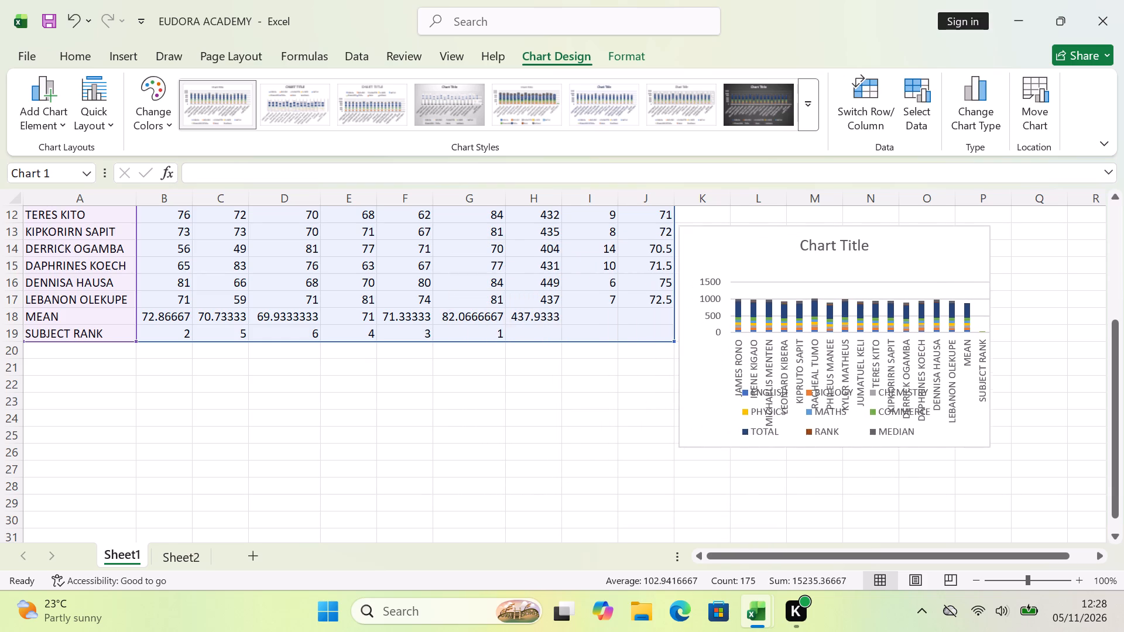
{"action": "left_click_drag", "start_coordinate": [736, 278], "coordinate": [762, 262]}
{"action": "scroll", "coordinate": [587, 365], "scroll_direction": "up", "scroll_amount": 1}
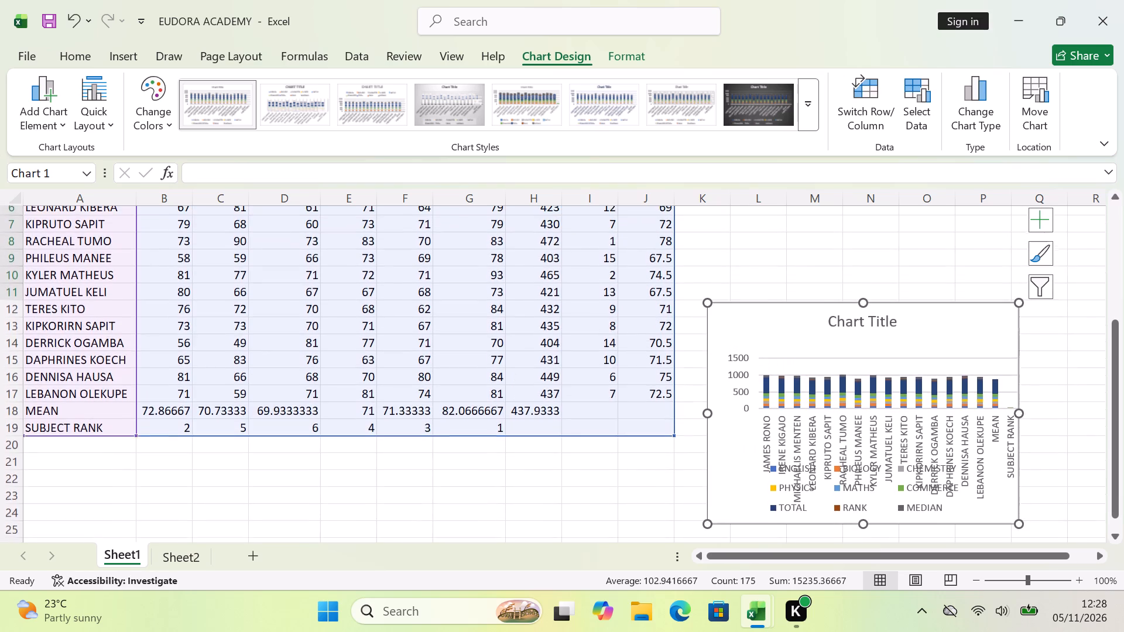
{"action": "scroll", "coordinate": [587, 365], "scroll_direction": "up", "scroll_amount": 1}
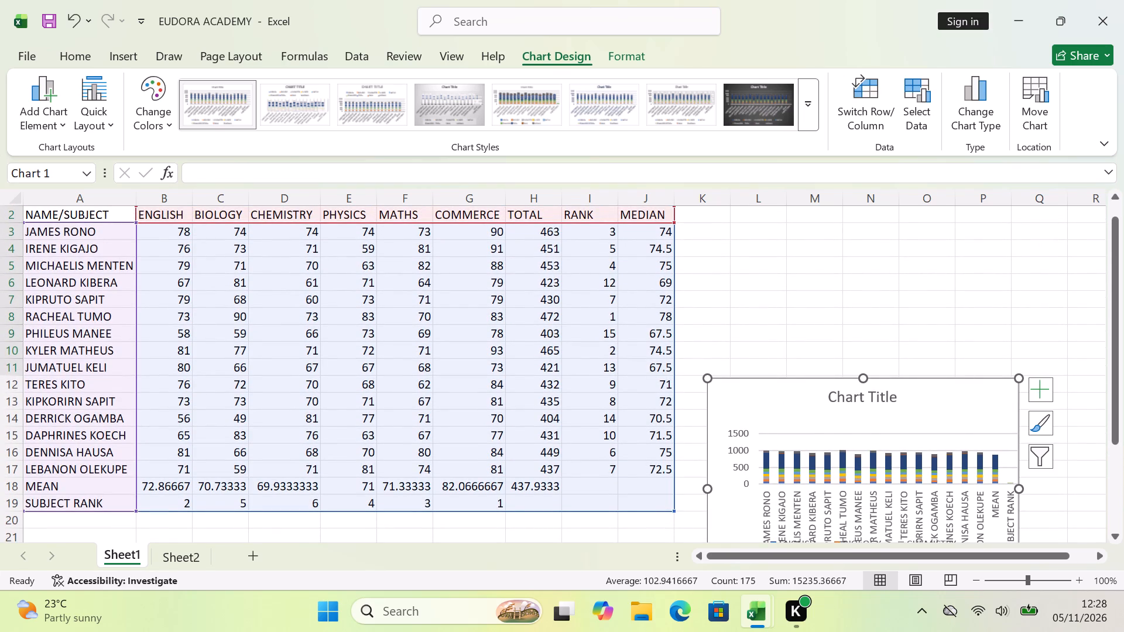
{"action": "left_click_drag", "start_coordinate": [871, 408], "coordinate": [848, 262]}
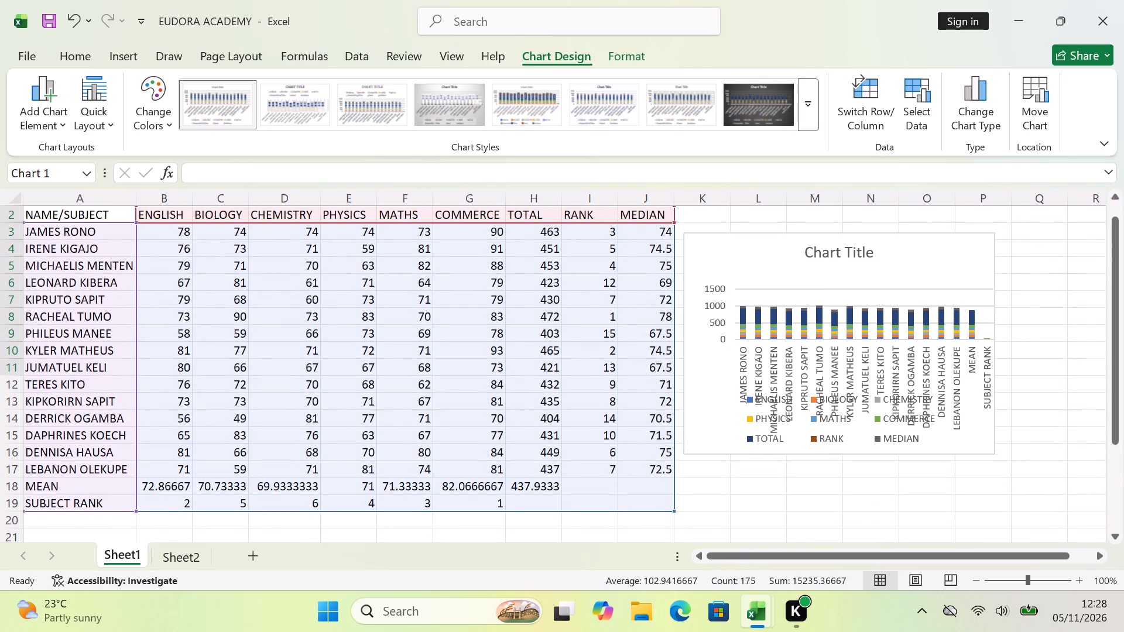
{"action": "left_click_drag", "start_coordinate": [848, 262], "coordinate": [848, 250]}
{"action": "scroll", "coordinate": [644, 314], "scroll_direction": "up", "scroll_amount": 1}
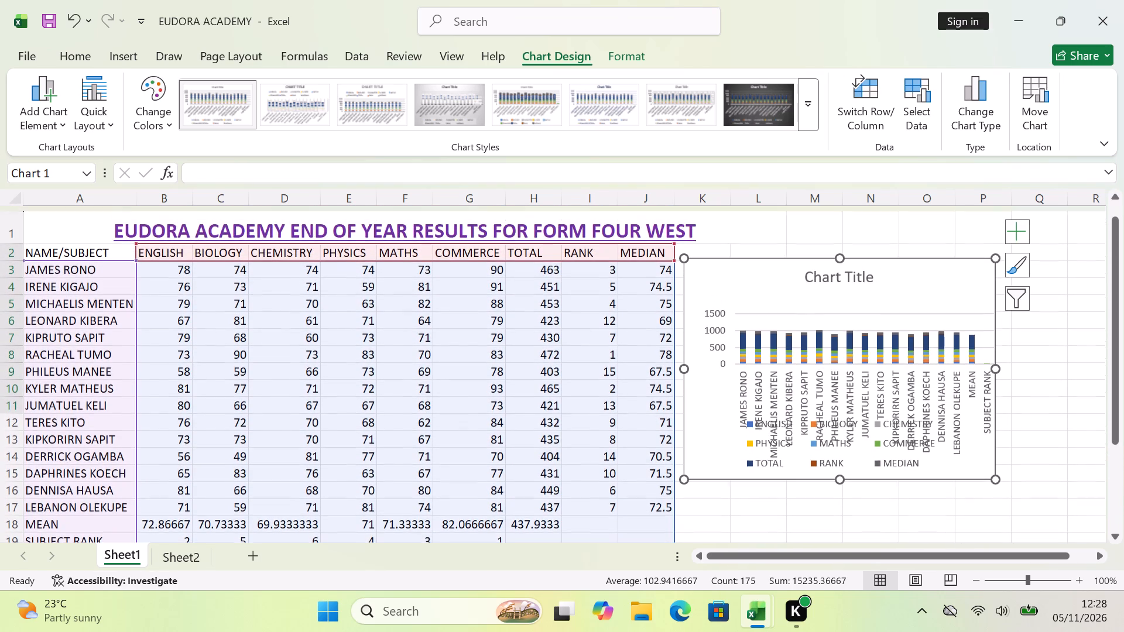
Nudge the stacked column chart slightly up and left so its top edge sits just above row 2 at column K.
{"action": "scroll", "coordinate": [644, 314], "scroll_direction": "up", "scroll_amount": 1}
{"action": "left_click_drag", "start_coordinate": [837, 300], "coordinate": [833, 284]}
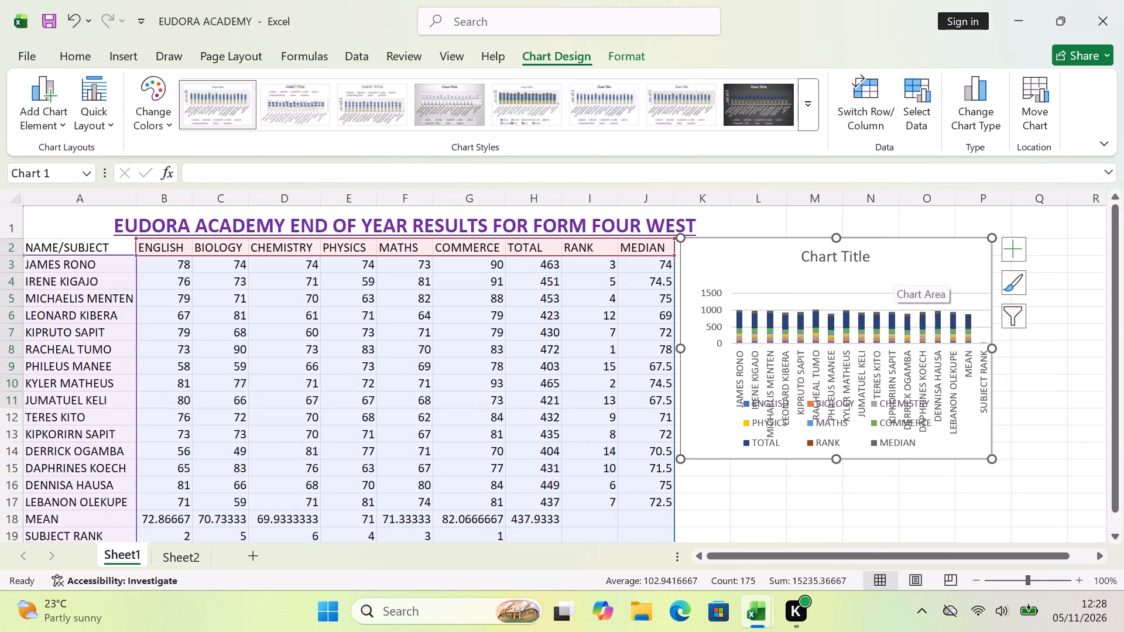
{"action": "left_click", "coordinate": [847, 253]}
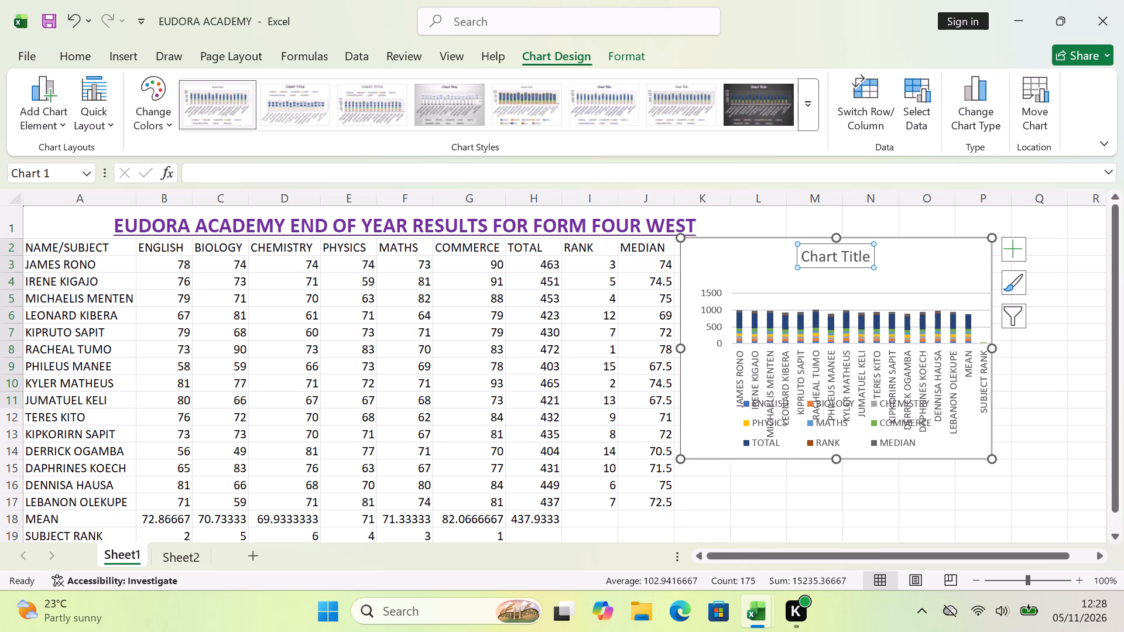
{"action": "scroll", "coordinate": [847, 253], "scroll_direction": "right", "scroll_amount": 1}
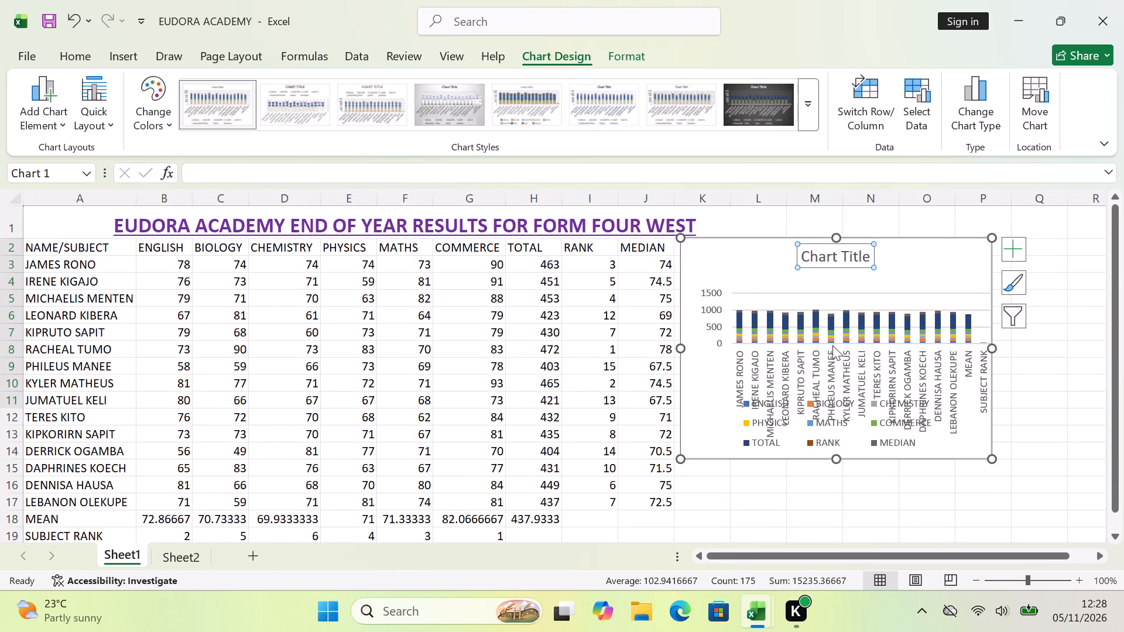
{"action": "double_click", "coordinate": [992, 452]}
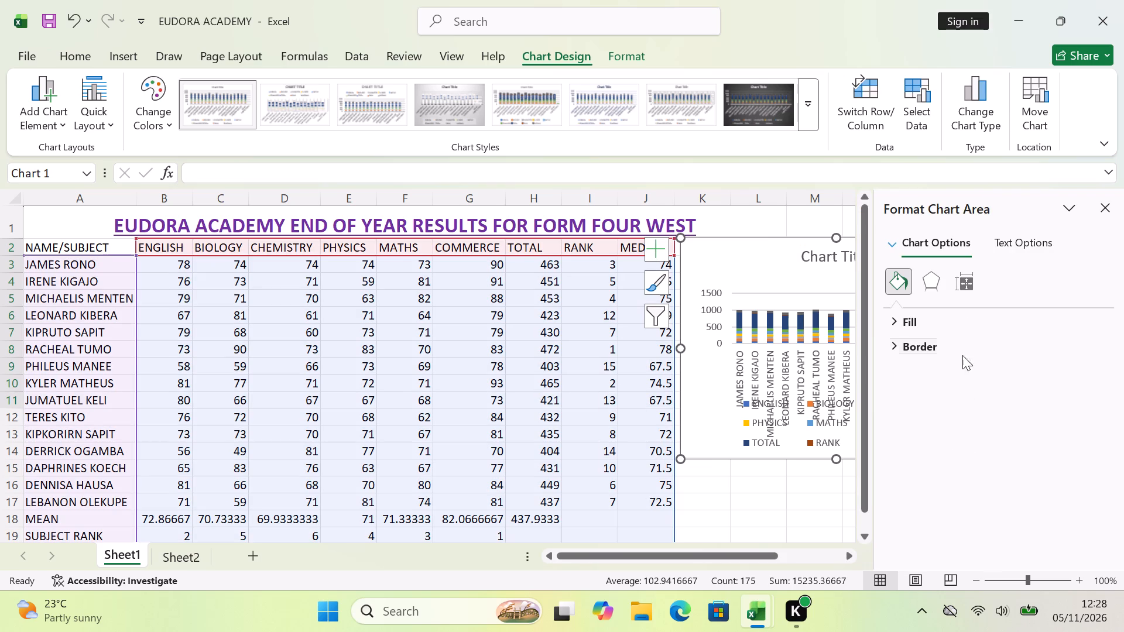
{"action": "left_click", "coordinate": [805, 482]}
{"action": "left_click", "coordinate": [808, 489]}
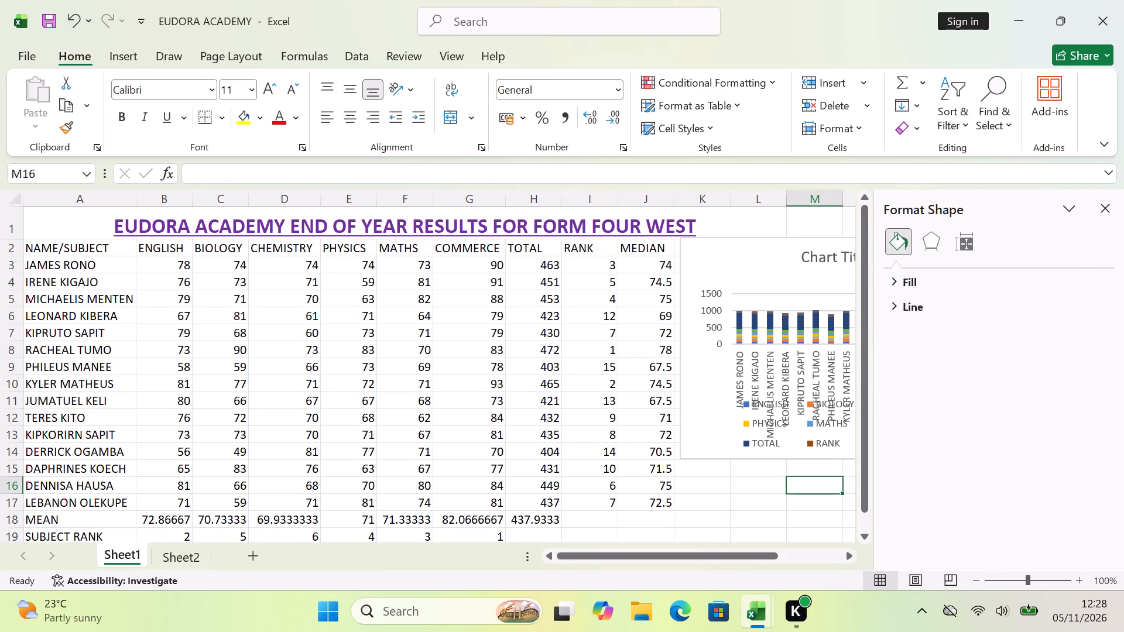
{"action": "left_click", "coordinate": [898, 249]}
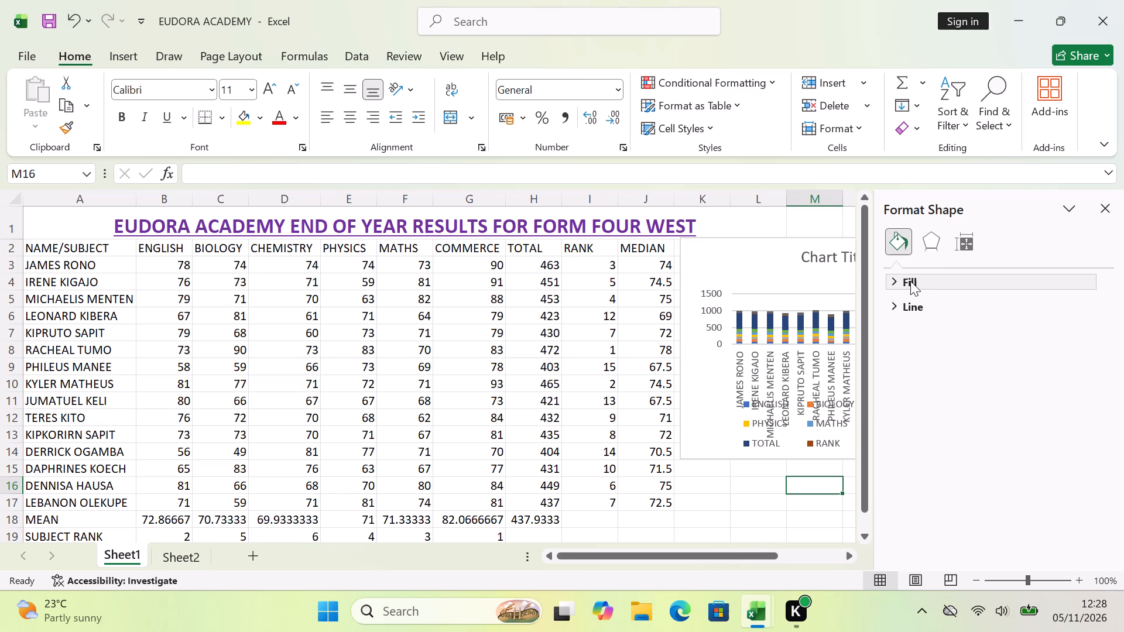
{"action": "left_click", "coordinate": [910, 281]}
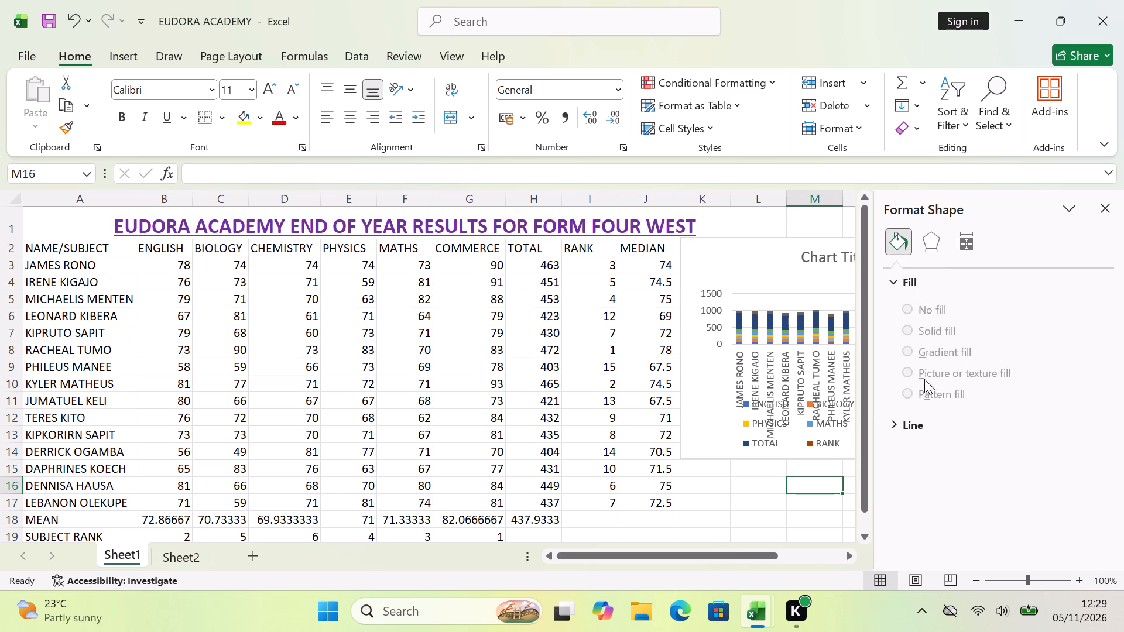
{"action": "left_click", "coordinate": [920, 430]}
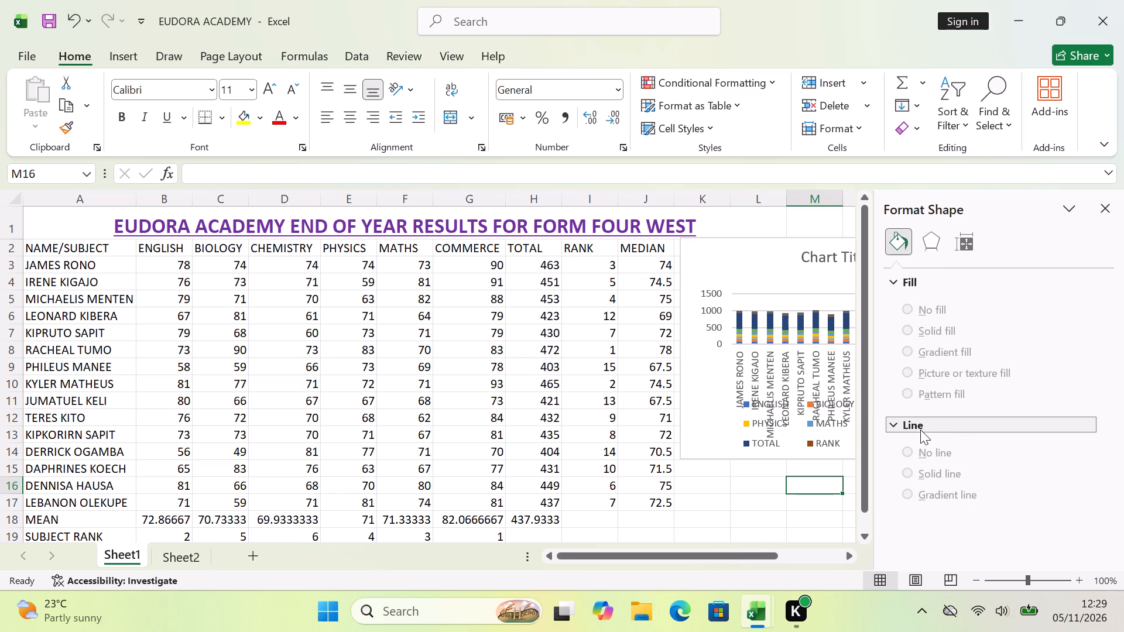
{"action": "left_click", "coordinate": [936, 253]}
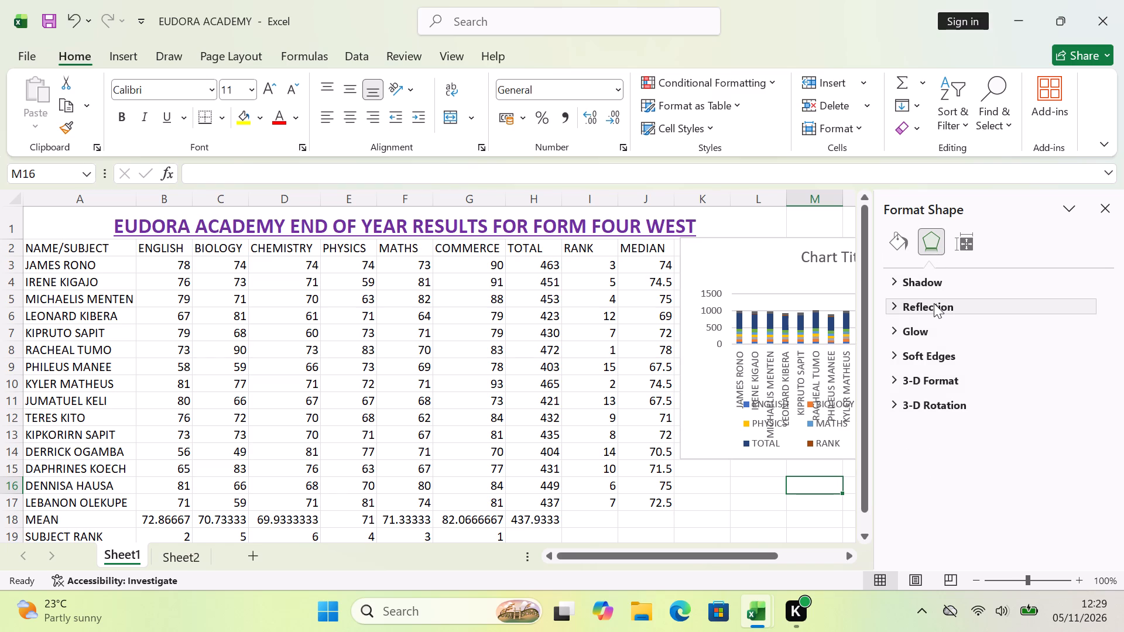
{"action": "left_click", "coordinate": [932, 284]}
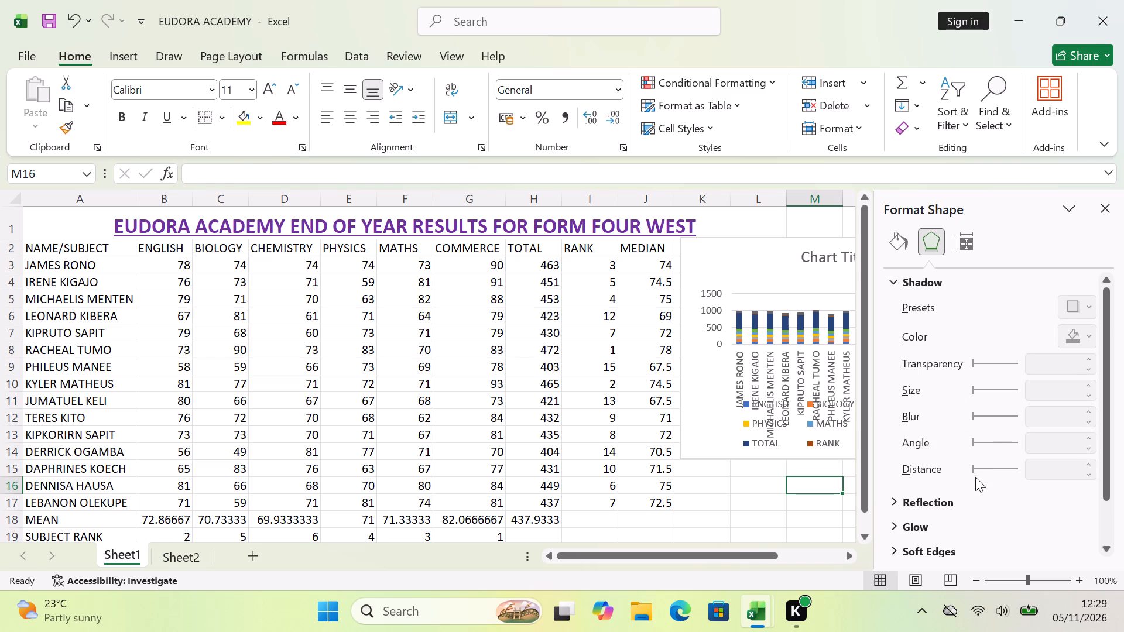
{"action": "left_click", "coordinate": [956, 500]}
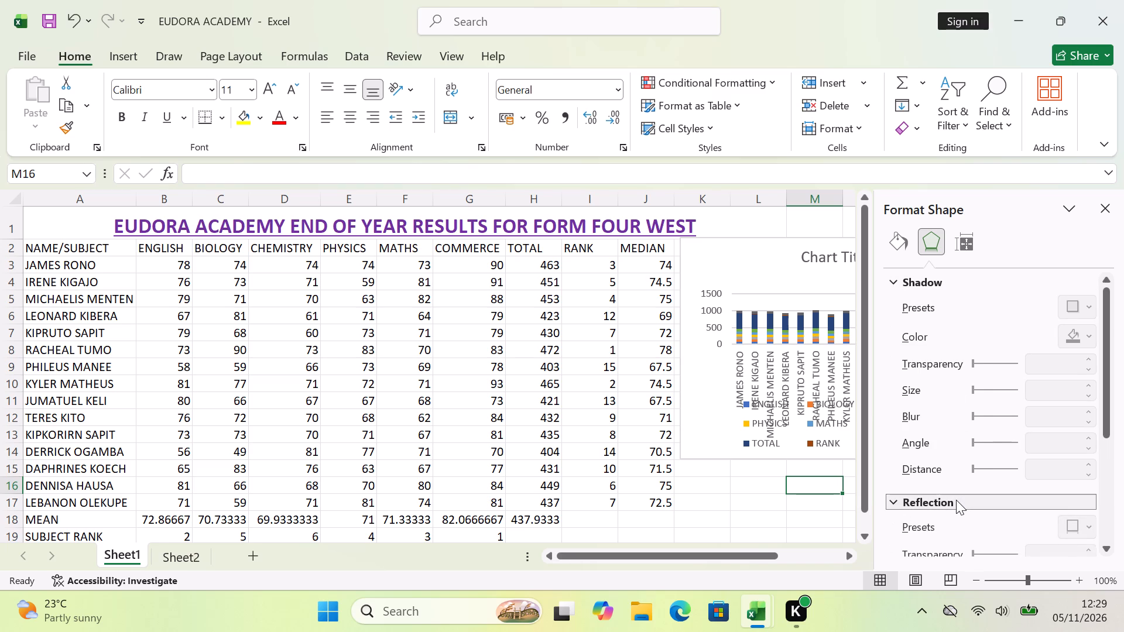
Look through the Reflection, Glow, Soft Edges and 3-D Format settings for shapes, and close the formatting pane.
{"action": "scroll", "coordinate": [956, 500], "scroll_direction": "down", "scroll_amount": 1}
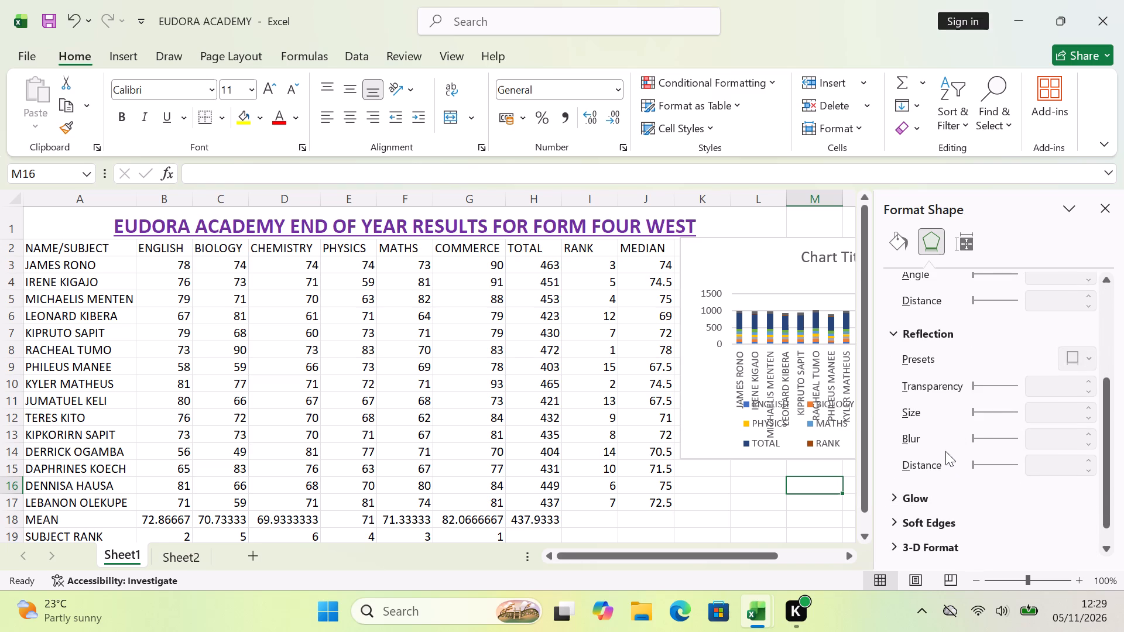
{"action": "left_click", "coordinate": [941, 377]}
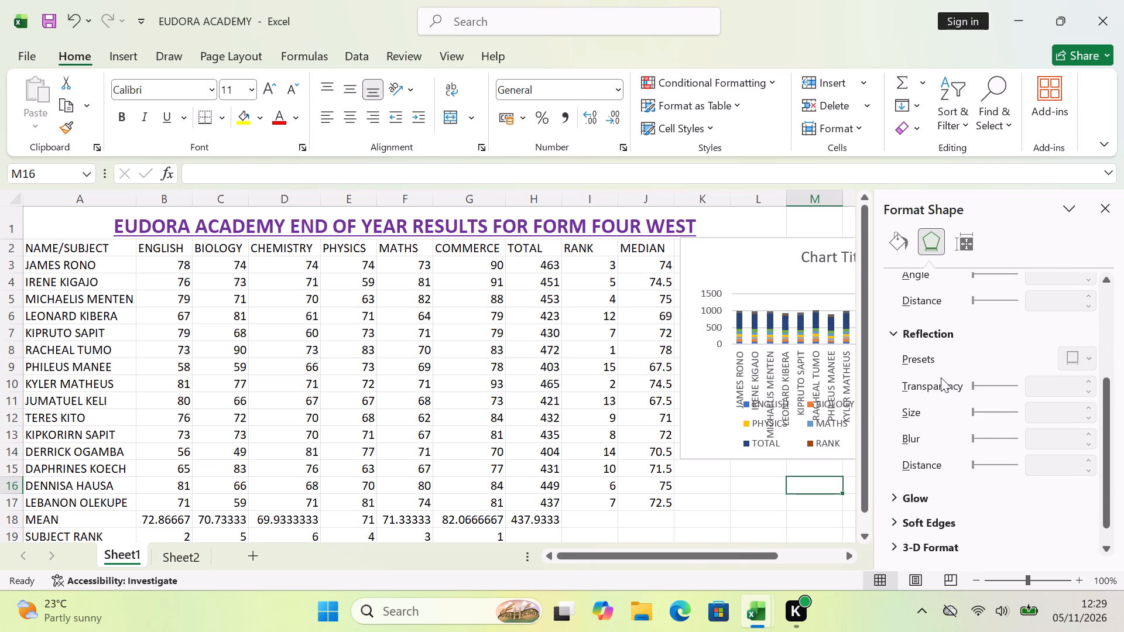
{"action": "left_click", "coordinate": [949, 388]}
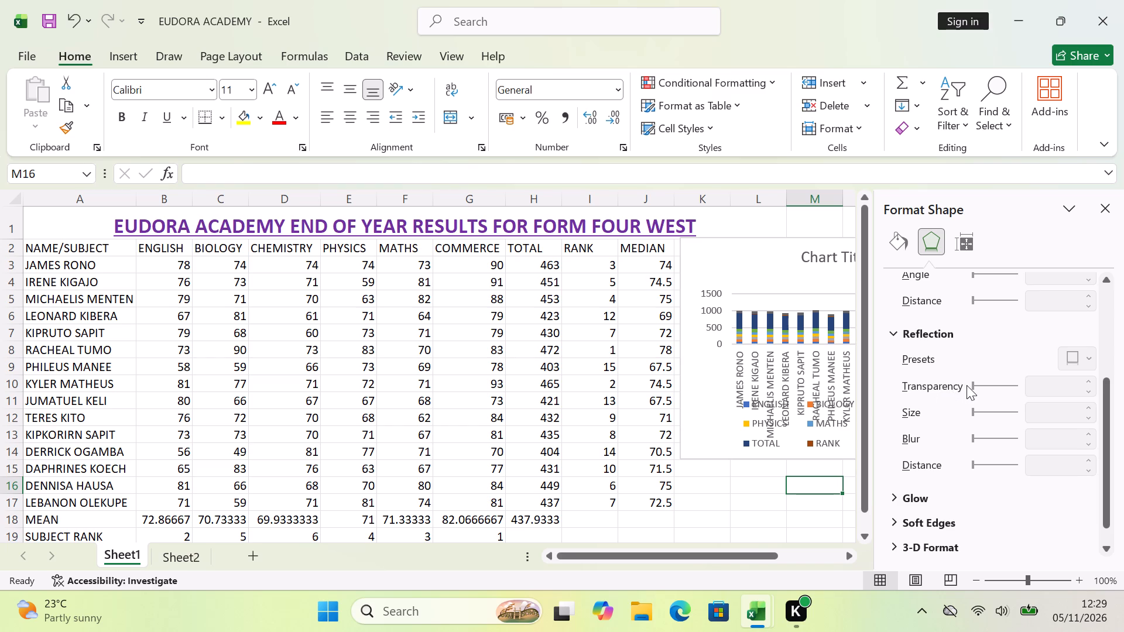
{"action": "double_click", "coordinate": [969, 385]}
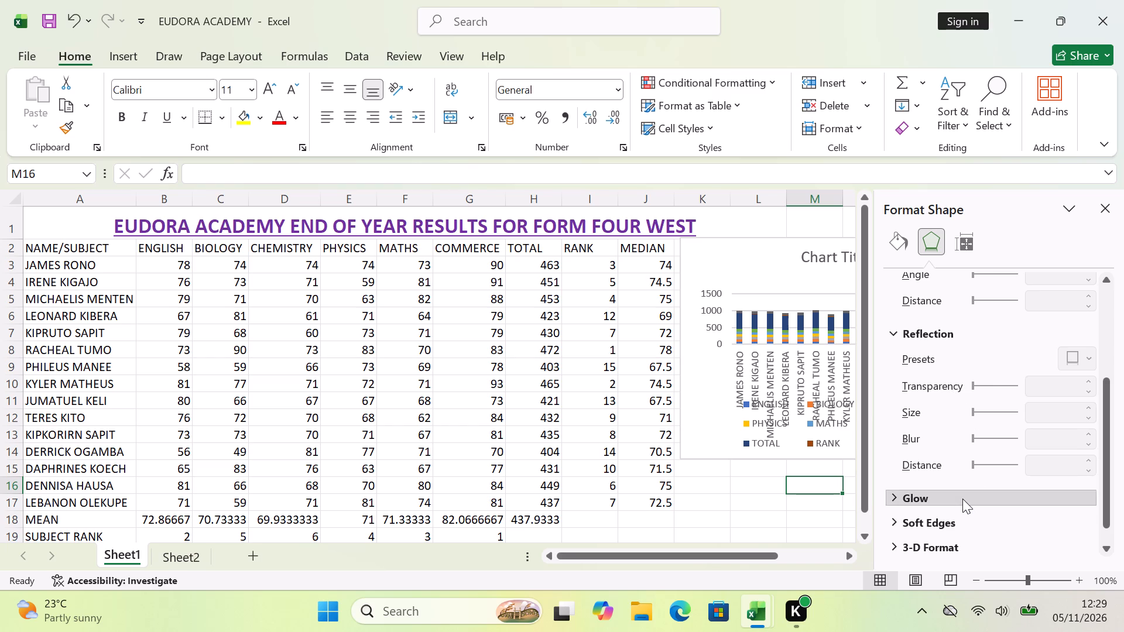
{"action": "left_click", "coordinate": [962, 499]}
{"action": "scroll", "coordinate": [962, 499], "scroll_direction": "down", "scroll_amount": 1}
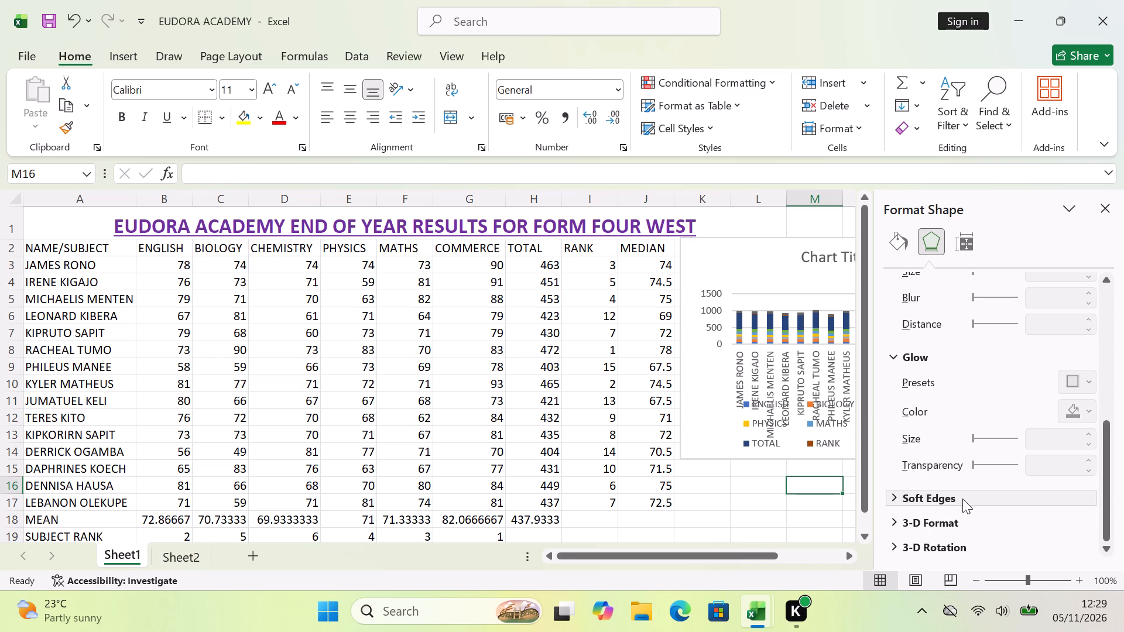
{"action": "scroll", "coordinate": [962, 499], "scroll_direction": "down", "scroll_amount": 1}
{"action": "left_click", "coordinate": [968, 524]}
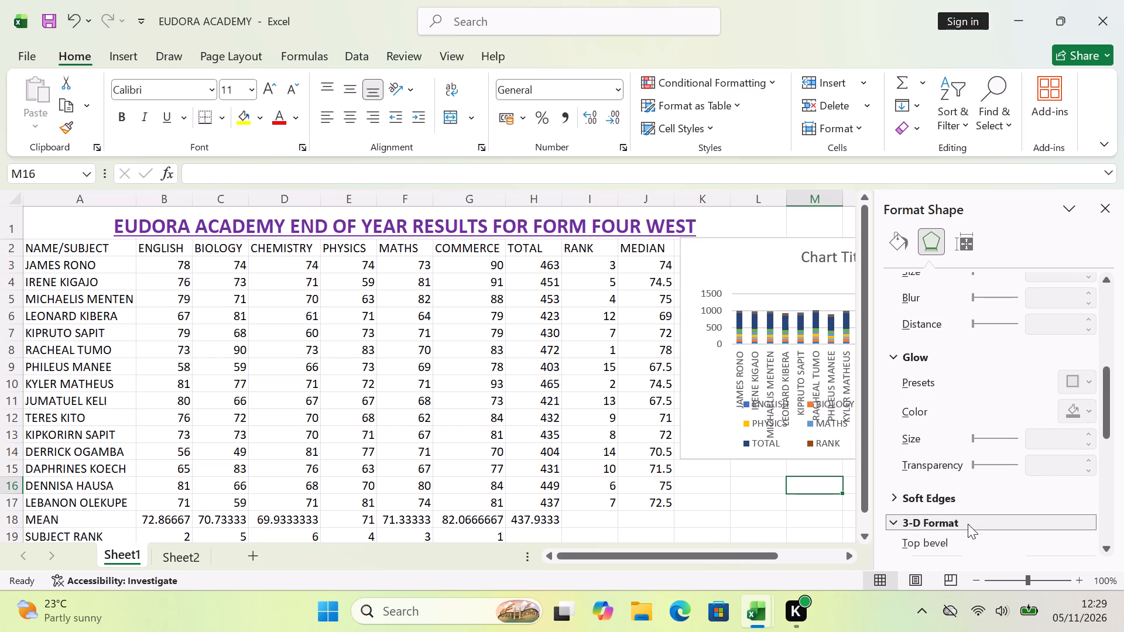
{"action": "scroll", "coordinate": [968, 524], "scroll_direction": "down", "scroll_amount": 1}
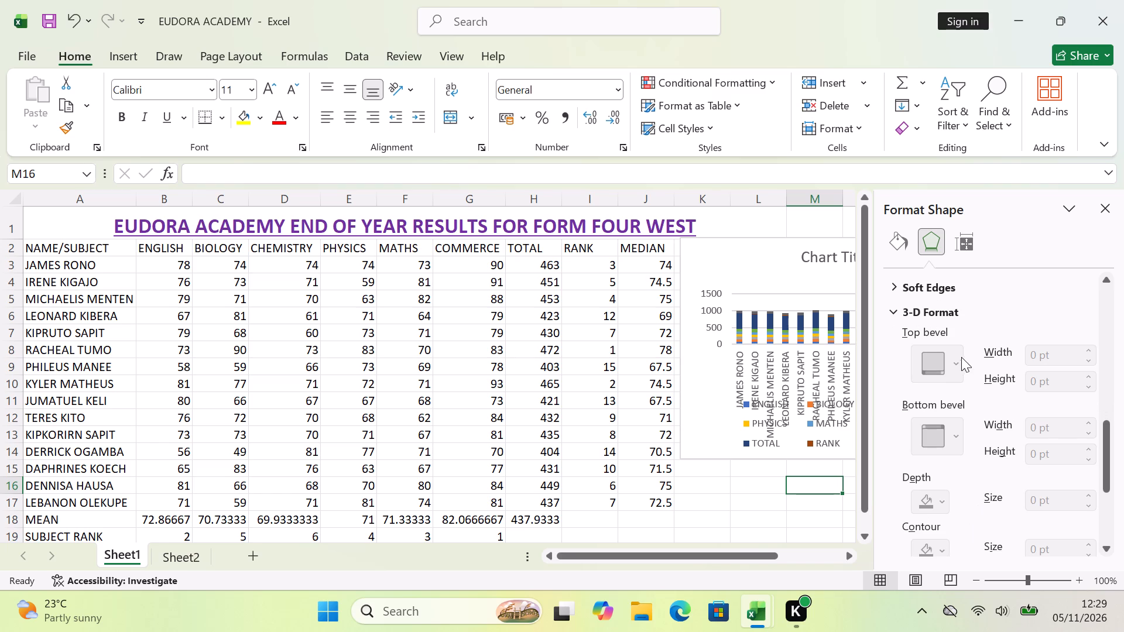
{"action": "left_click", "coordinate": [935, 336]}
{"action": "left_click", "coordinate": [930, 291]}
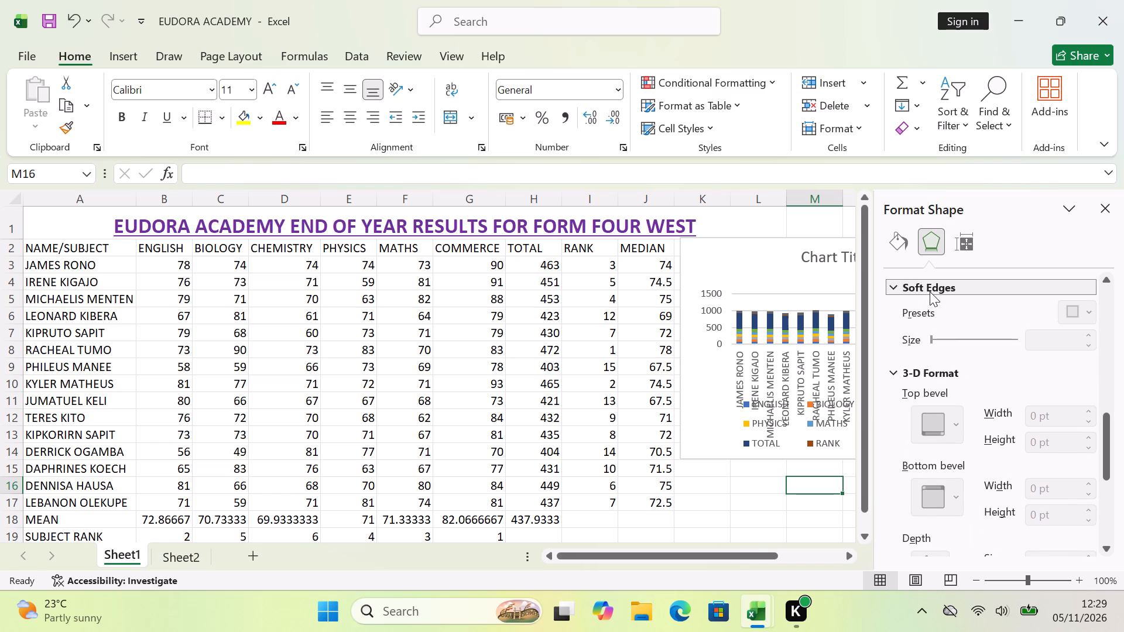
{"action": "left_click", "coordinate": [773, 478]}
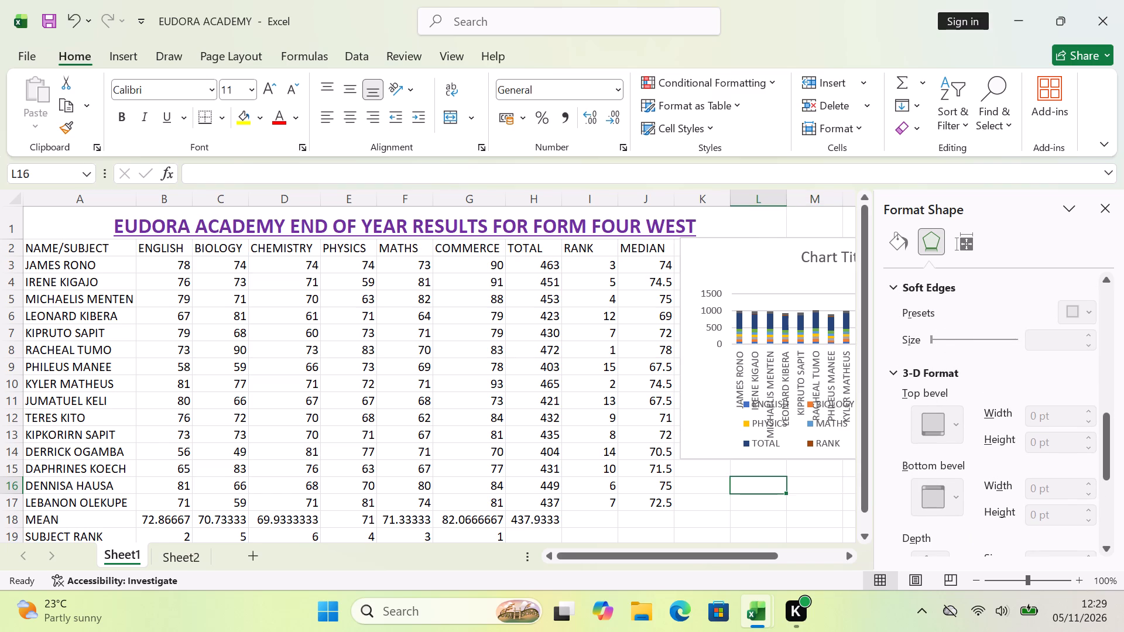
{"action": "left_click", "coordinate": [1108, 205]}
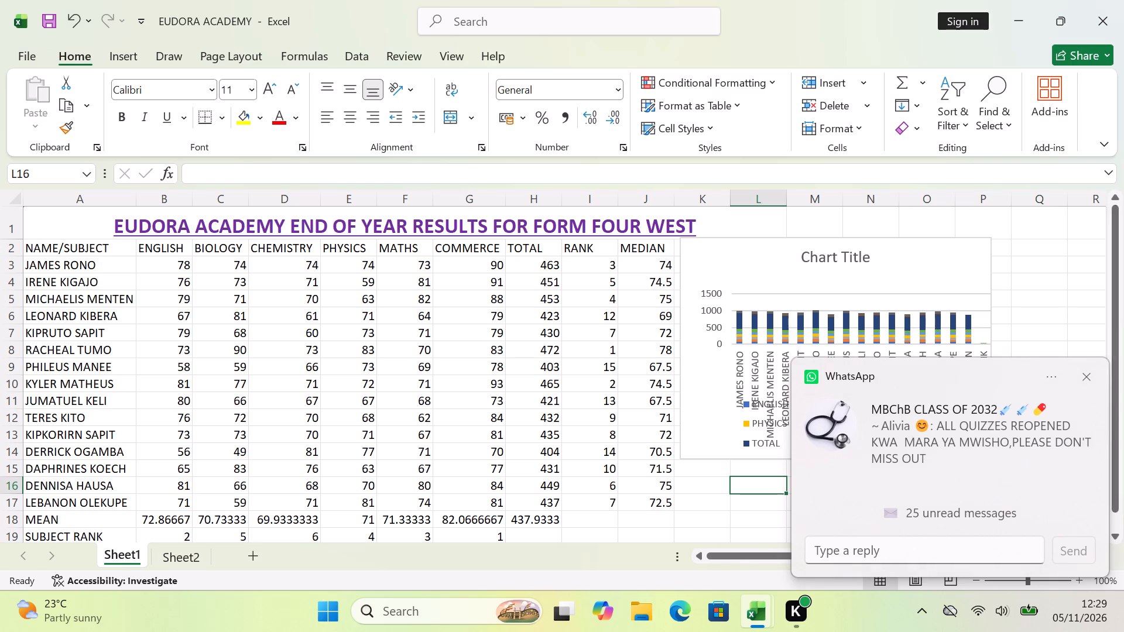
Dismiss the notification covering the sheet and stretch the stacked column chart's bottom edge down to about row 20.
{"action": "left_click", "coordinate": [1089, 378]}
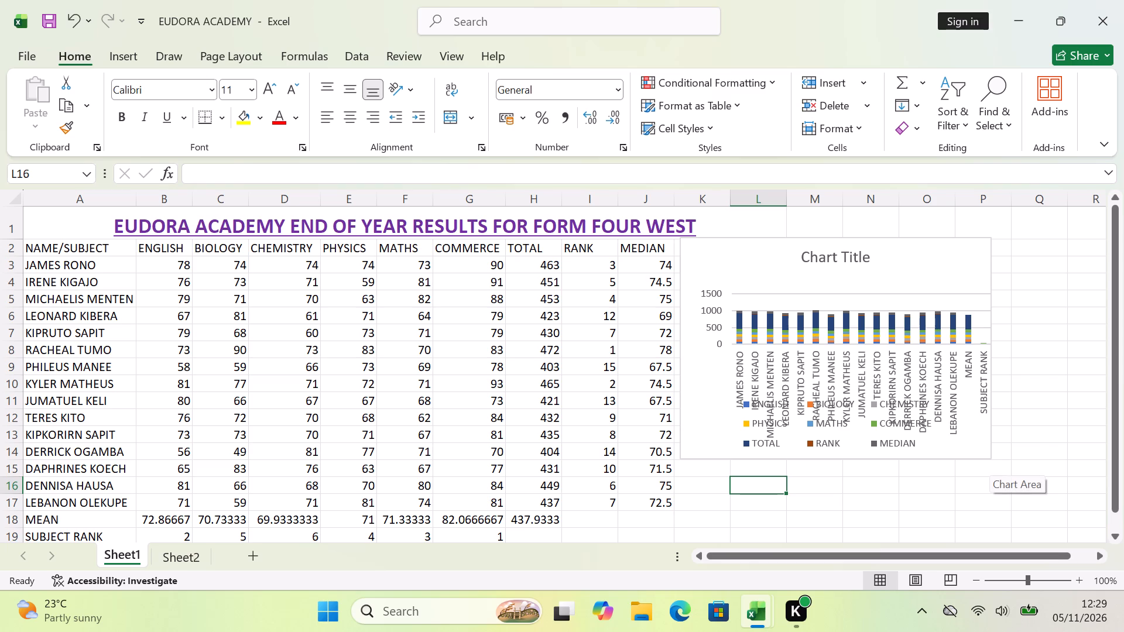
{"action": "left_click", "coordinate": [830, 366]}
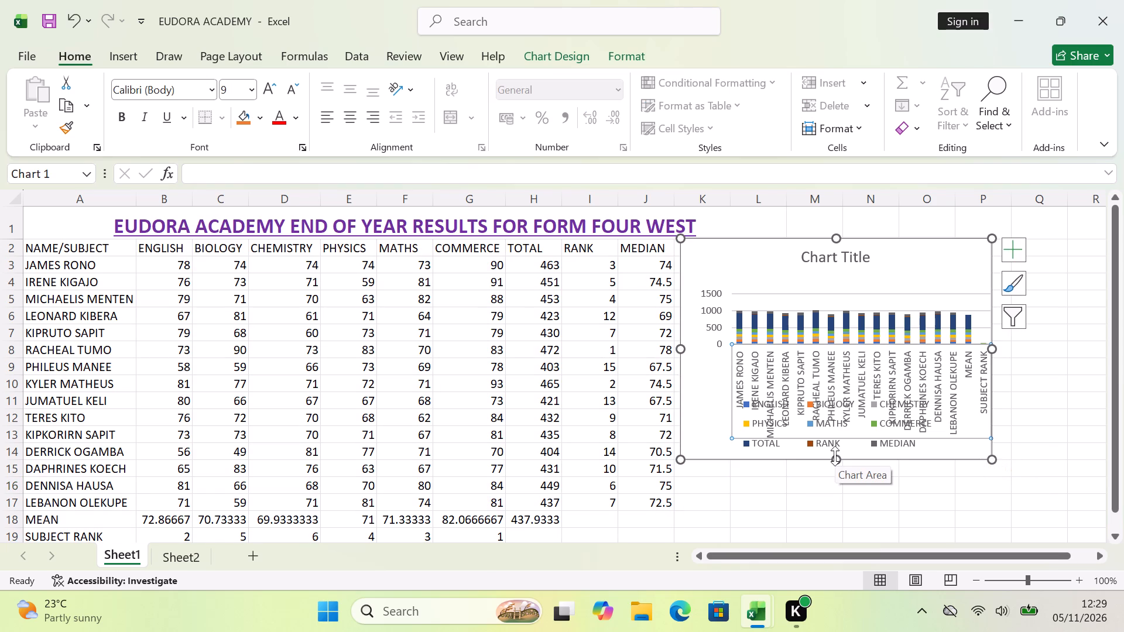
{"action": "left_click_drag", "start_coordinate": [835, 456], "coordinate": [830, 515]}
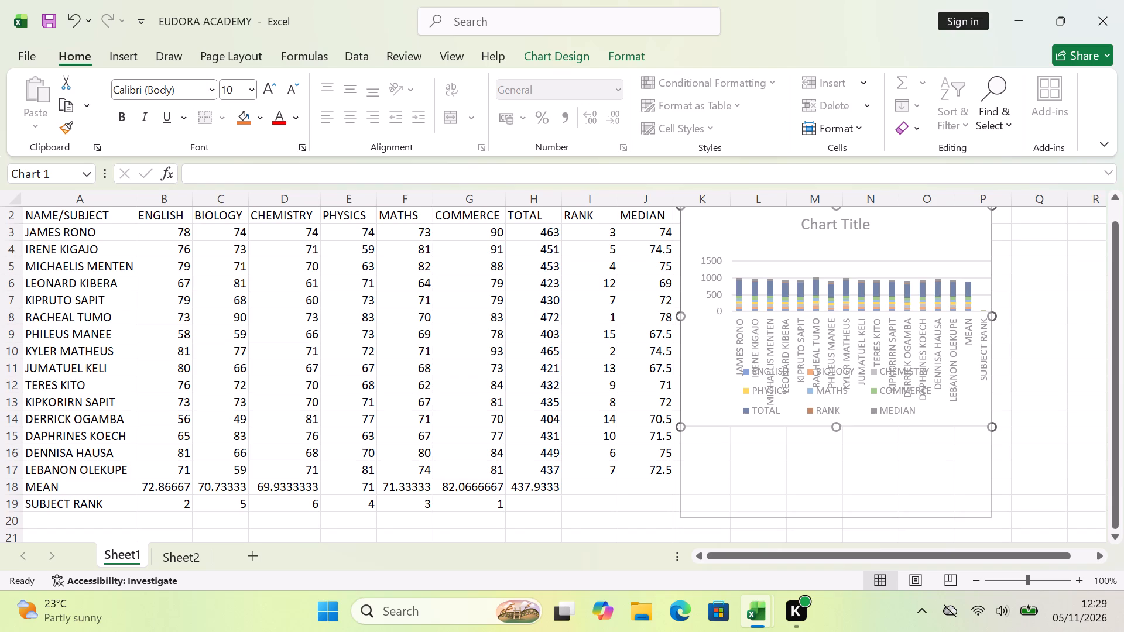
Enlarge the stacked column chart so it extends across columns K to Q and down to about the top of row 19.
{"action": "left_click_drag", "start_coordinate": [830, 515], "coordinate": [835, 480]}
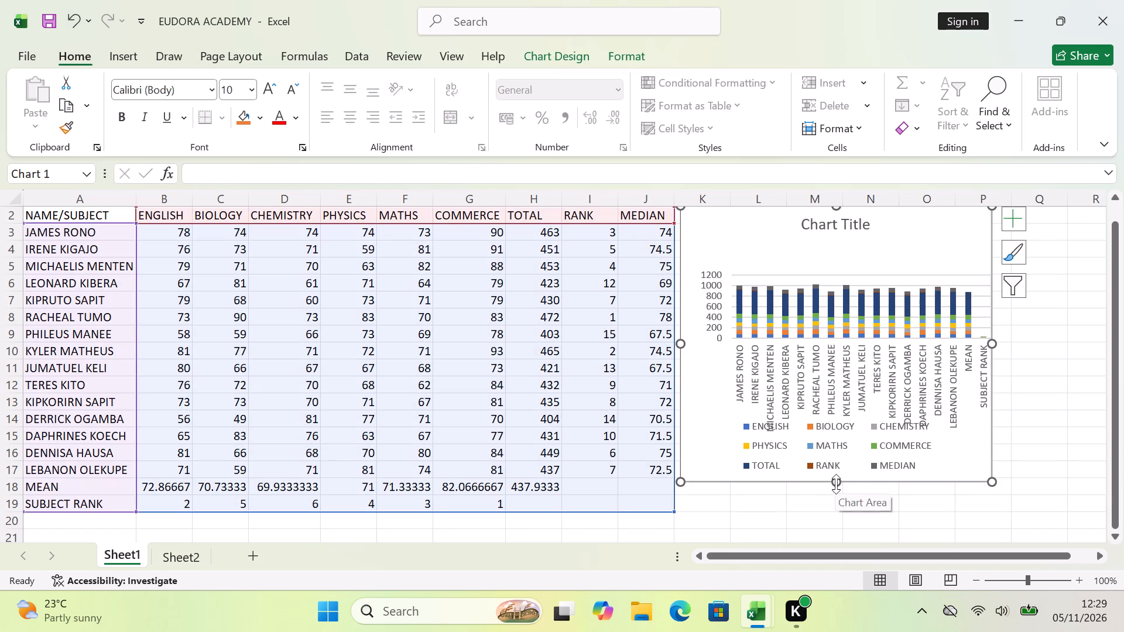
{"action": "left_click_drag", "start_coordinate": [836, 480], "coordinate": [837, 490]}
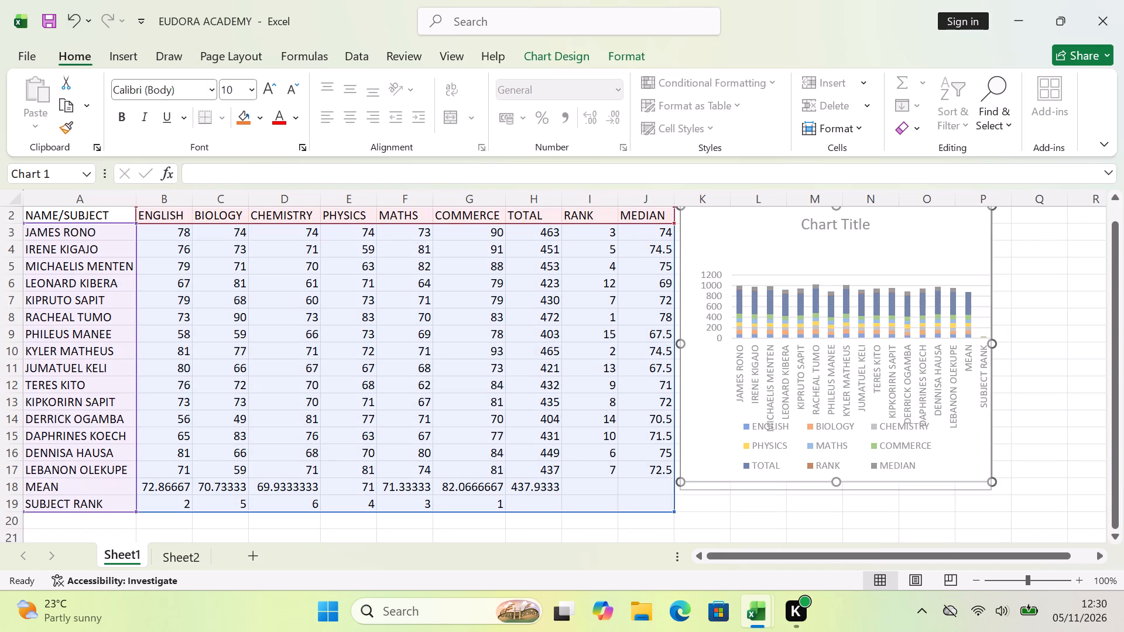
{"action": "left_click_drag", "start_coordinate": [837, 490], "coordinate": [838, 503]}
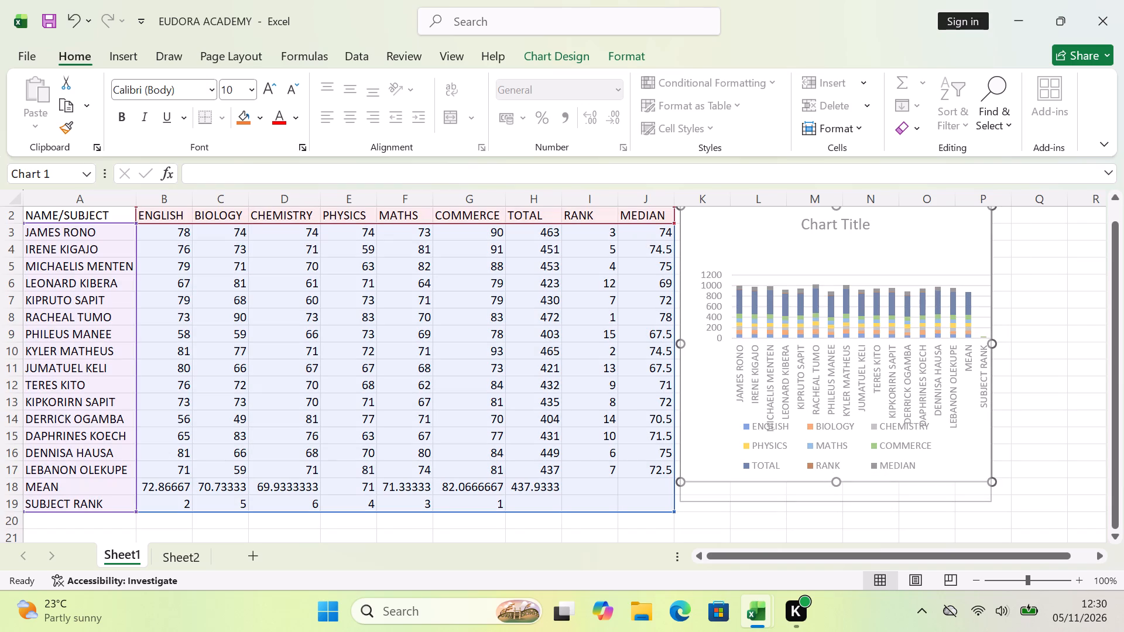
{"action": "left_click_drag", "start_coordinate": [838, 503], "coordinate": [838, 509]}
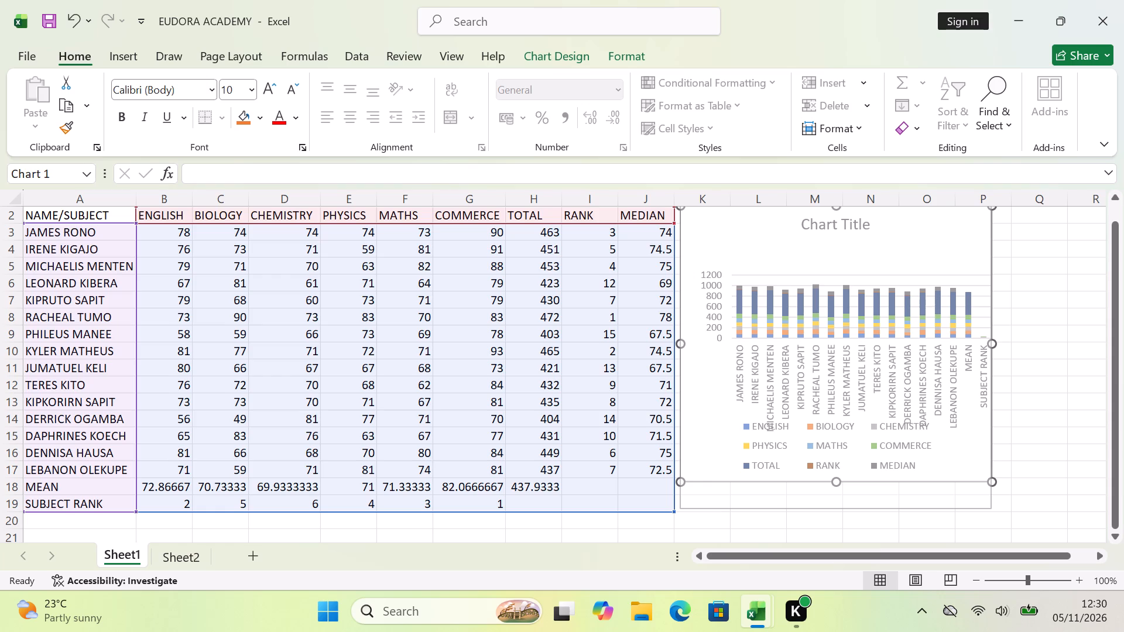
{"action": "left_click_drag", "start_coordinate": [838, 509], "coordinate": [838, 511]}
{"action": "left_click", "coordinate": [838, 511]}
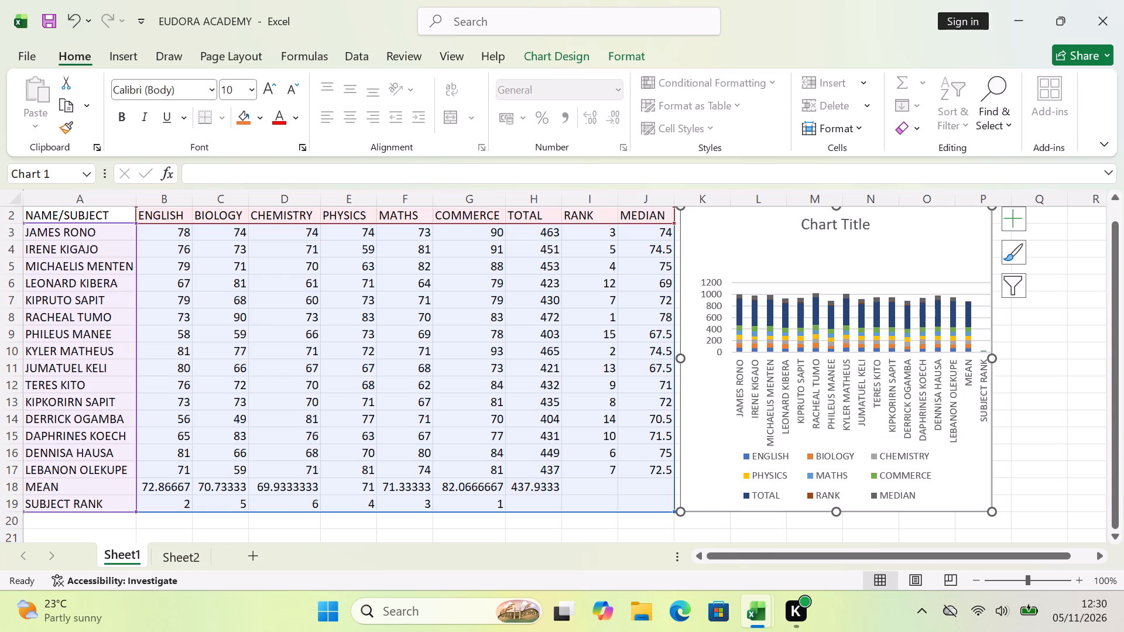
{"action": "left_click_drag", "start_coordinate": [992, 361], "coordinate": [1058, 363]}
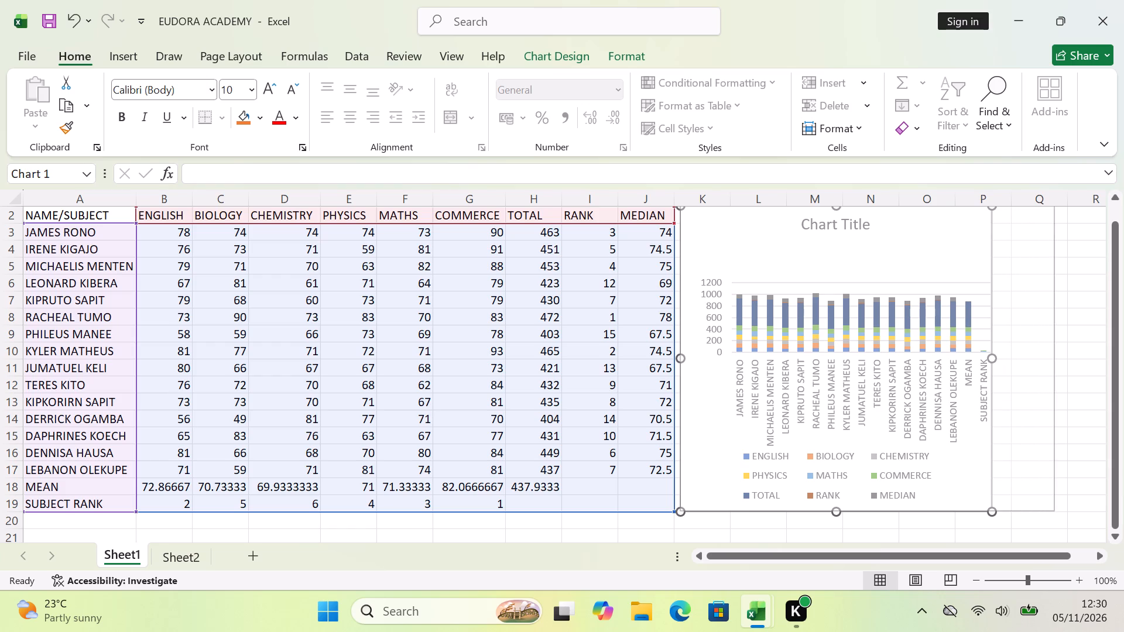
{"action": "left_click_drag", "start_coordinate": [1058, 363], "coordinate": [1070, 363]}
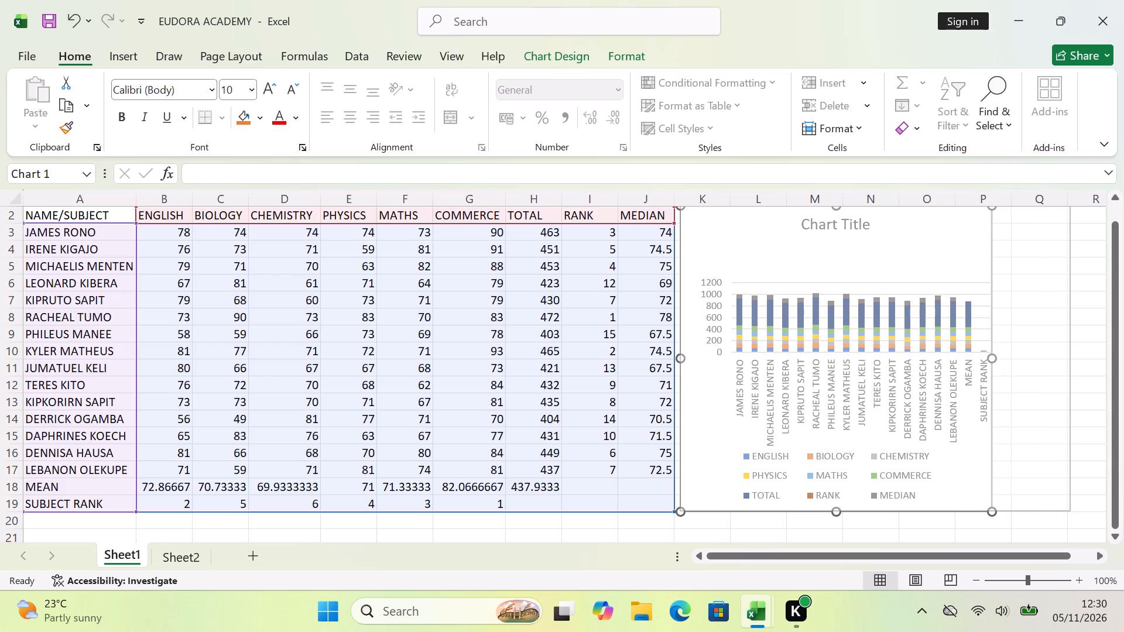
{"action": "left_click_drag", "start_coordinate": [1070, 363], "coordinate": [1068, 366]}
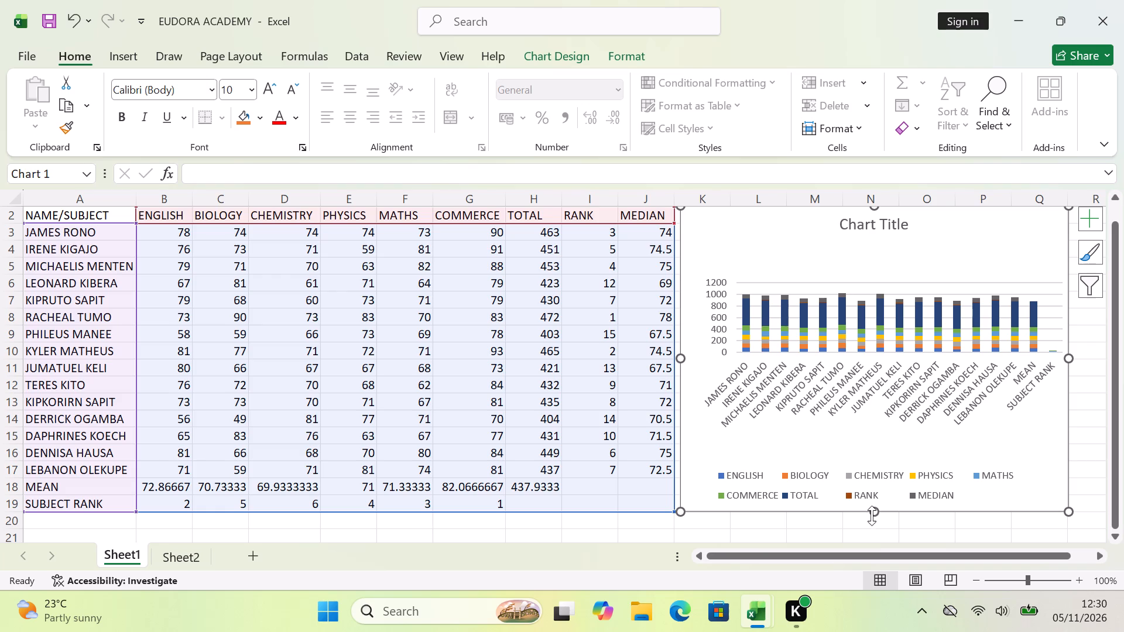
{"action": "left_click_drag", "start_coordinate": [874, 511], "coordinate": [871, 497]}
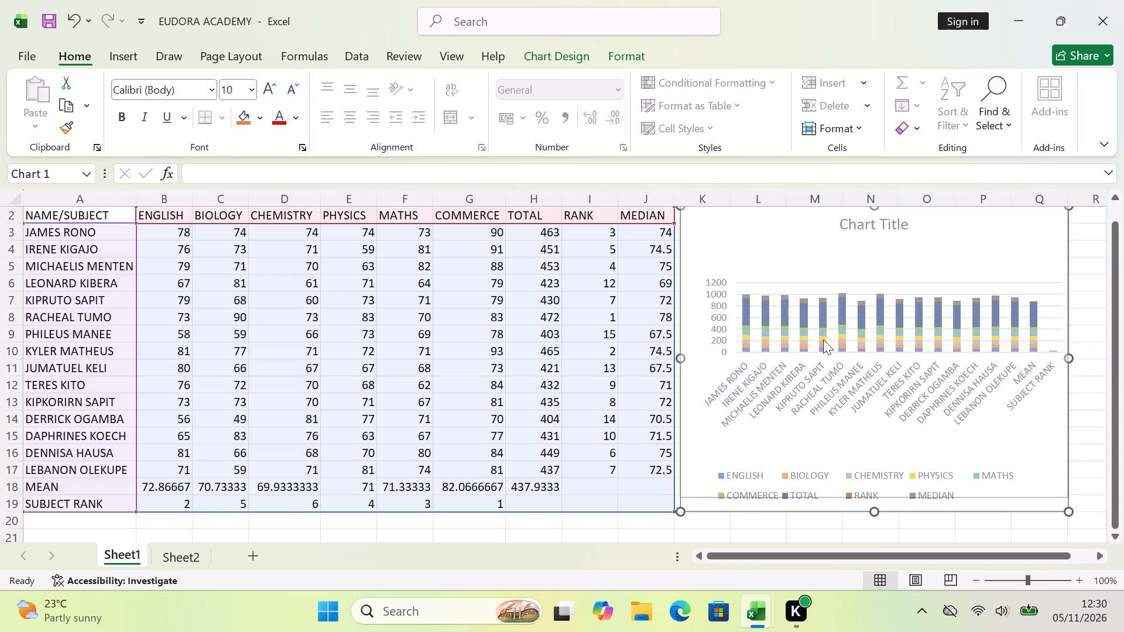
Delete the placeholder title from the stacked column chart.
{"action": "left_click", "coordinate": [875, 226]}
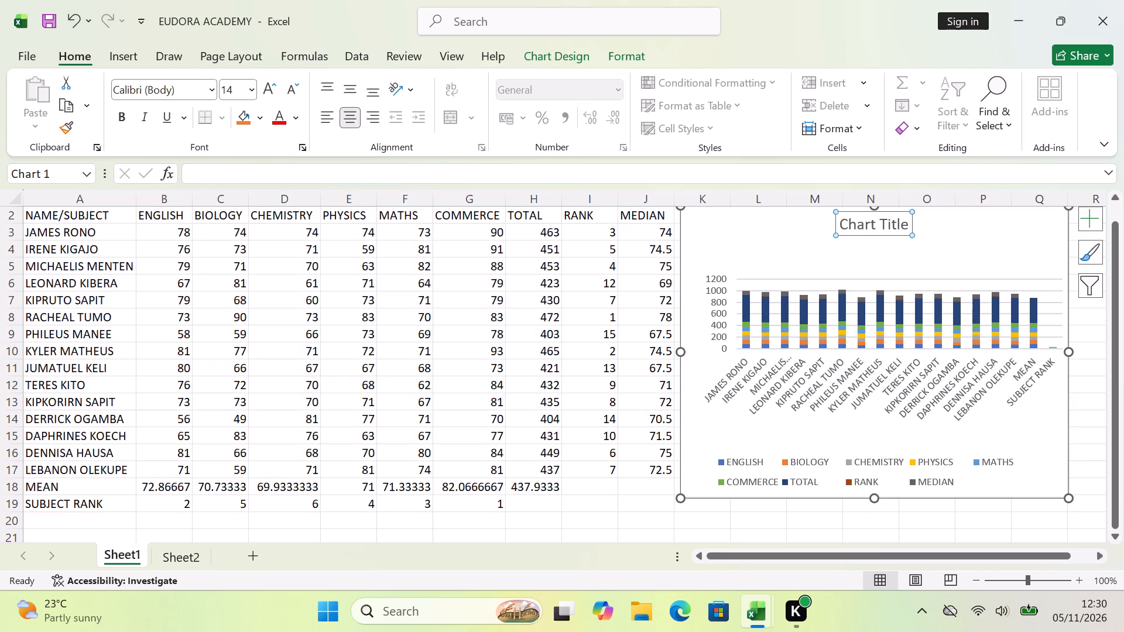
{"action": "key", "text": "BackSpace"}
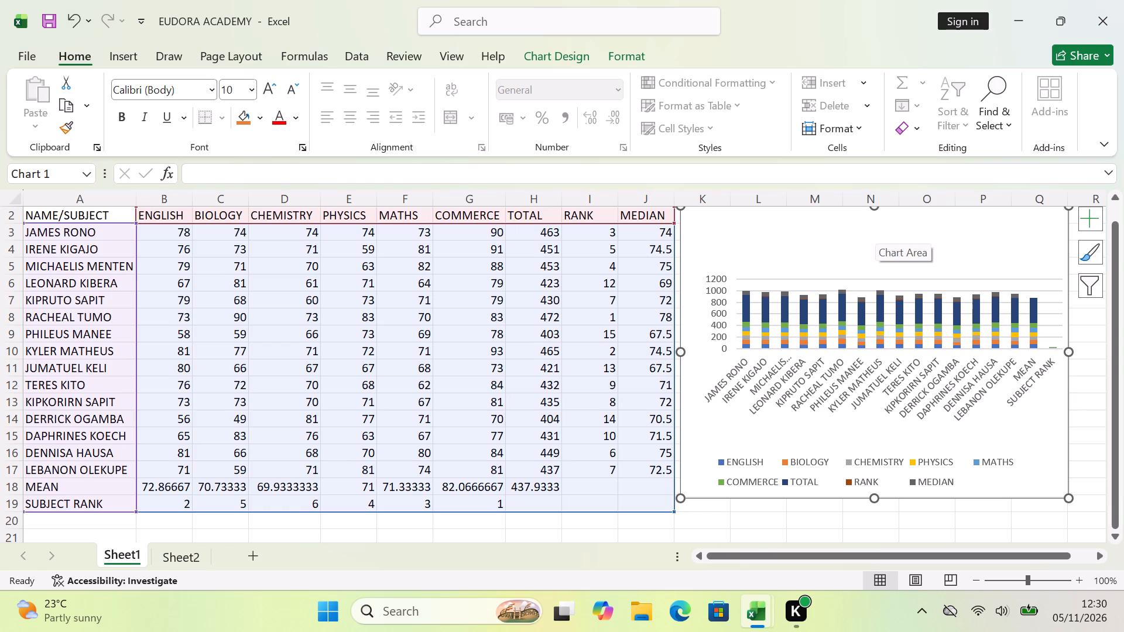
Try to enter a new title in the stacked column chart, starting with the text E.
{"action": "scroll", "coordinate": [875, 226], "scroll_direction": "up", "scroll_amount": 2}
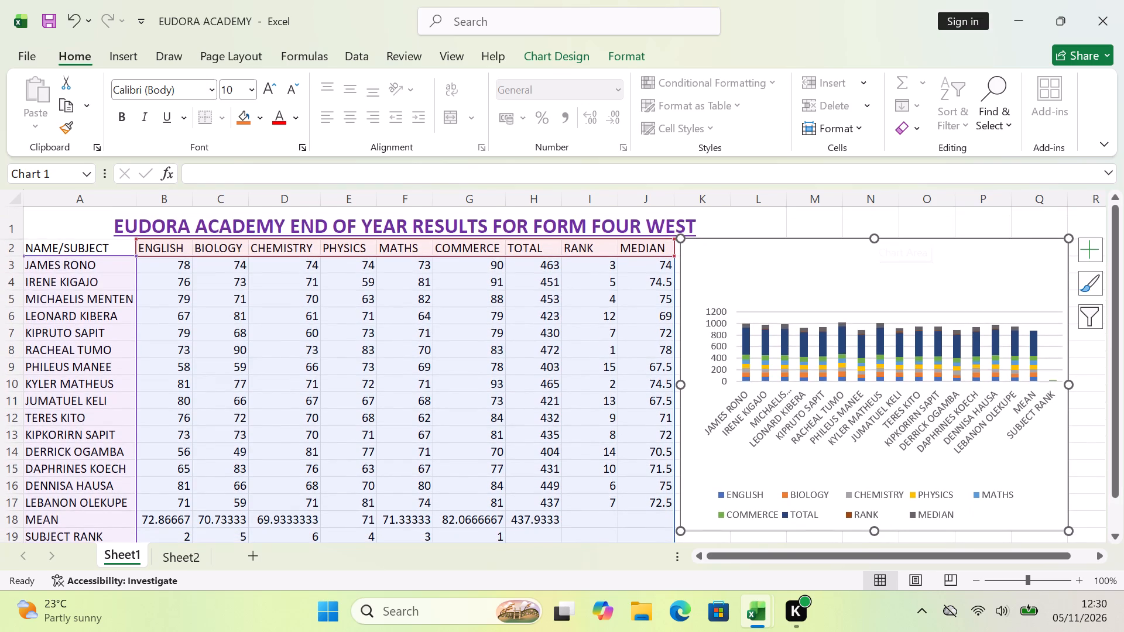
{"action": "key", "text": "e"}
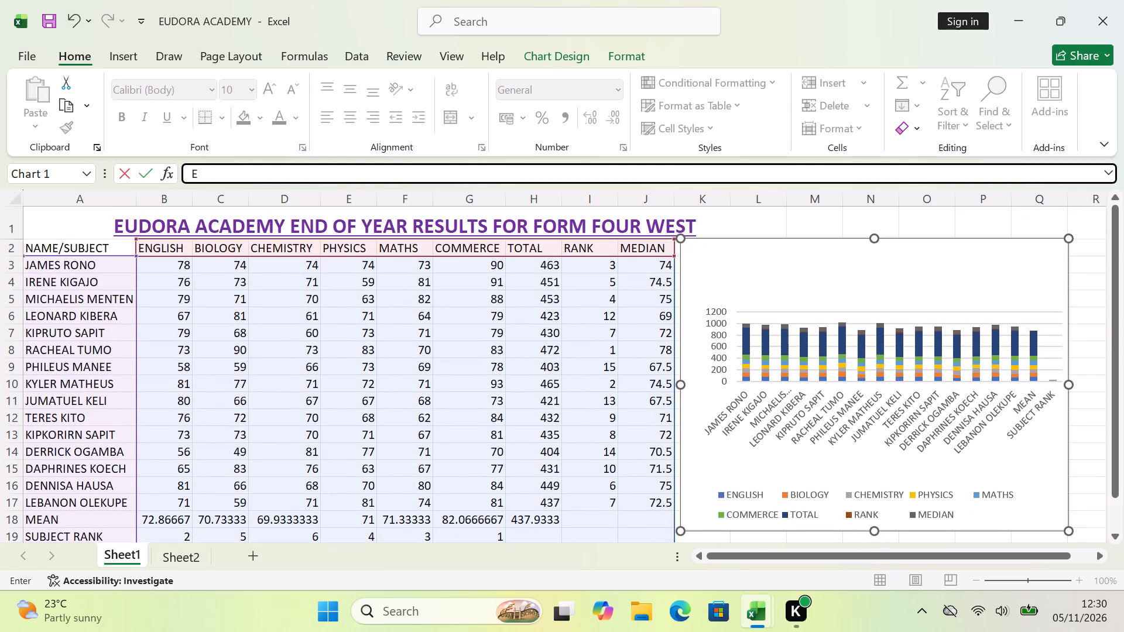
{"action": "double_click", "coordinate": [869, 257]}
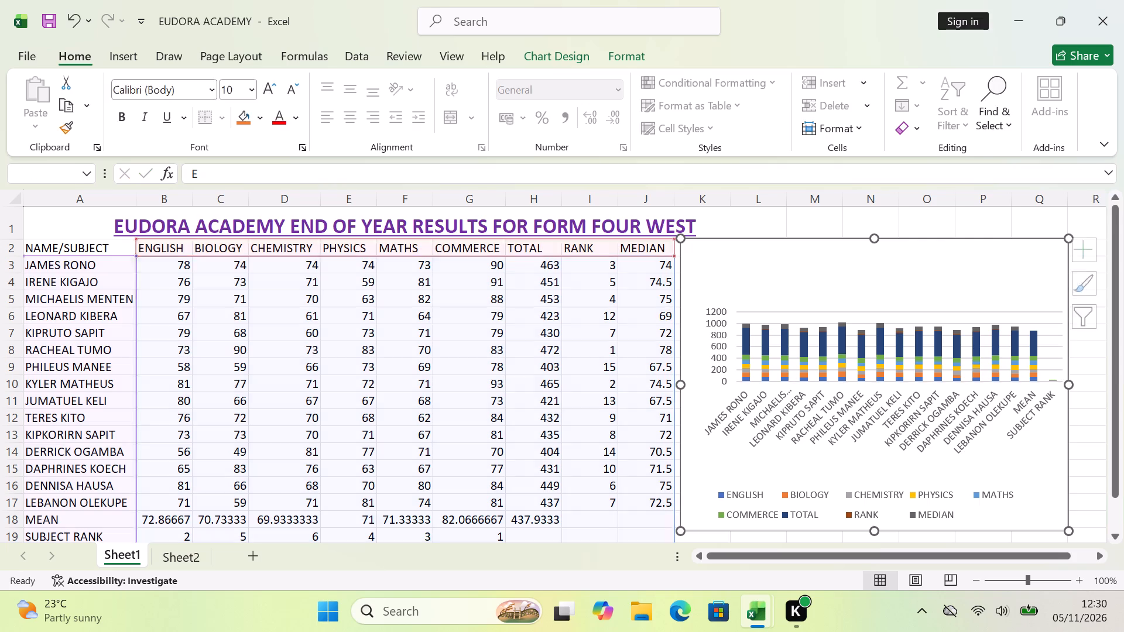
{"action": "left_click", "coordinate": [830, 256]}
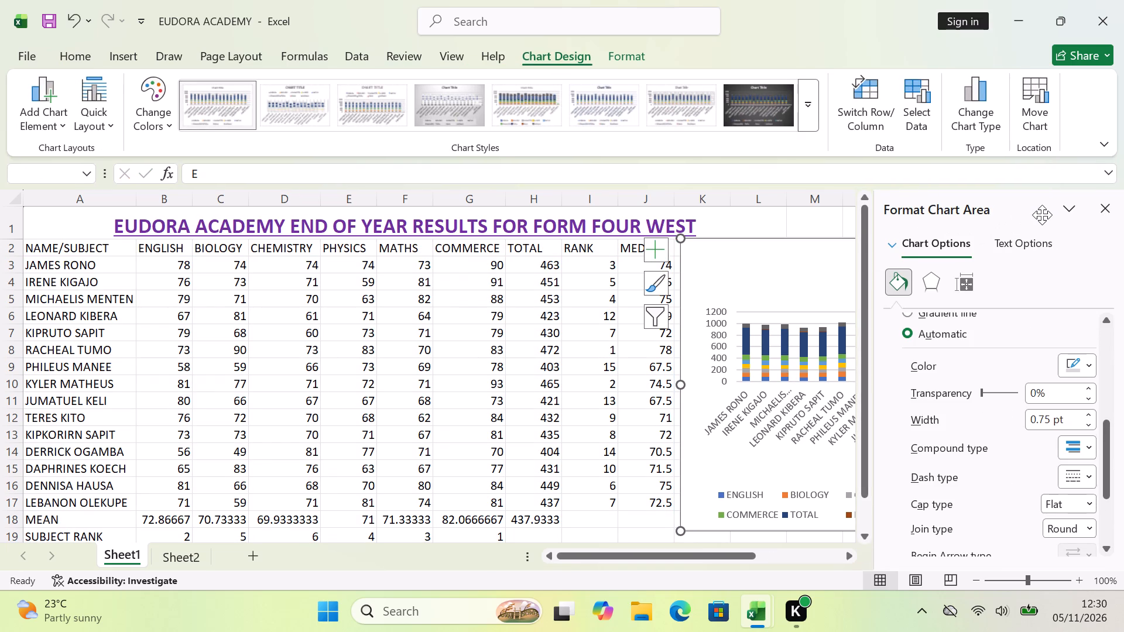
{"action": "left_click", "coordinate": [1108, 196]}
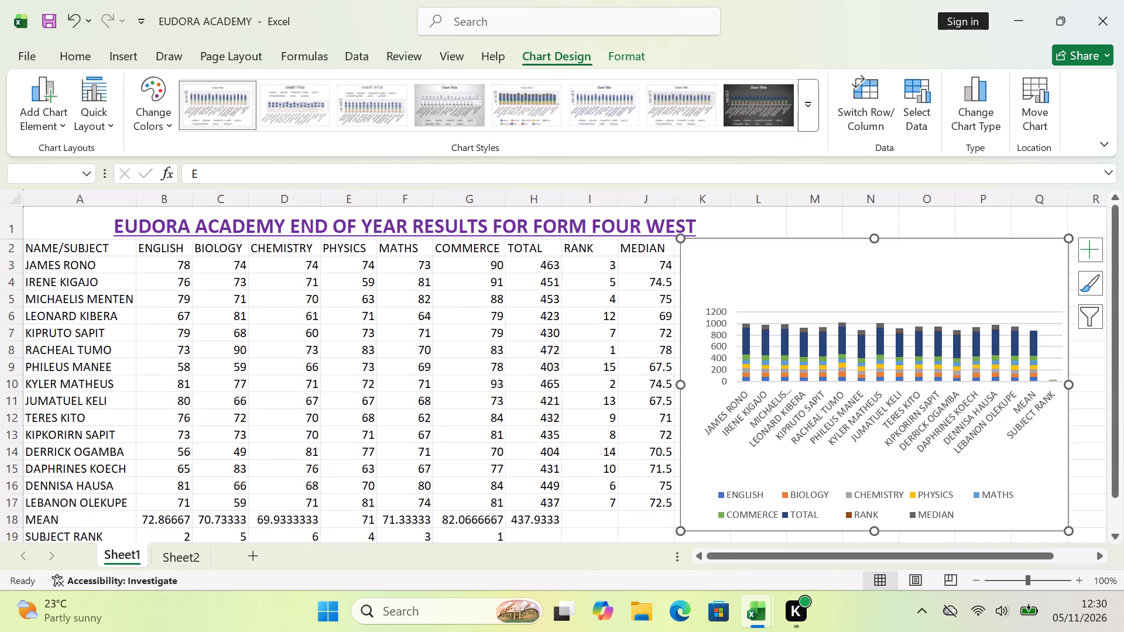
Set the chart area's border to a gradient line.
{"action": "left_click", "coordinate": [835, 259]}
{"action": "double_click", "coordinate": [835, 259]}
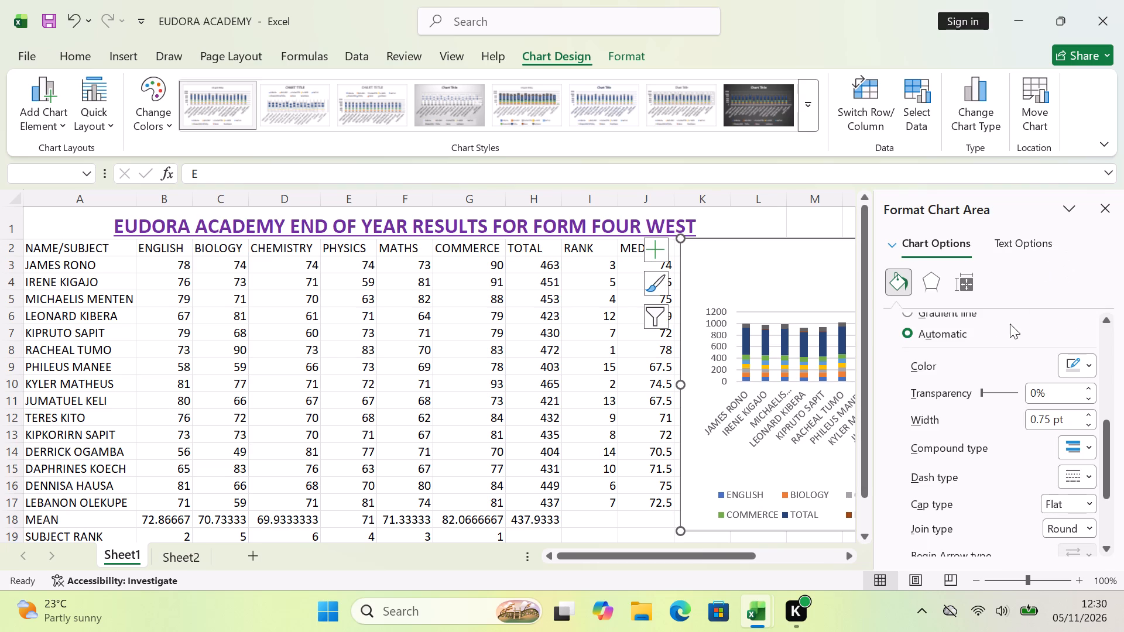
{"action": "left_click", "coordinate": [962, 336]}
{"action": "scroll", "coordinate": [962, 334], "scroll_direction": "up", "scroll_amount": 1}
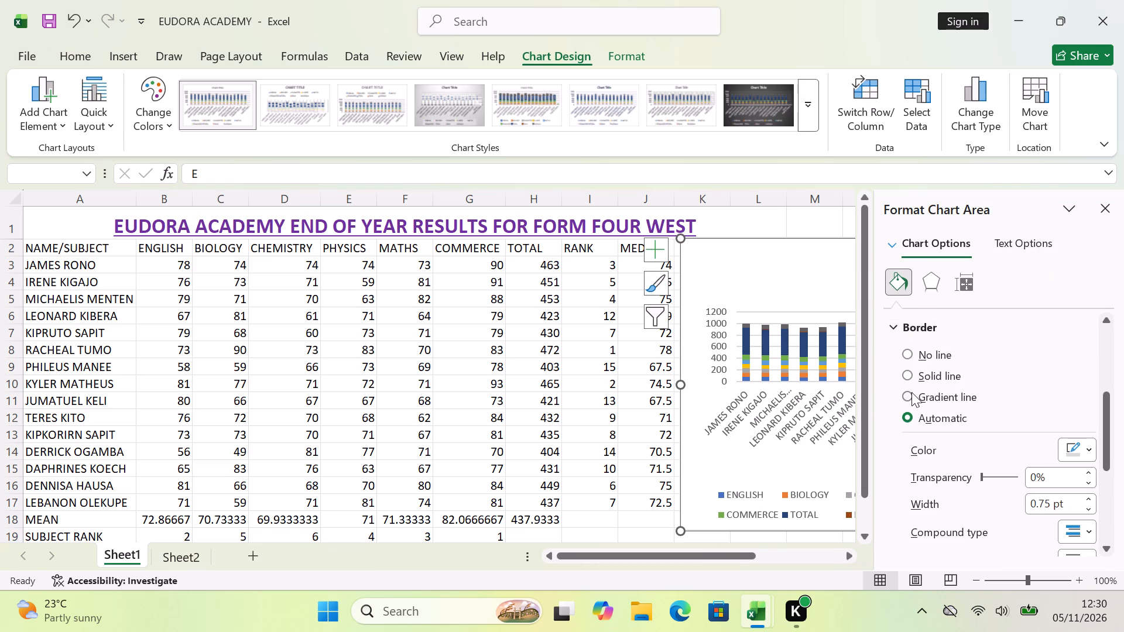
{"action": "left_click", "coordinate": [911, 392]}
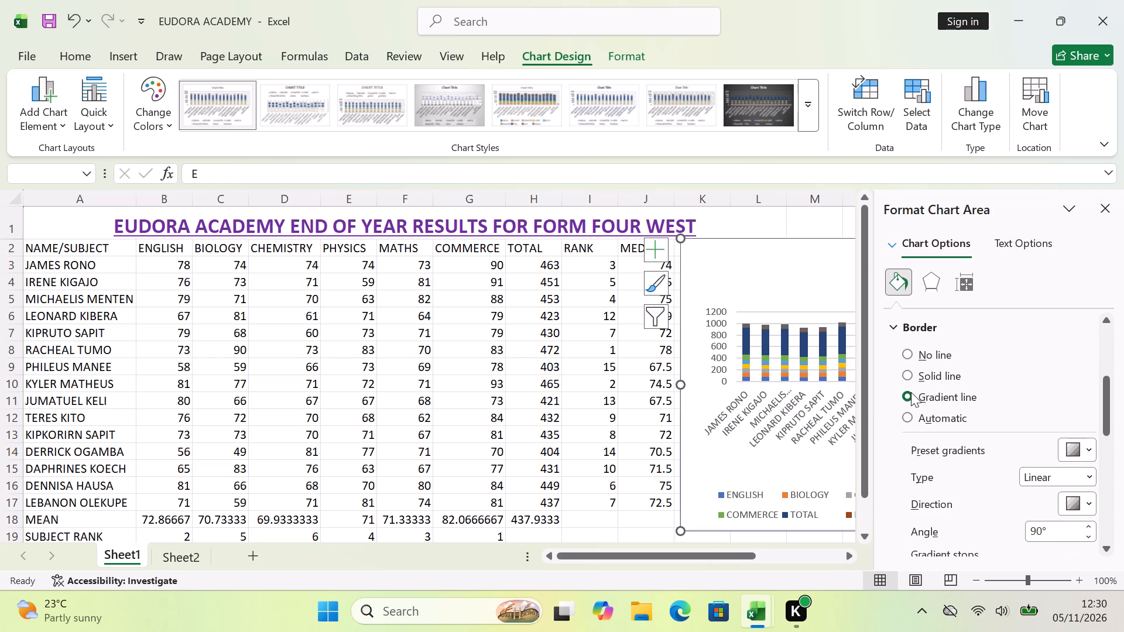
{"action": "left_click", "coordinate": [907, 371]}
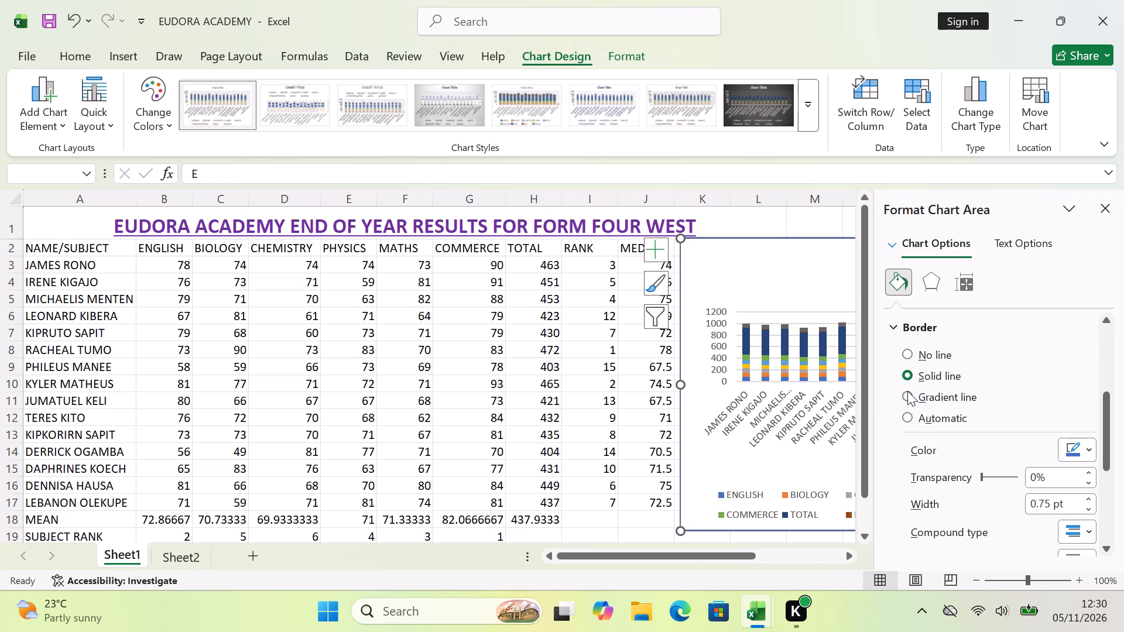
{"action": "left_click", "coordinate": [907, 391]}
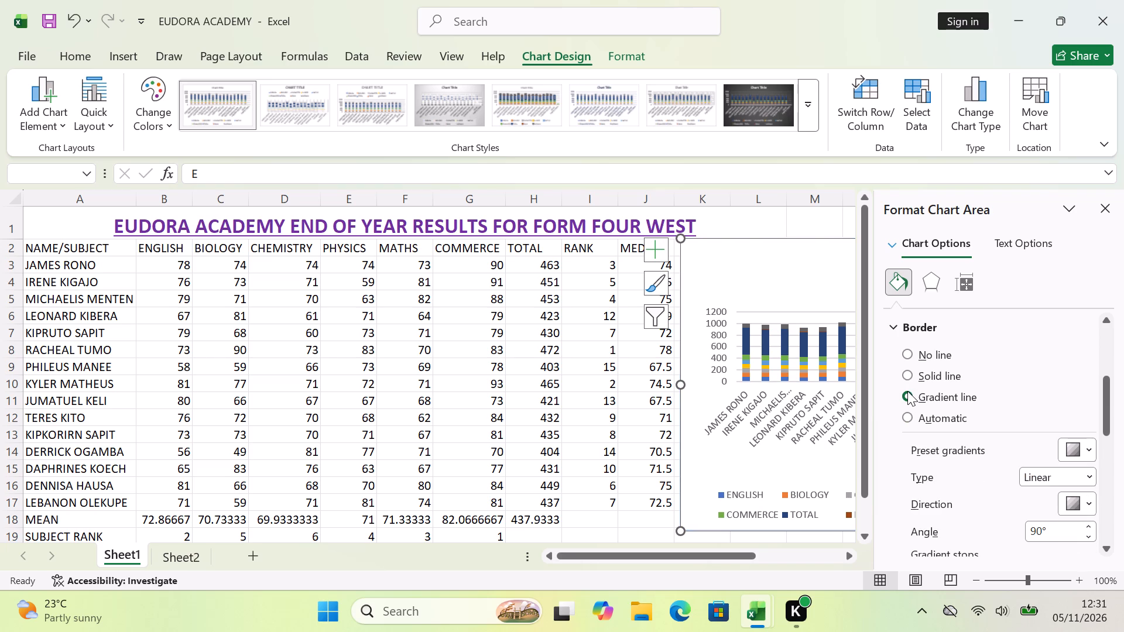
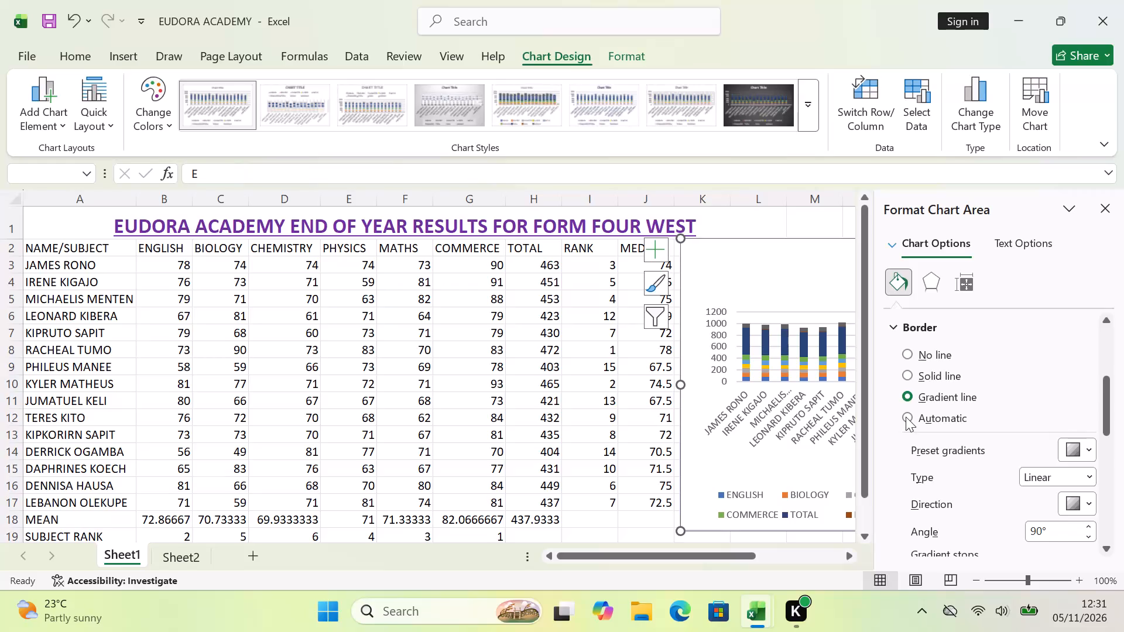
Compare the chart area's border line options and set the border to a solid line.
{"action": "left_click", "coordinate": [906, 417]}
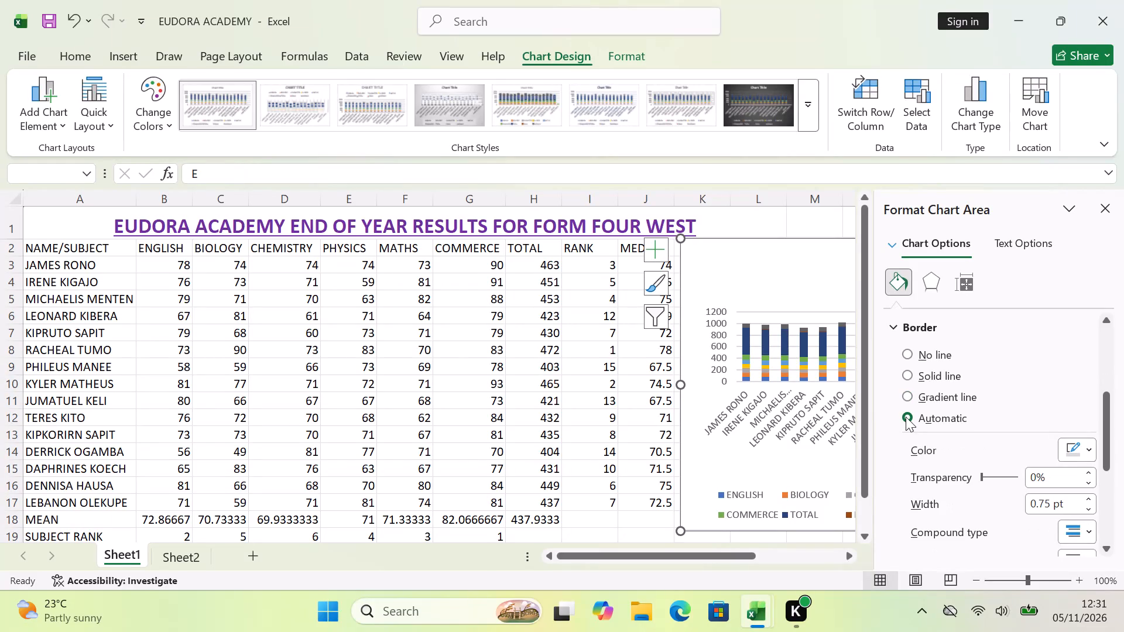
{"action": "left_click", "coordinate": [907, 352]}
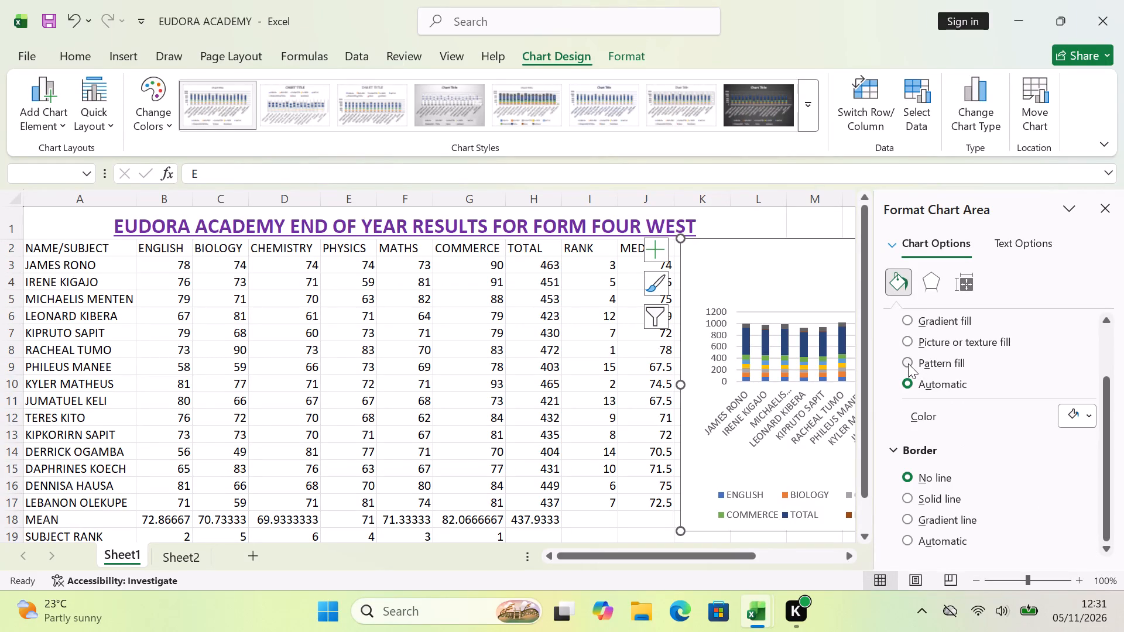
{"action": "left_click", "coordinate": [906, 517]}
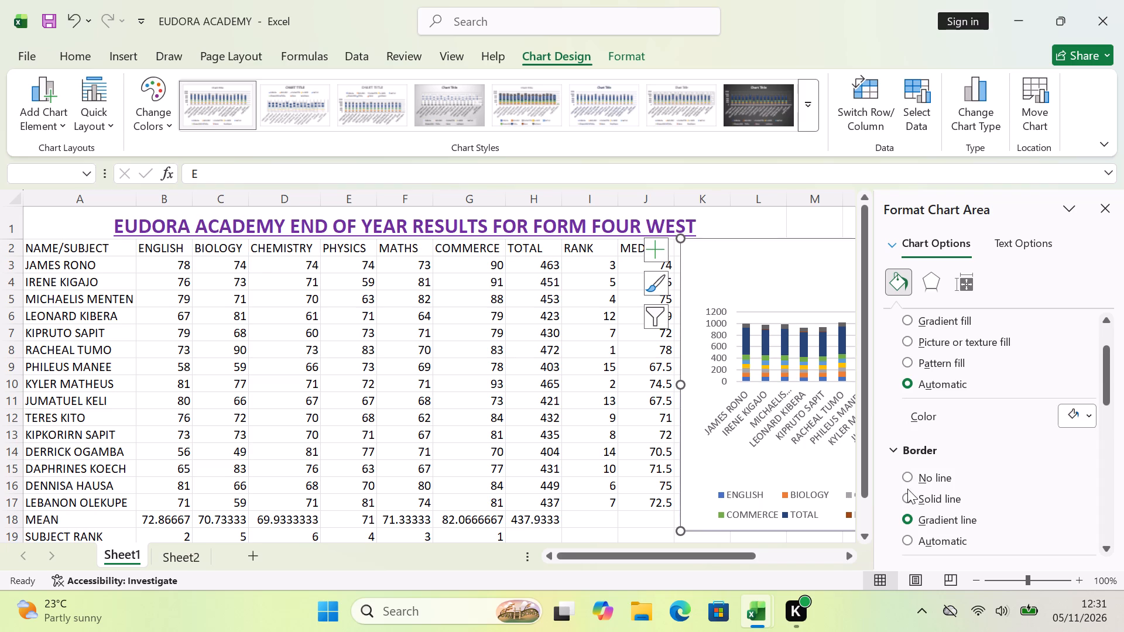
{"action": "left_click", "coordinate": [906, 497]}
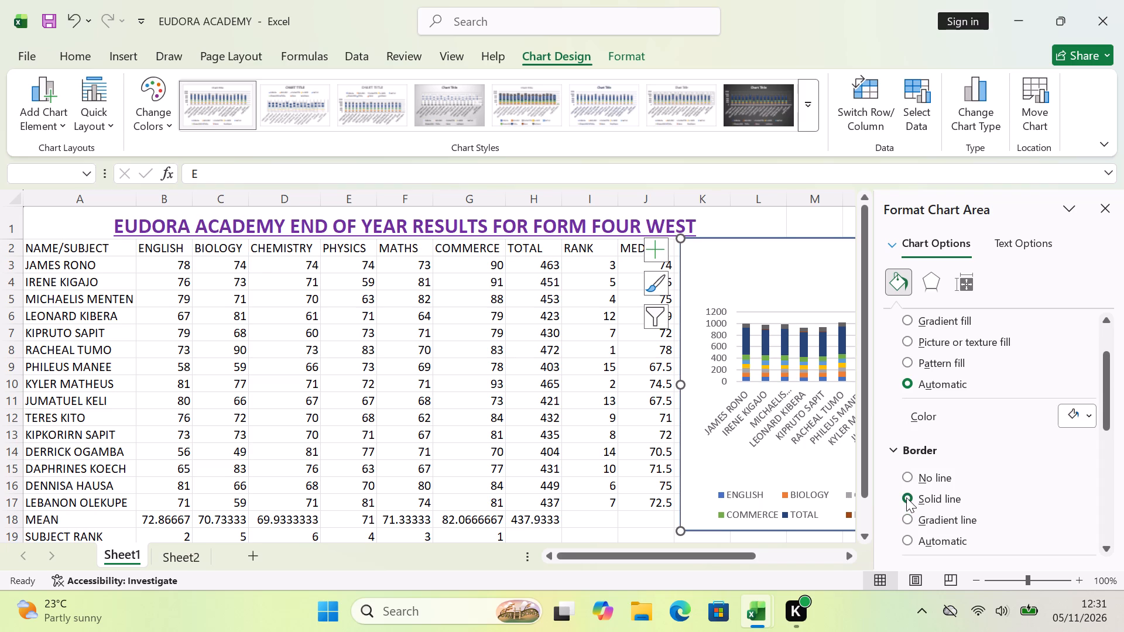
{"action": "left_click", "coordinate": [906, 497]}
{"action": "left_click", "coordinate": [907, 475]}
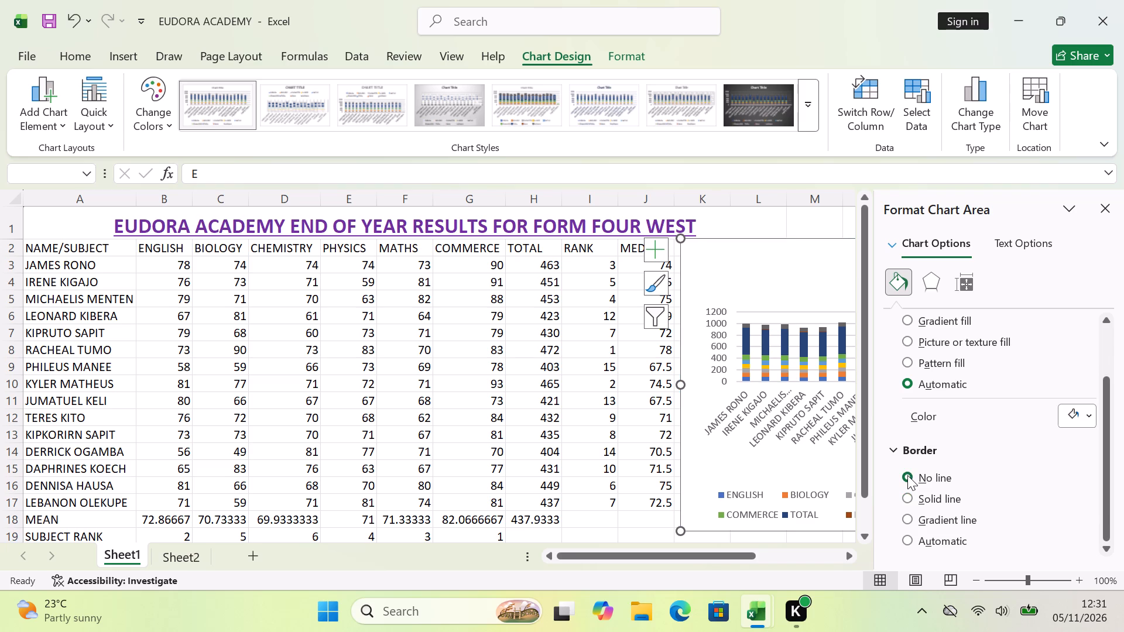
{"action": "left_click", "coordinate": [907, 499]}
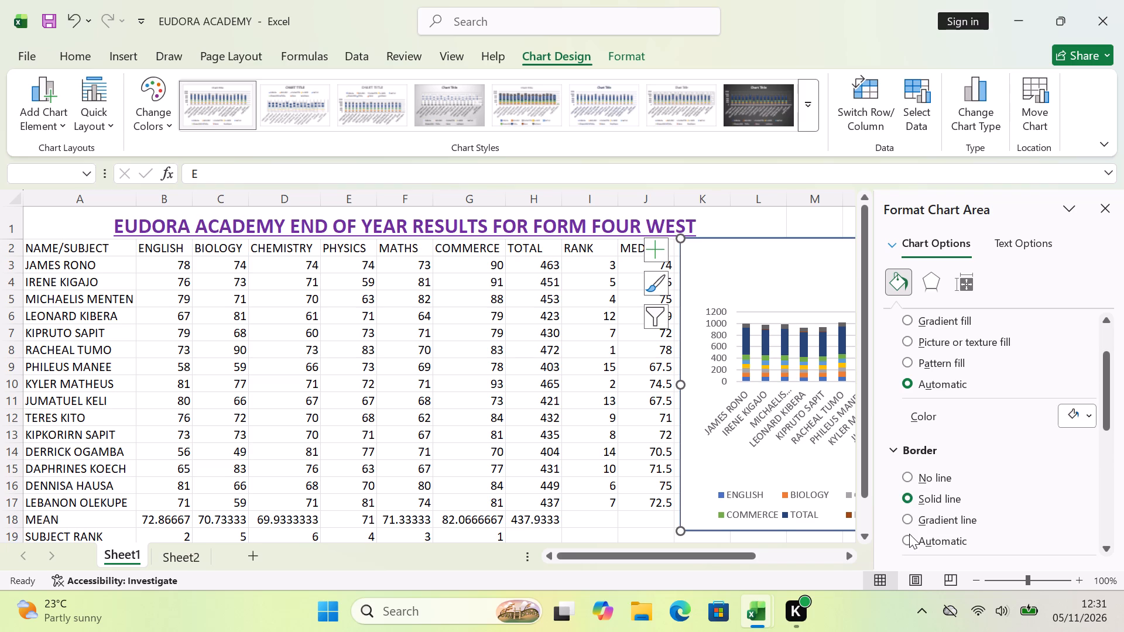
{"action": "left_click", "coordinate": [906, 541]}
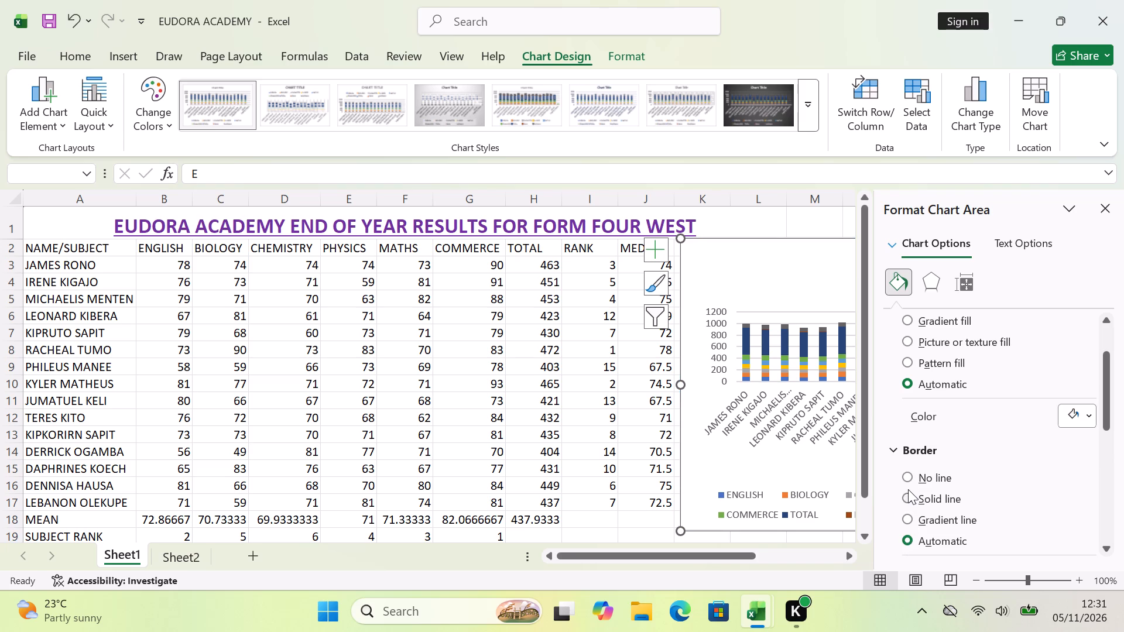
{"action": "left_click", "coordinate": [906, 475]}
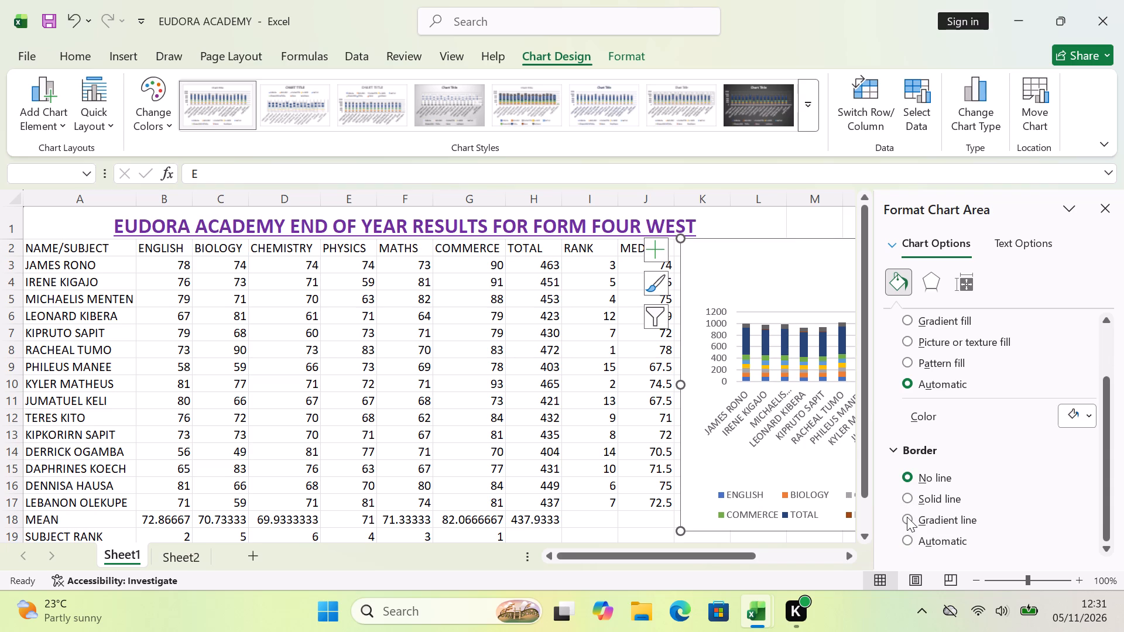
{"action": "left_click", "coordinate": [907, 517]}
{"action": "left_click", "coordinate": [908, 499]}
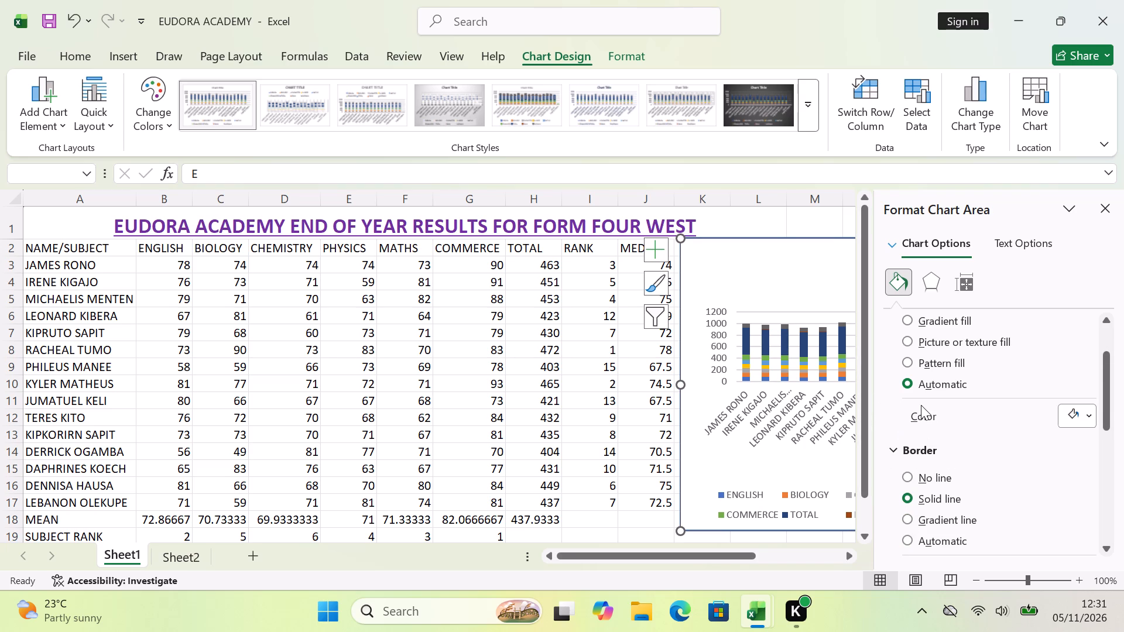
Set the join type of the chart area's border to Bevel.
{"action": "scroll", "coordinate": [939, 348], "scroll_direction": "down", "scroll_amount": 1}
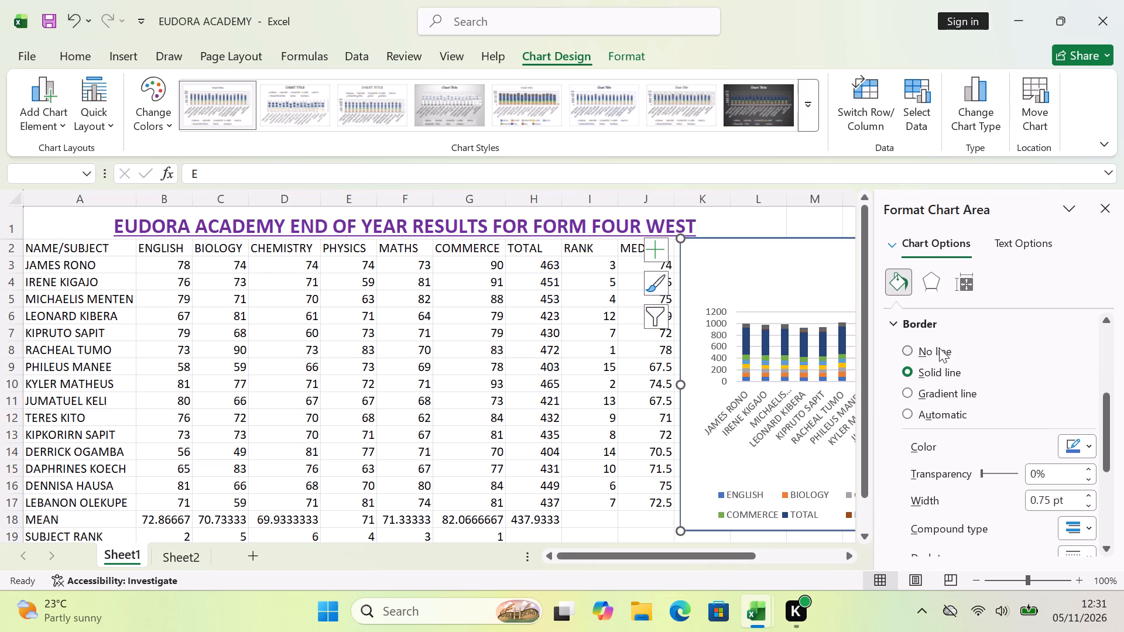
{"action": "scroll", "coordinate": [939, 348], "scroll_direction": "down", "scroll_amount": 1}
{"action": "scroll", "coordinate": [972, 439], "scroll_direction": "down", "scroll_amount": 1}
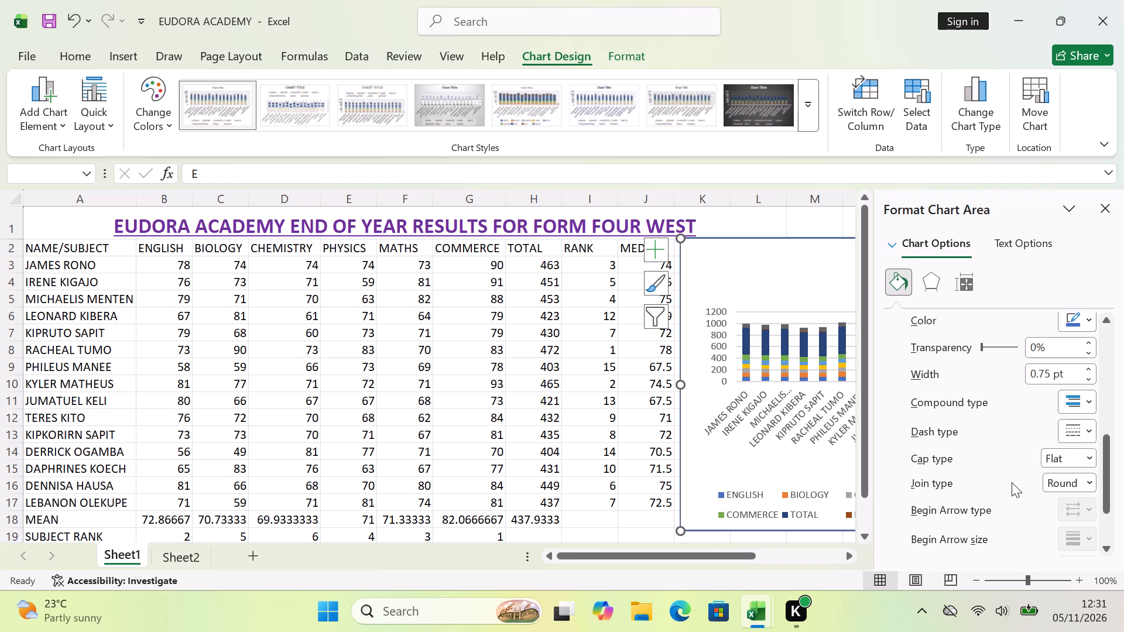
{"action": "scroll", "coordinate": [1012, 482], "scroll_direction": "down", "scroll_amount": 2}
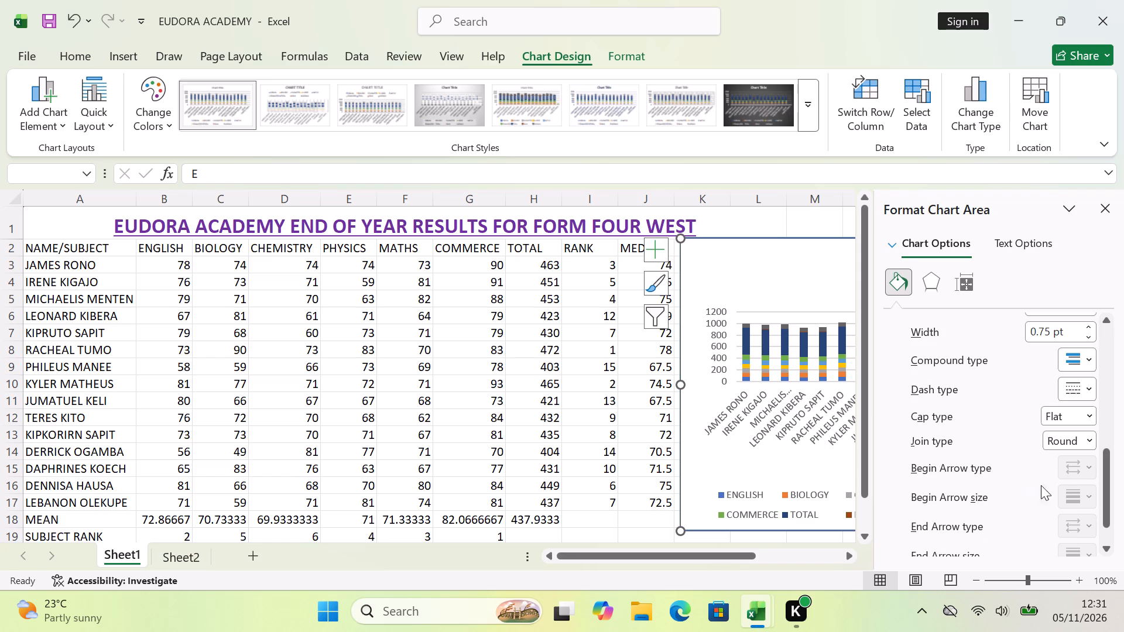
{"action": "left_click", "coordinate": [1091, 436]}
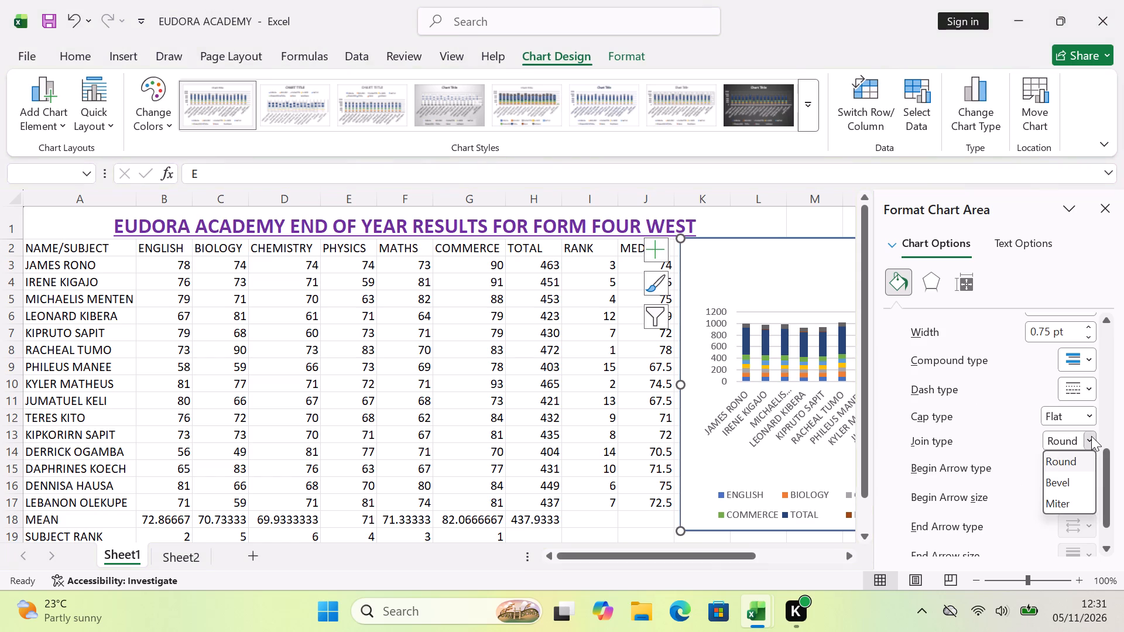
{"action": "left_click", "coordinate": [1075, 475]}
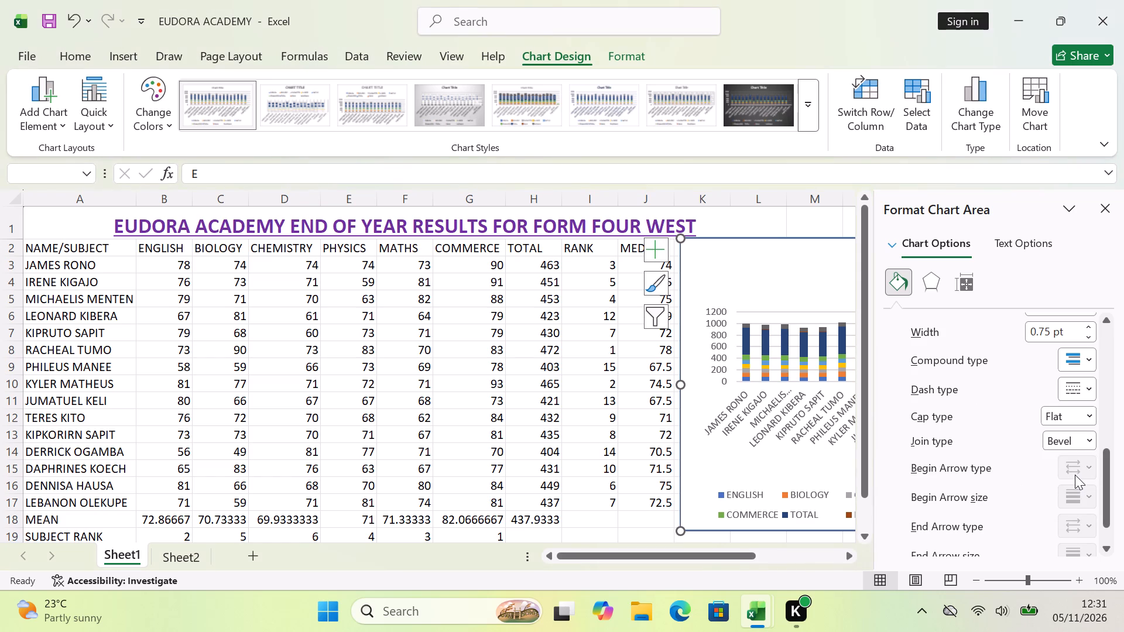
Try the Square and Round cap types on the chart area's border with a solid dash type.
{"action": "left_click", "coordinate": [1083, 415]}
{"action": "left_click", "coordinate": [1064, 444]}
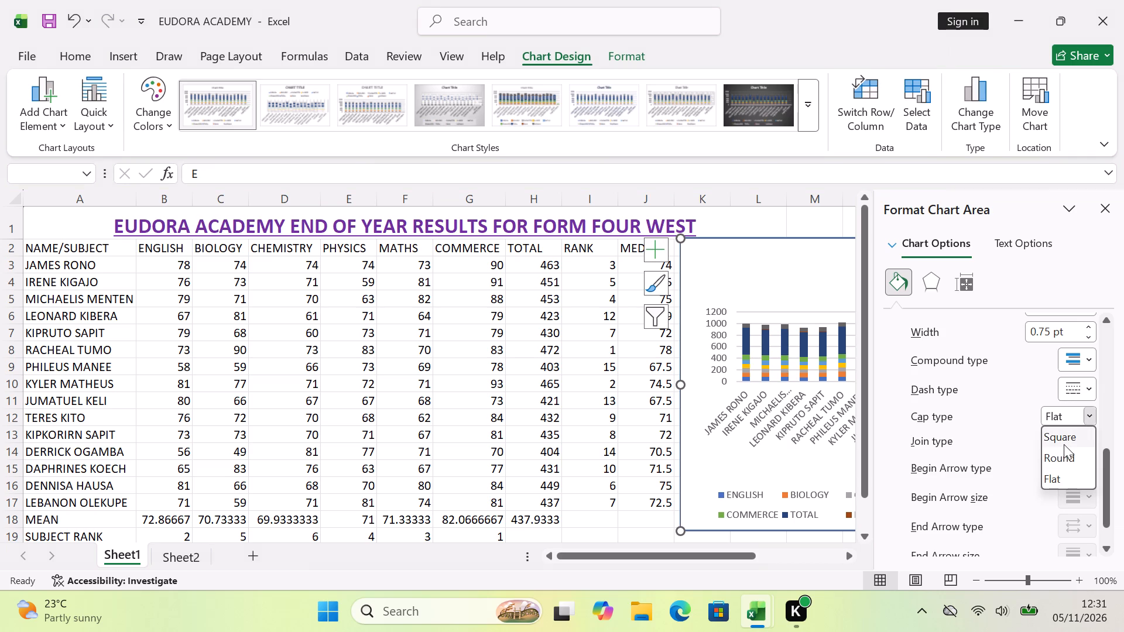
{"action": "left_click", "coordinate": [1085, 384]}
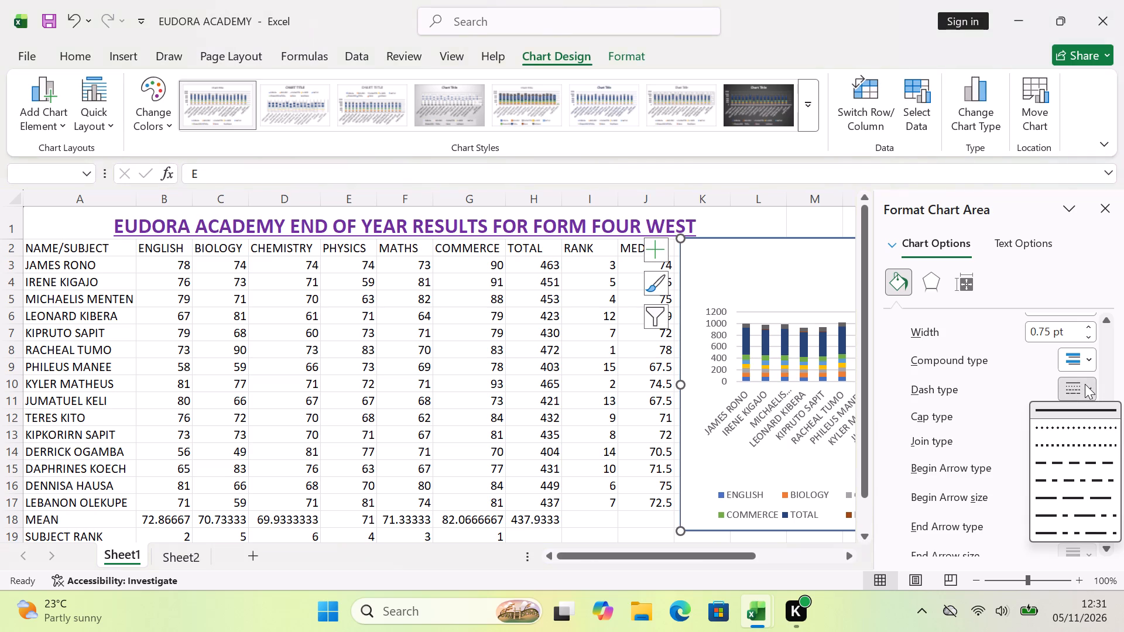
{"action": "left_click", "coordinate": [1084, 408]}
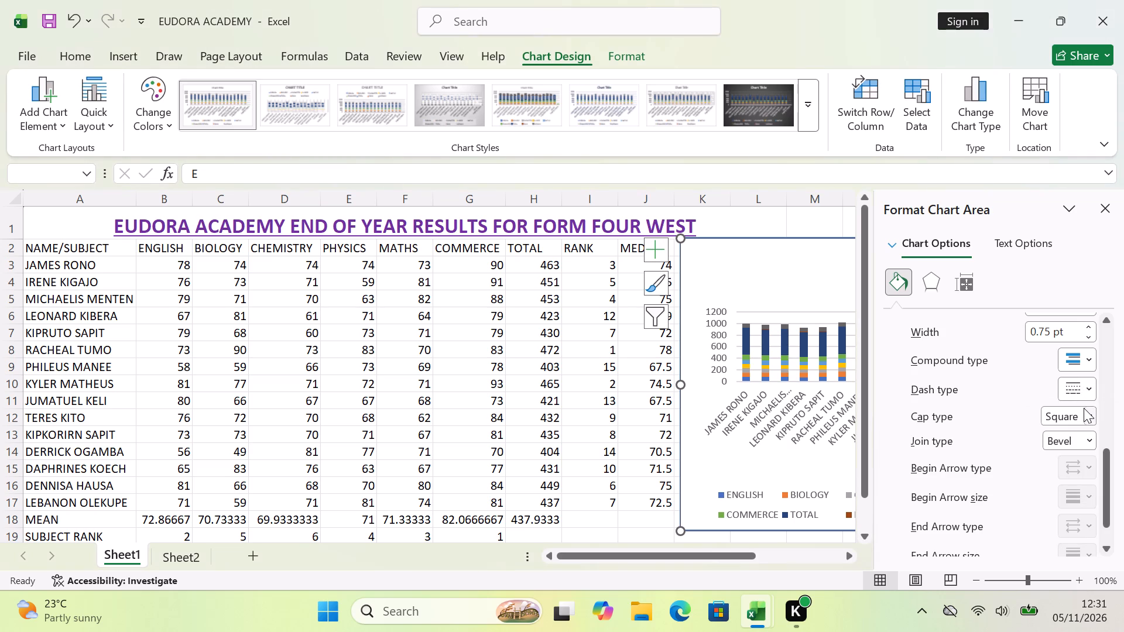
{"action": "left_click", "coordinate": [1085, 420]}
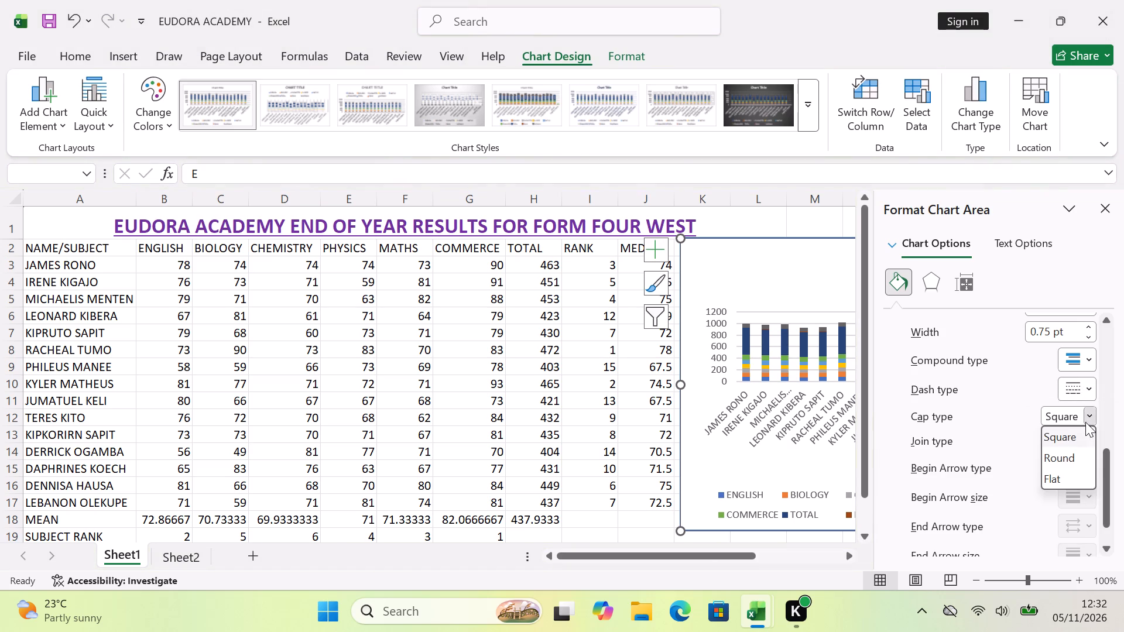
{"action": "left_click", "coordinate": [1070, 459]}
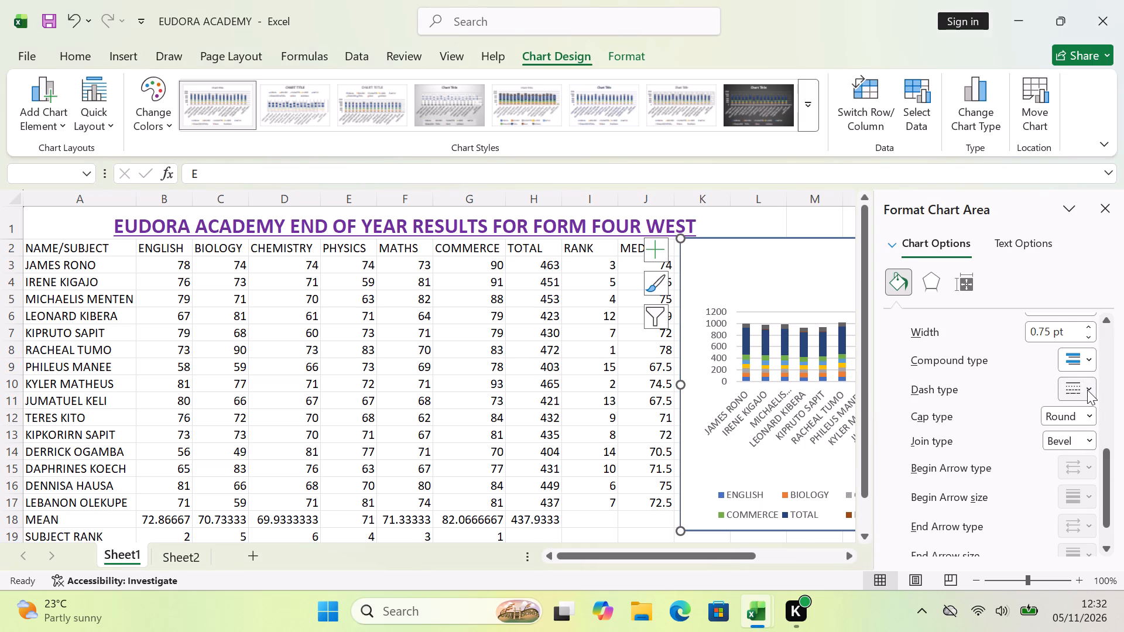
Style the chart area's border with the Dash dash type, Flat cap type and Double compound type.
{"action": "left_click", "coordinate": [1087, 390]}
{"action": "left_click", "coordinate": [1078, 458]}
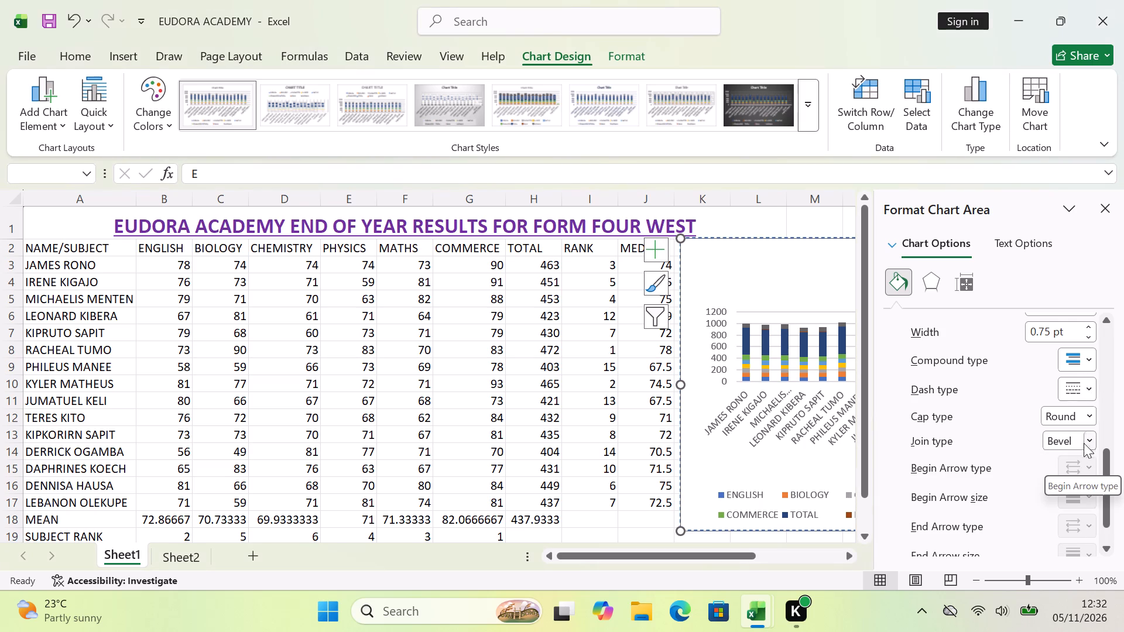
{"action": "left_click", "coordinate": [1091, 415]}
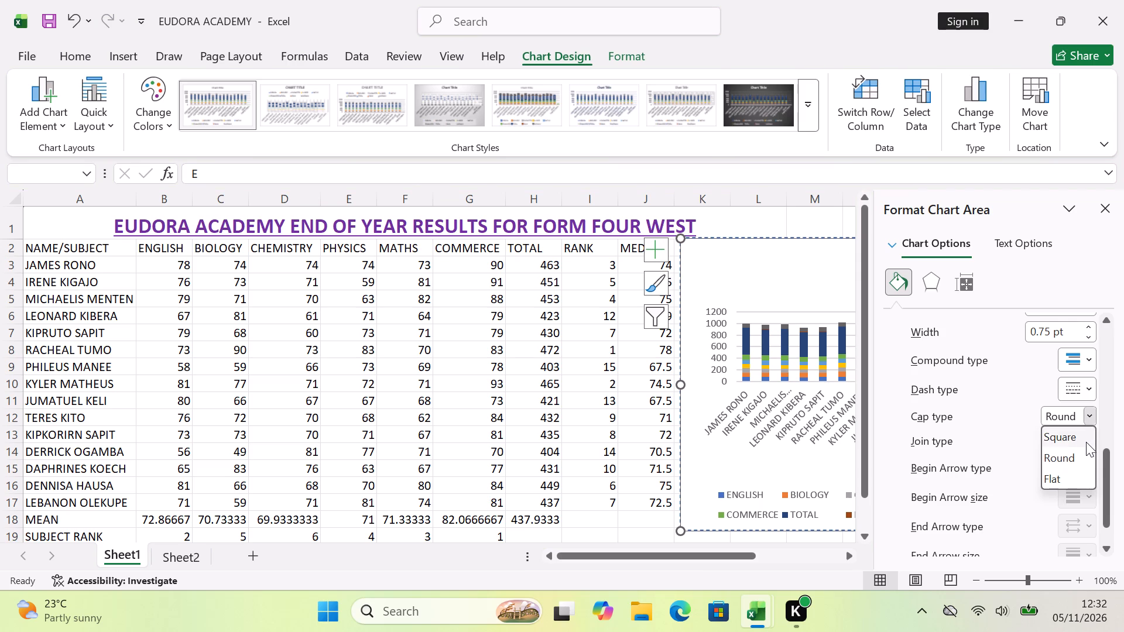
{"action": "left_click", "coordinate": [1085, 439]}
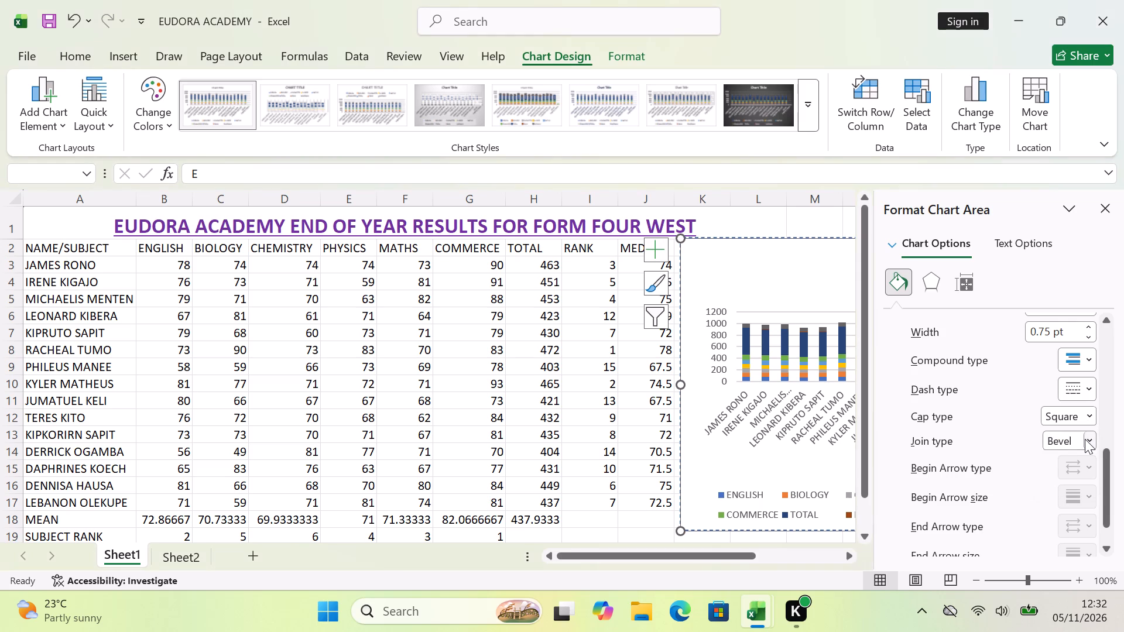
{"action": "left_click", "coordinate": [1087, 422]}
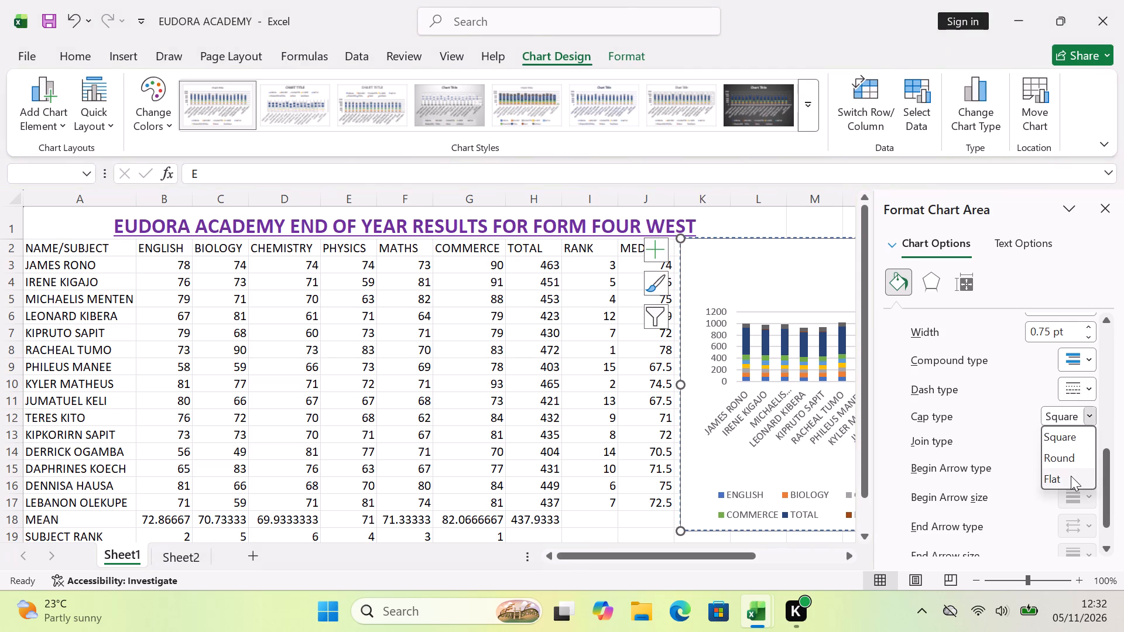
{"action": "left_click", "coordinate": [1071, 476]}
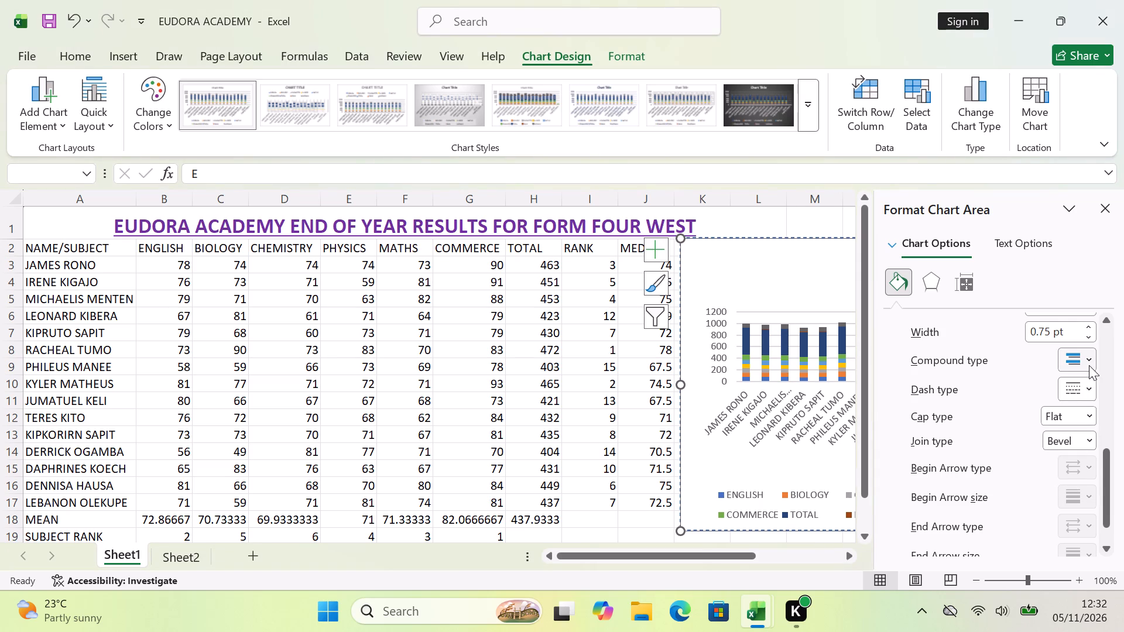
{"action": "left_click", "coordinate": [1089, 365]}
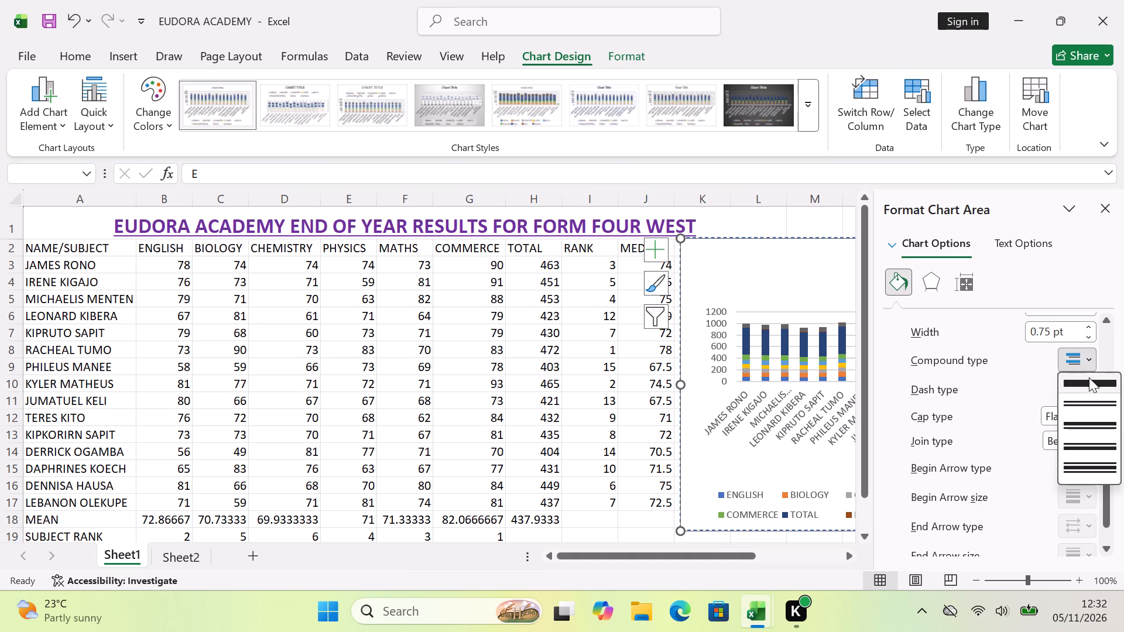
{"action": "left_click", "coordinate": [1091, 407]}
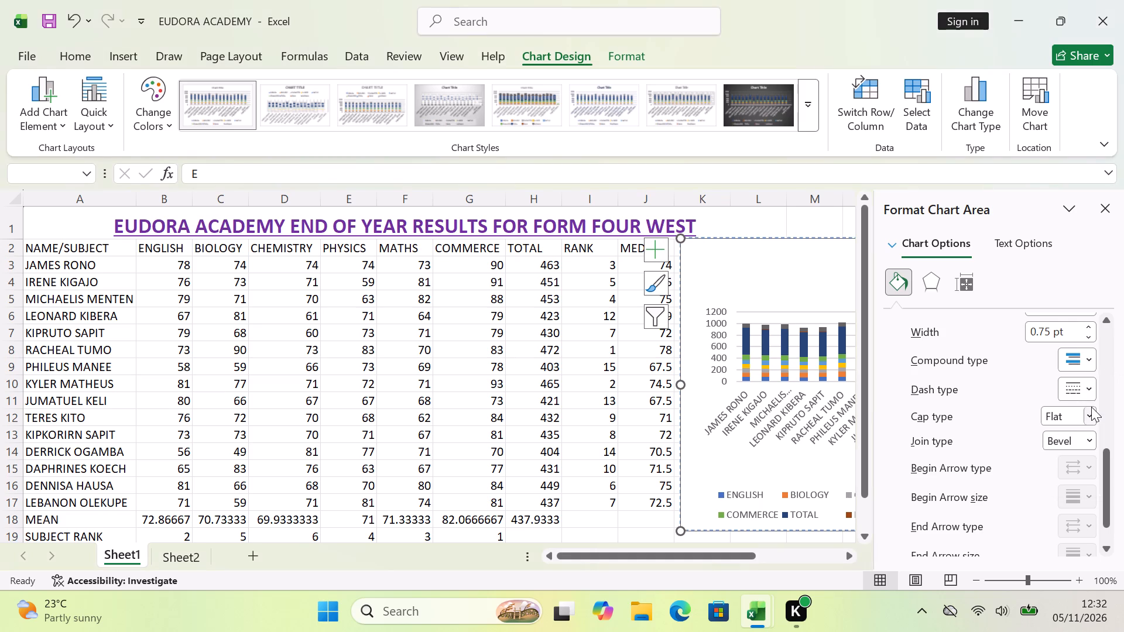
Change the dash type of the chart area's border to Square Dot and close the chart area formatting options.
{"action": "left_click", "coordinate": [1091, 391]}
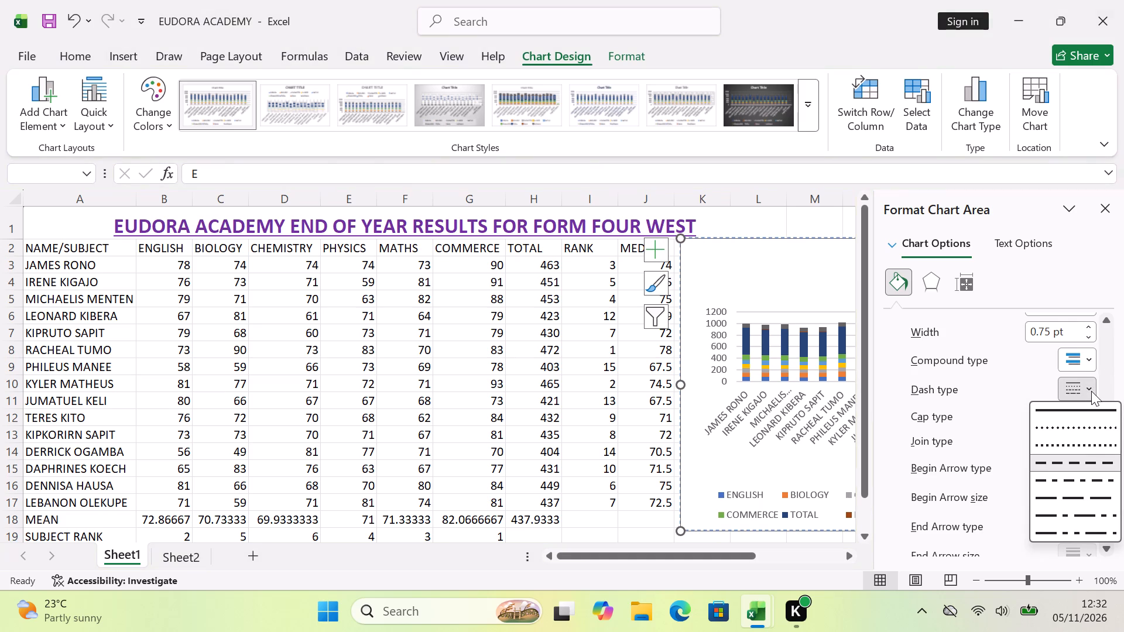
{"action": "left_click", "coordinate": [1078, 444]}
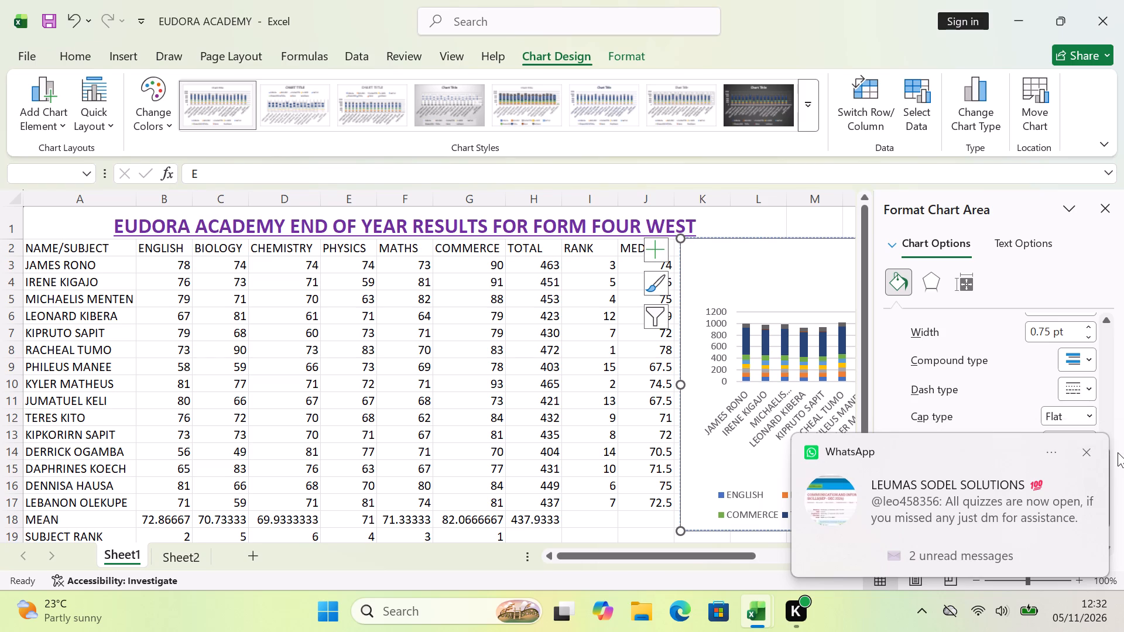
{"action": "left_click", "coordinate": [1085, 451]}
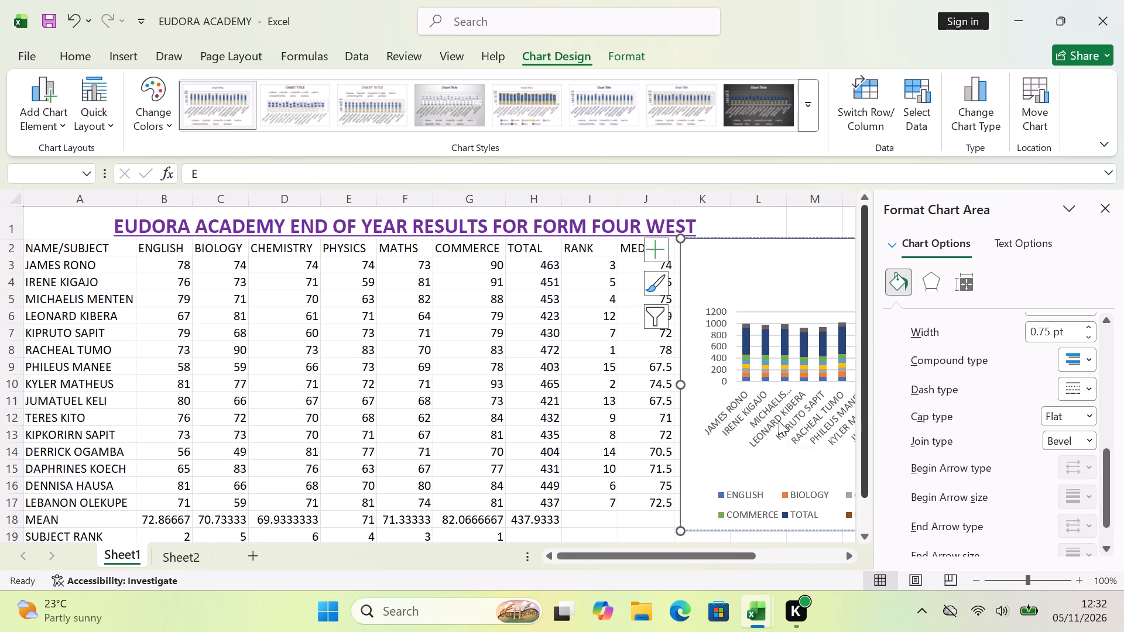
{"action": "left_click", "coordinate": [1104, 213]}
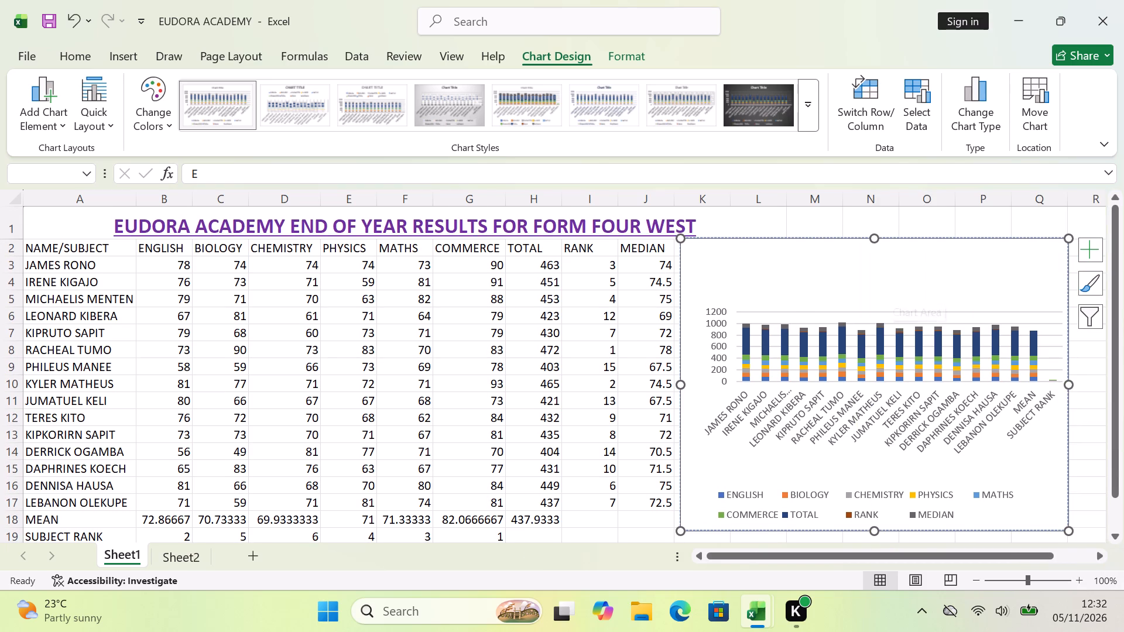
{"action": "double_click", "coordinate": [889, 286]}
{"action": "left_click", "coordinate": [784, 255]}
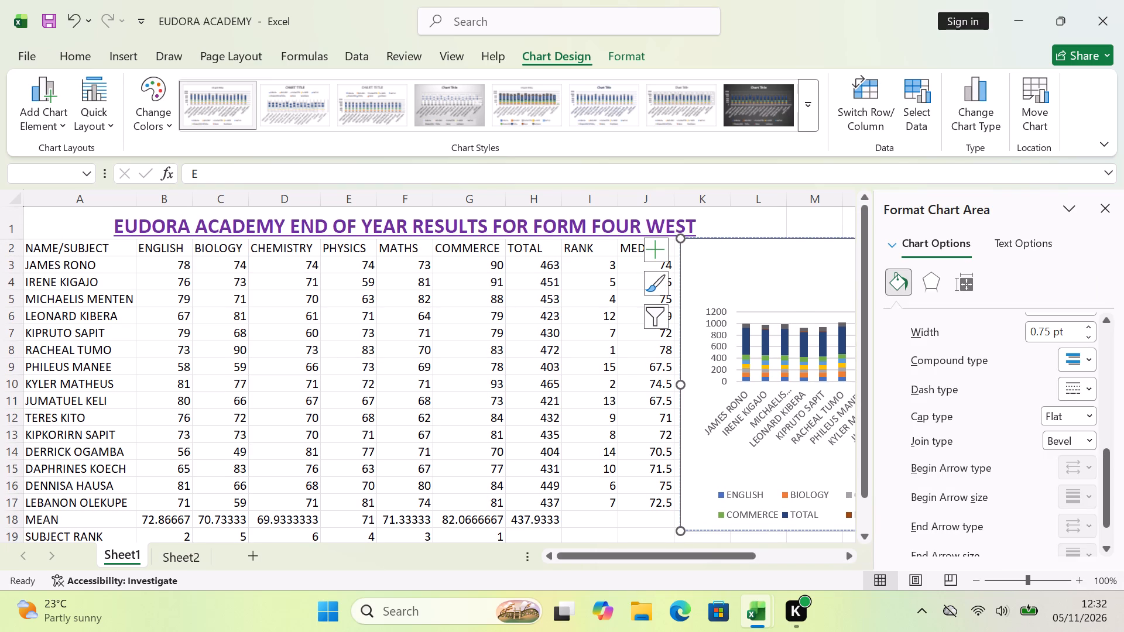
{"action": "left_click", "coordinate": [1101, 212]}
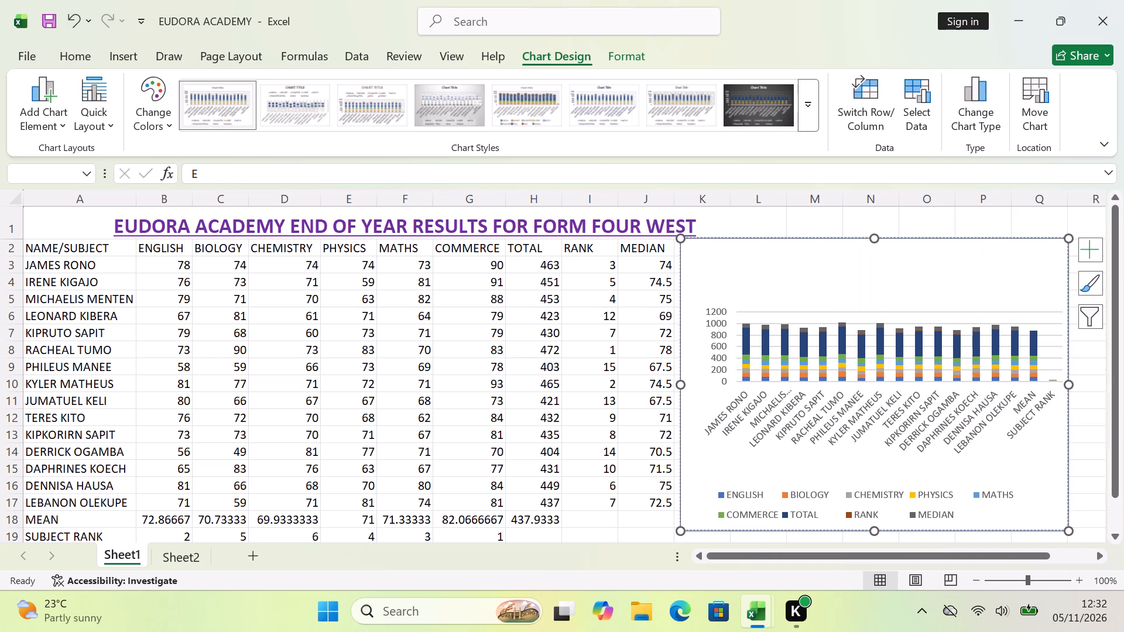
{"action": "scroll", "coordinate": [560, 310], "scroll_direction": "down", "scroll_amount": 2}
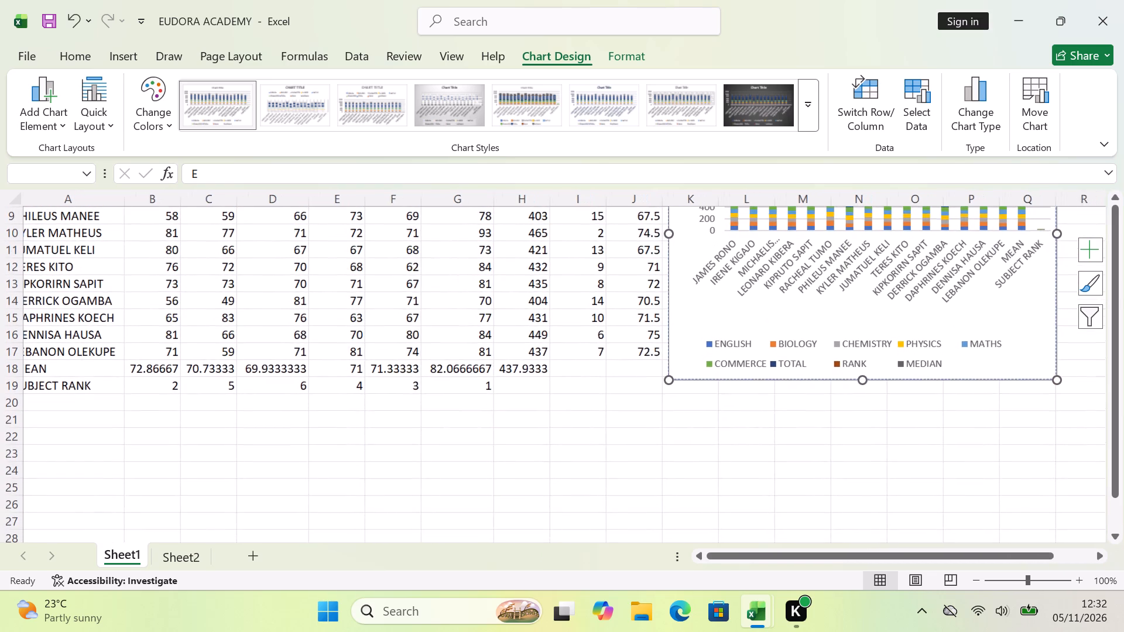
Save the workbook with the formatted chart.
{"action": "scroll", "coordinate": [390, 321], "scroll_direction": "right", "scroll_amount": 1}
{"action": "scroll", "coordinate": [390, 321], "scroll_direction": "up", "scroll_amount": 1}
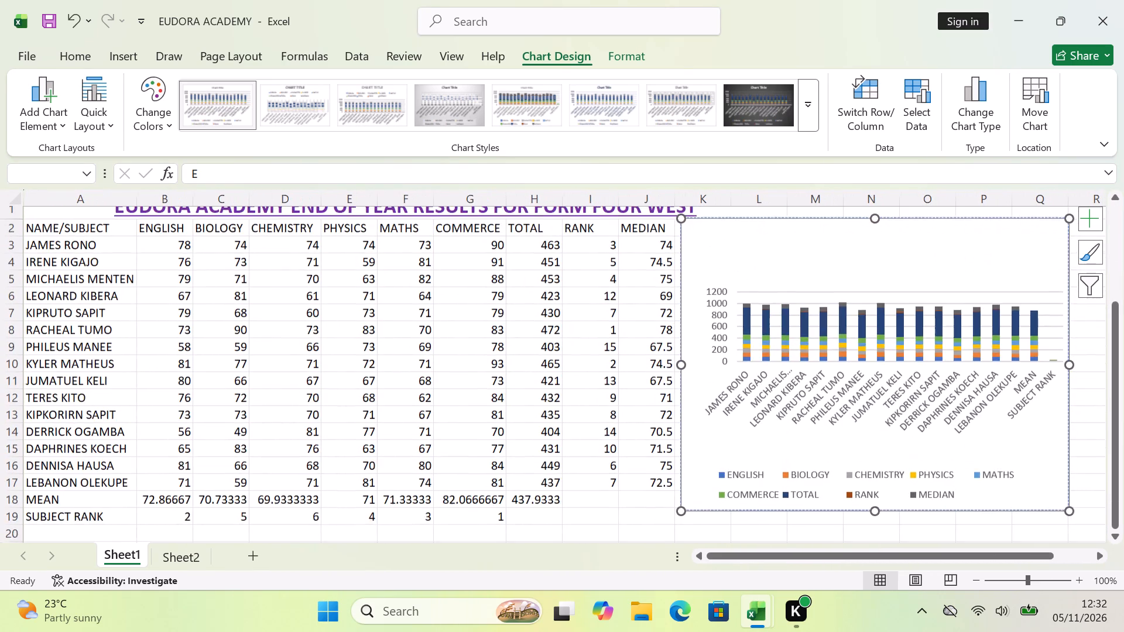
{"action": "left_click", "coordinate": [26, 66]}
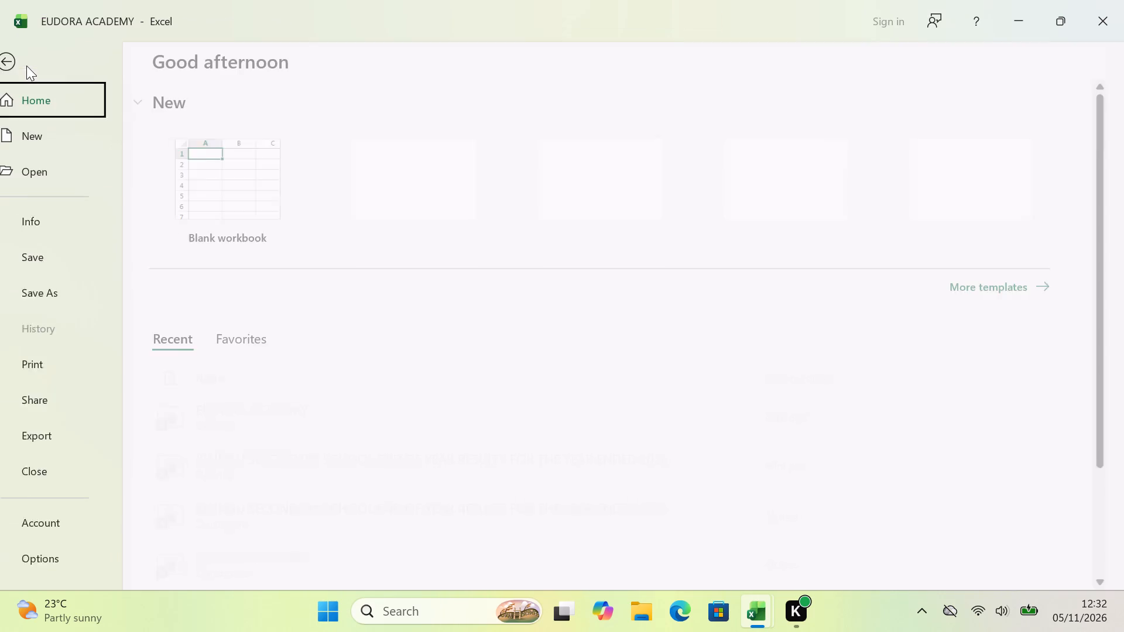
{"action": "left_click", "coordinate": [50, 265]}
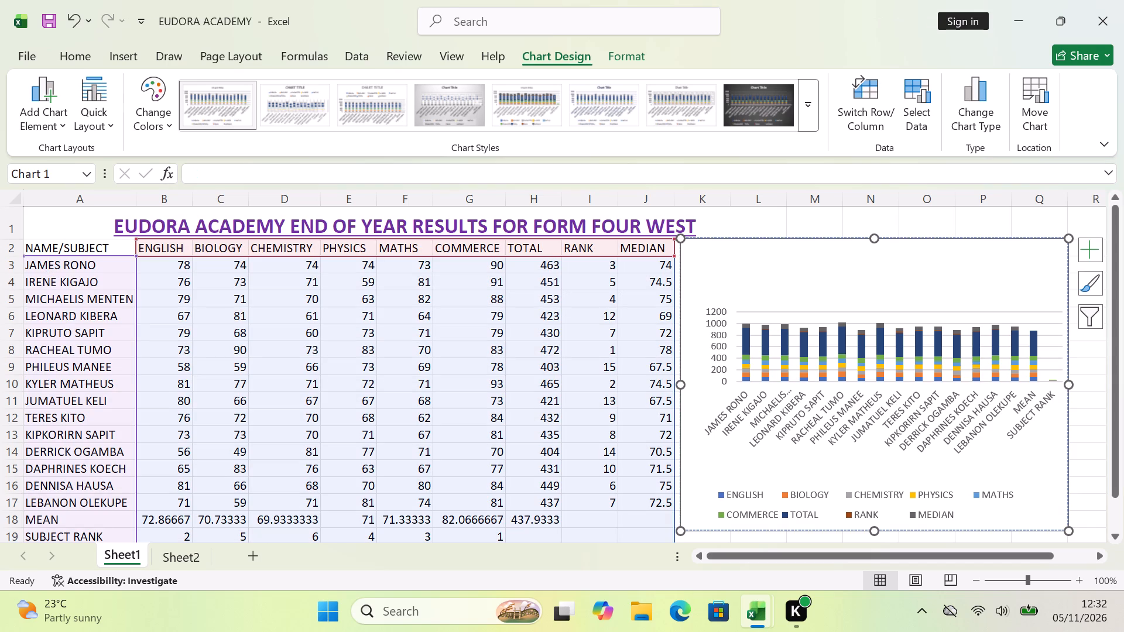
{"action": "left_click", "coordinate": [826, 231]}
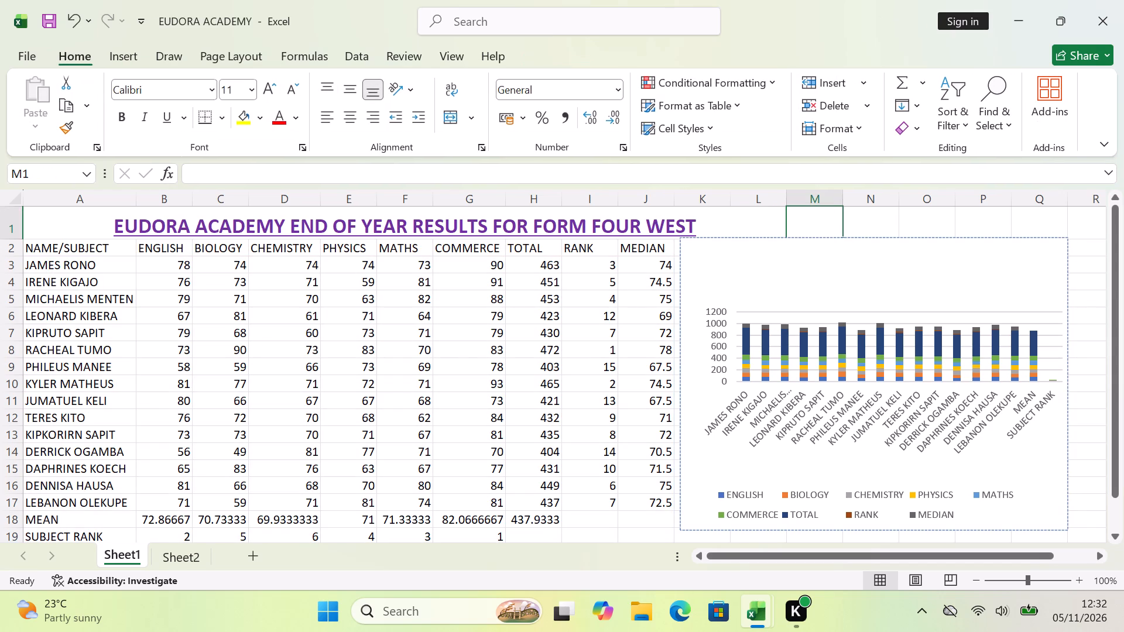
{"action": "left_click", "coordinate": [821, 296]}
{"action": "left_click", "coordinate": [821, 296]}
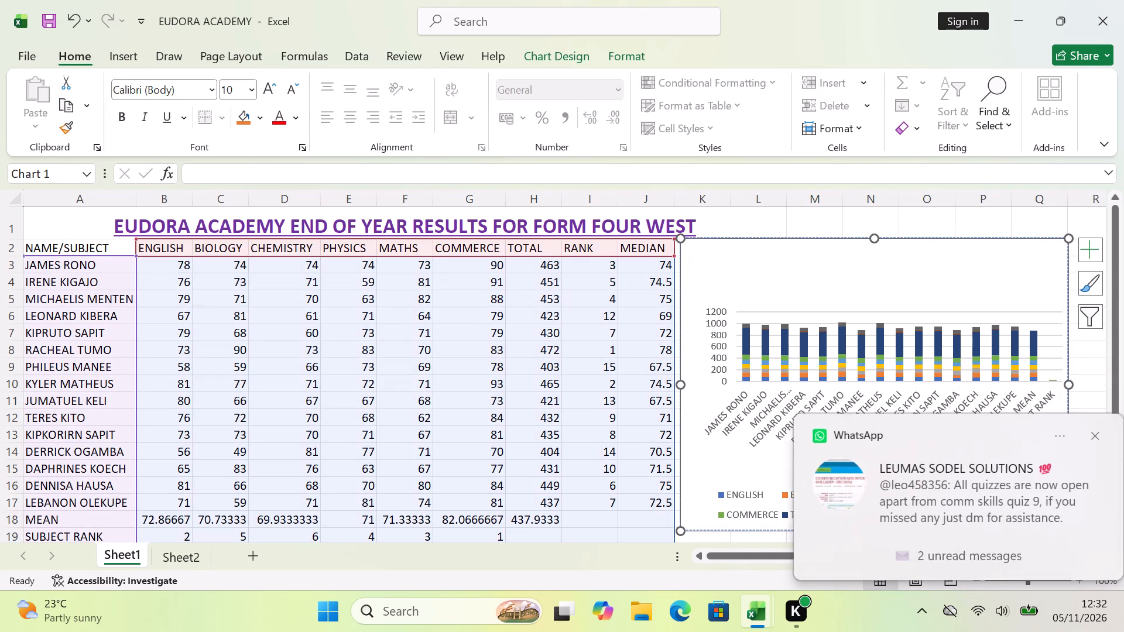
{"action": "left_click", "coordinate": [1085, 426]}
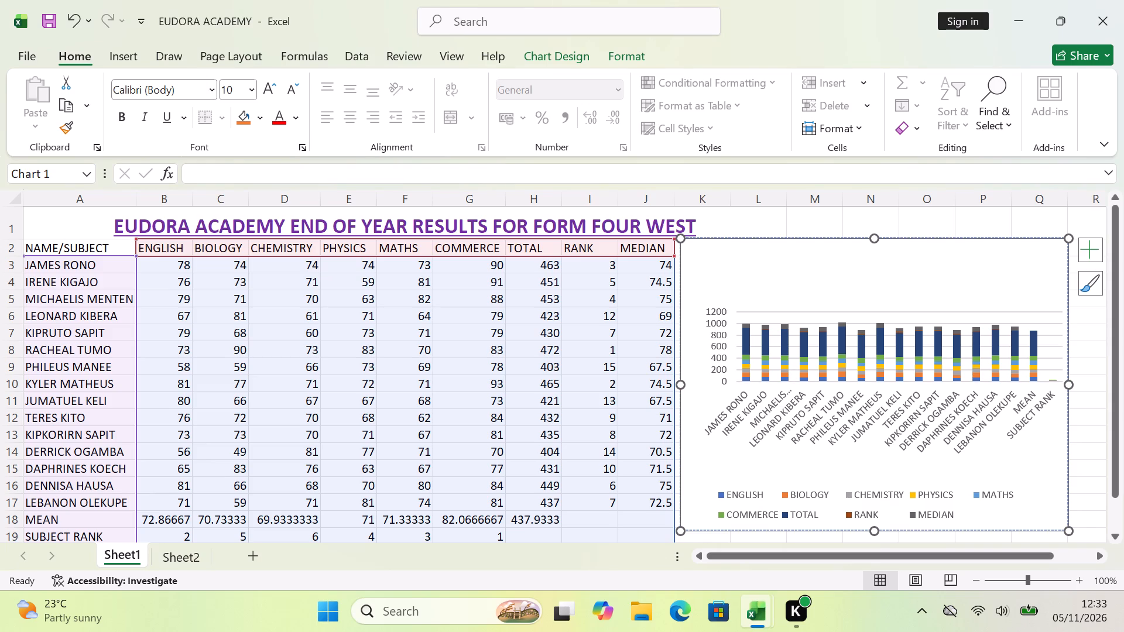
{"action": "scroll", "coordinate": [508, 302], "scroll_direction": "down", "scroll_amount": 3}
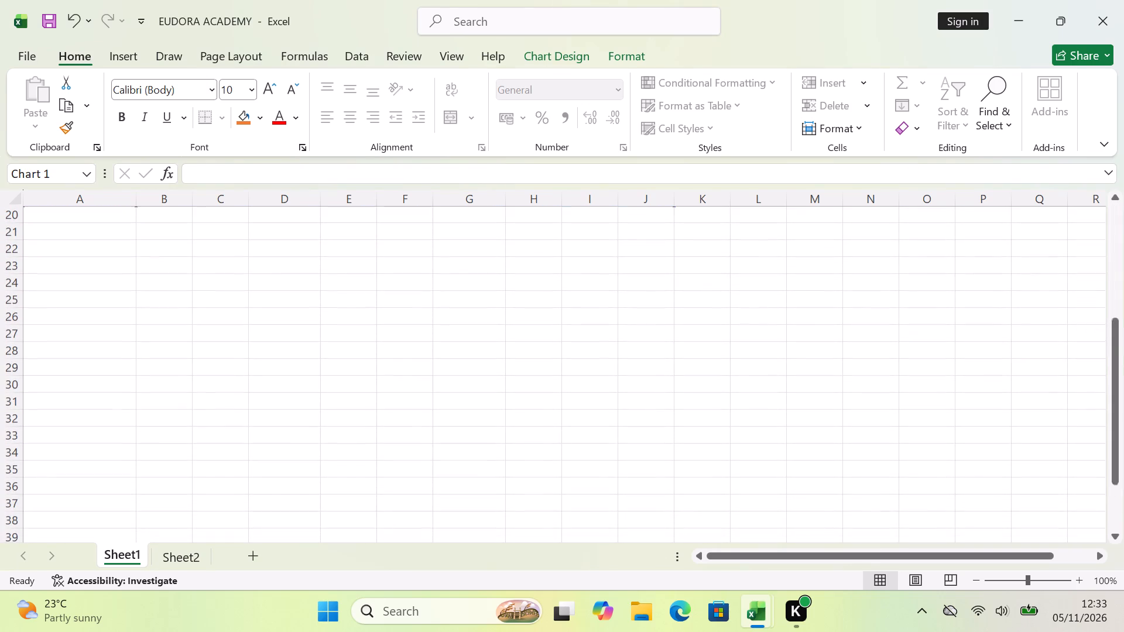
Add a new blank worksheet after Sheet2 in the Eudora Academy workbook.
{"action": "scroll", "coordinate": [773, 339], "scroll_direction": "up", "scroll_amount": 3}
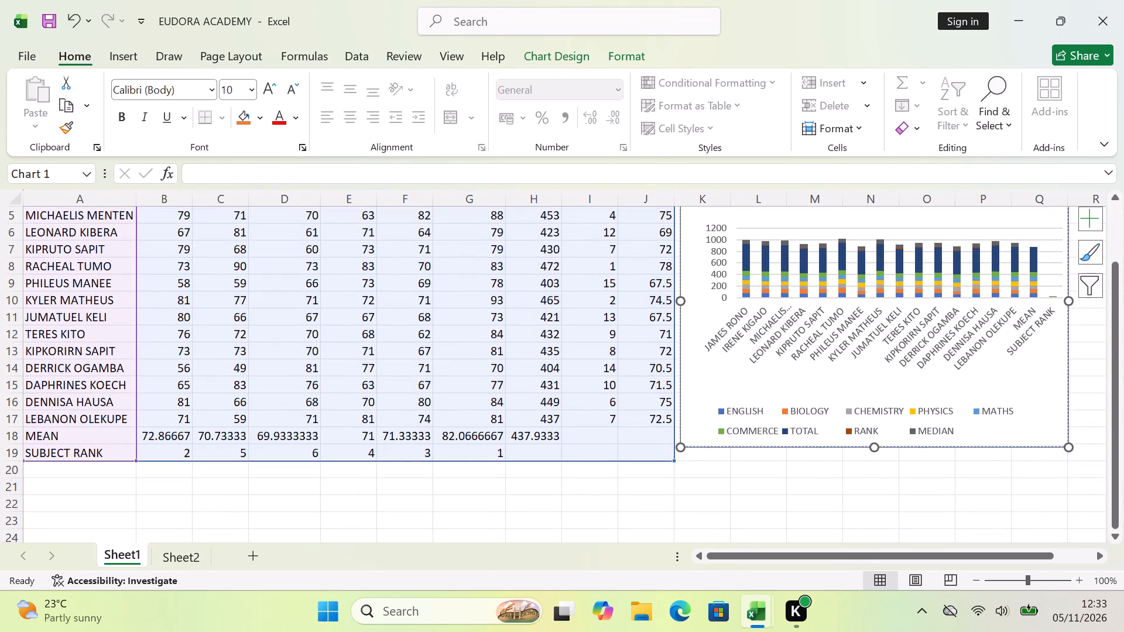
{"action": "scroll", "coordinate": [639, 432], "scroll_direction": "up", "scroll_amount": 2}
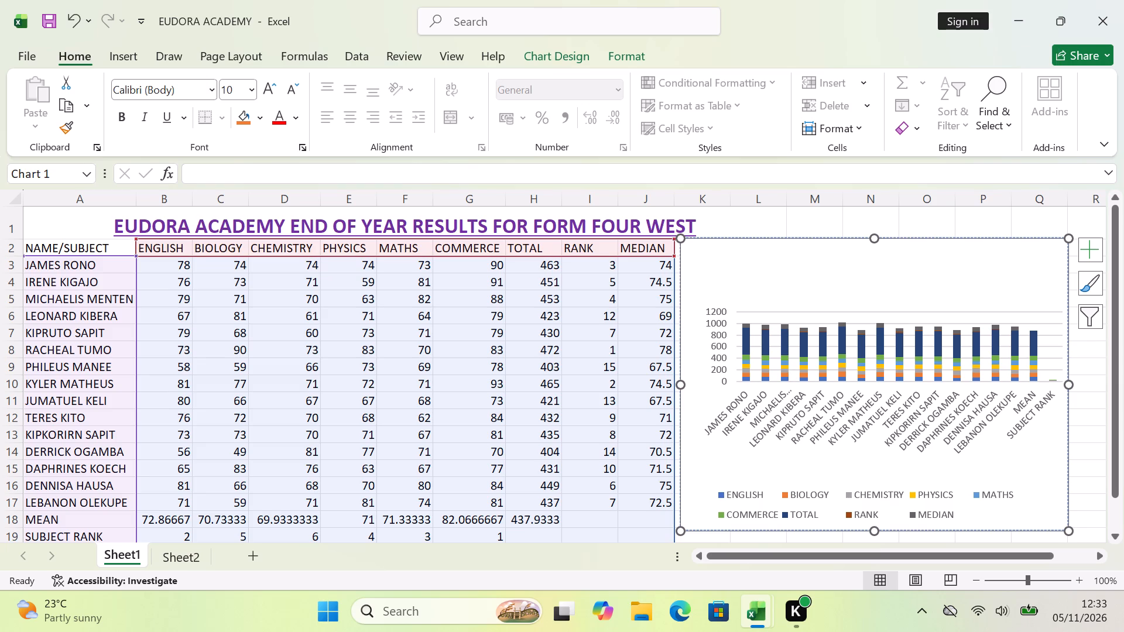
{"action": "left_click", "coordinate": [184, 557]}
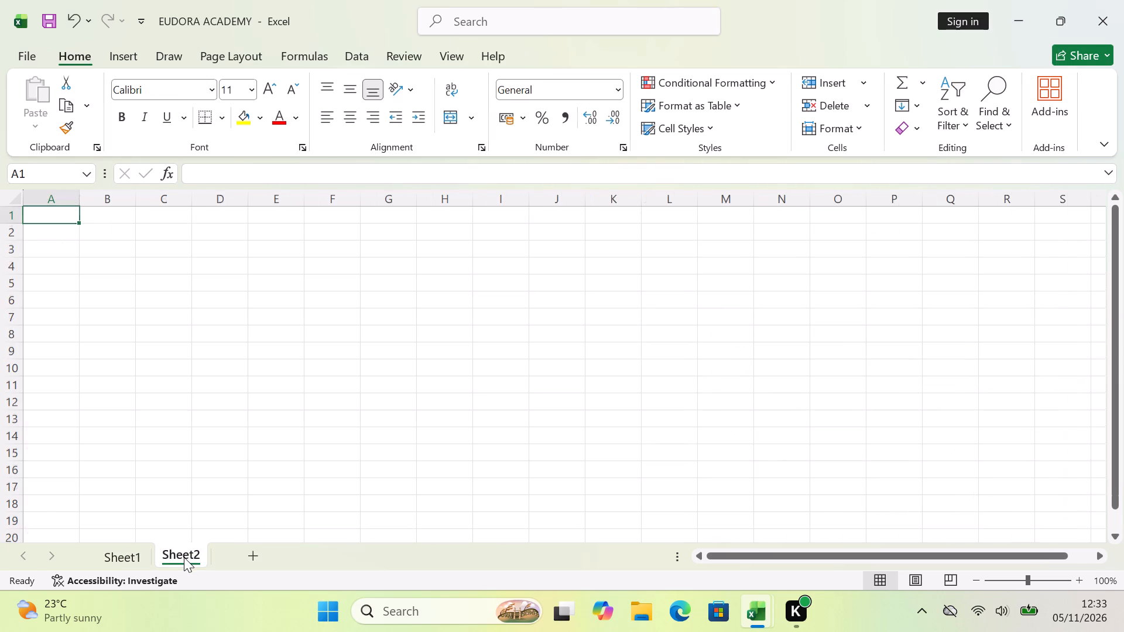
{"action": "left_click", "coordinate": [113, 555]}
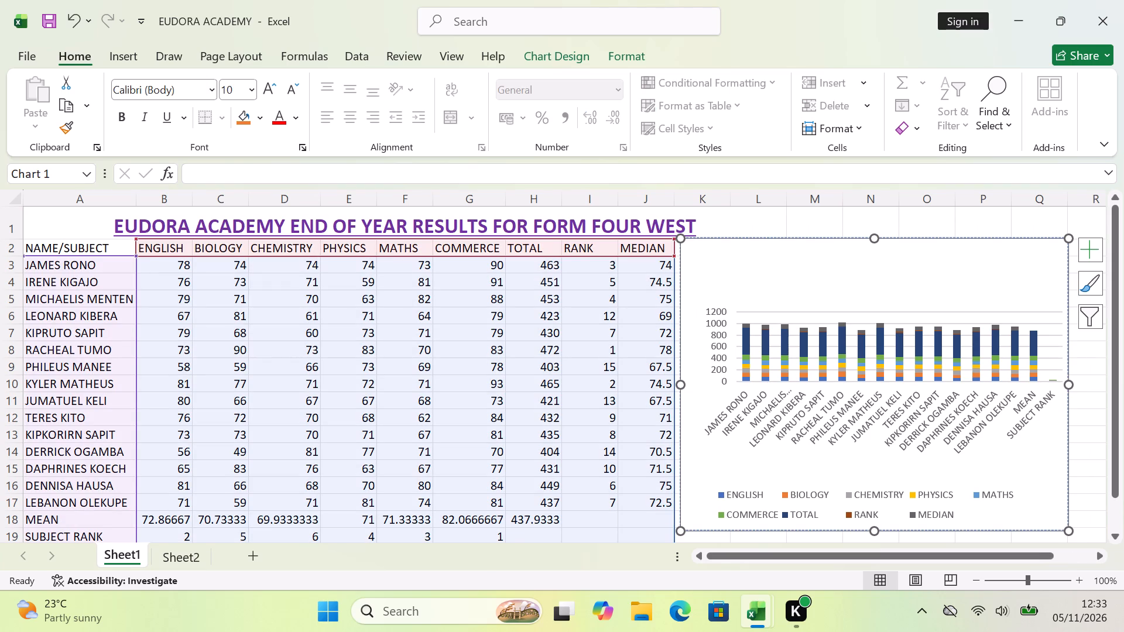
{"action": "left_click", "coordinate": [189, 555]}
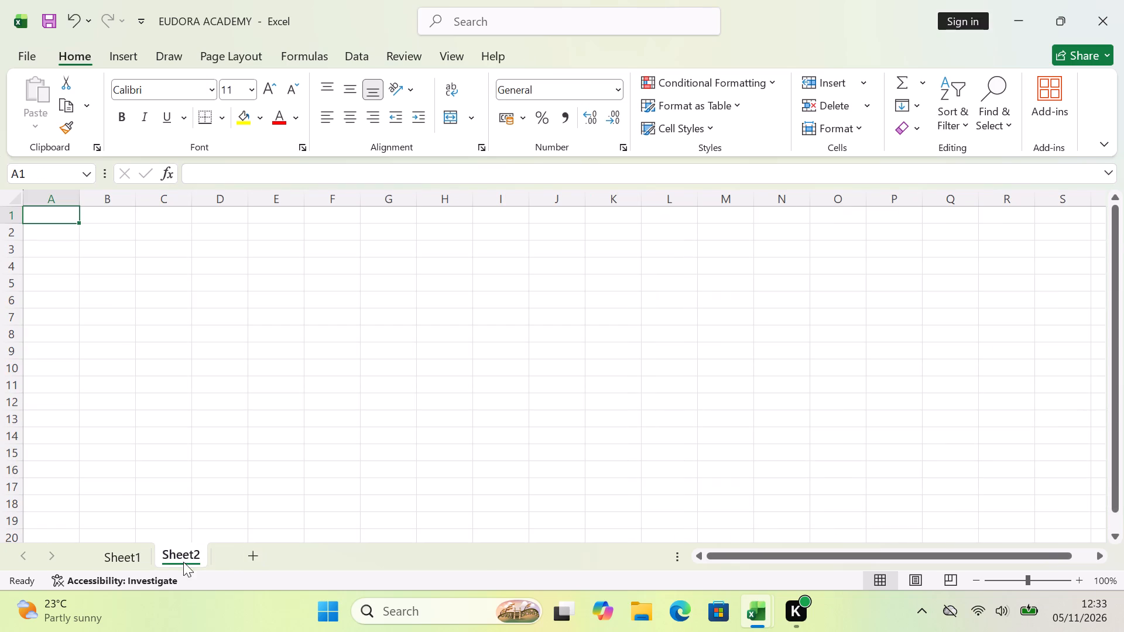
{"action": "left_click", "coordinate": [251, 565]}
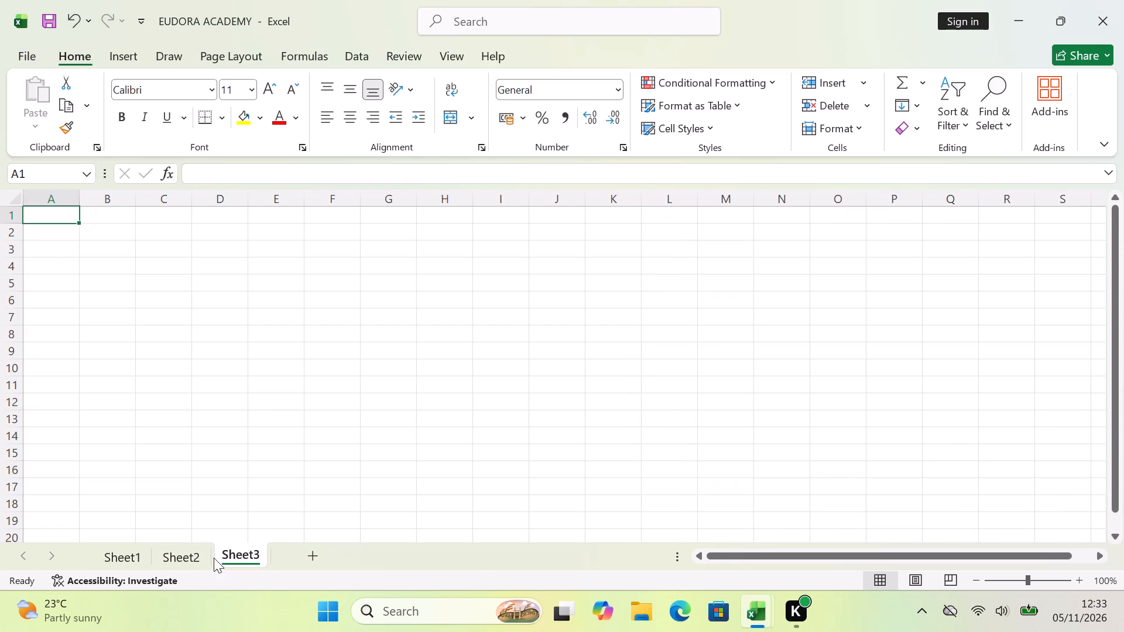
Return to Sheet1 and look over the results table, the chart and the empty rows below them.
{"action": "left_click", "coordinate": [118, 556]}
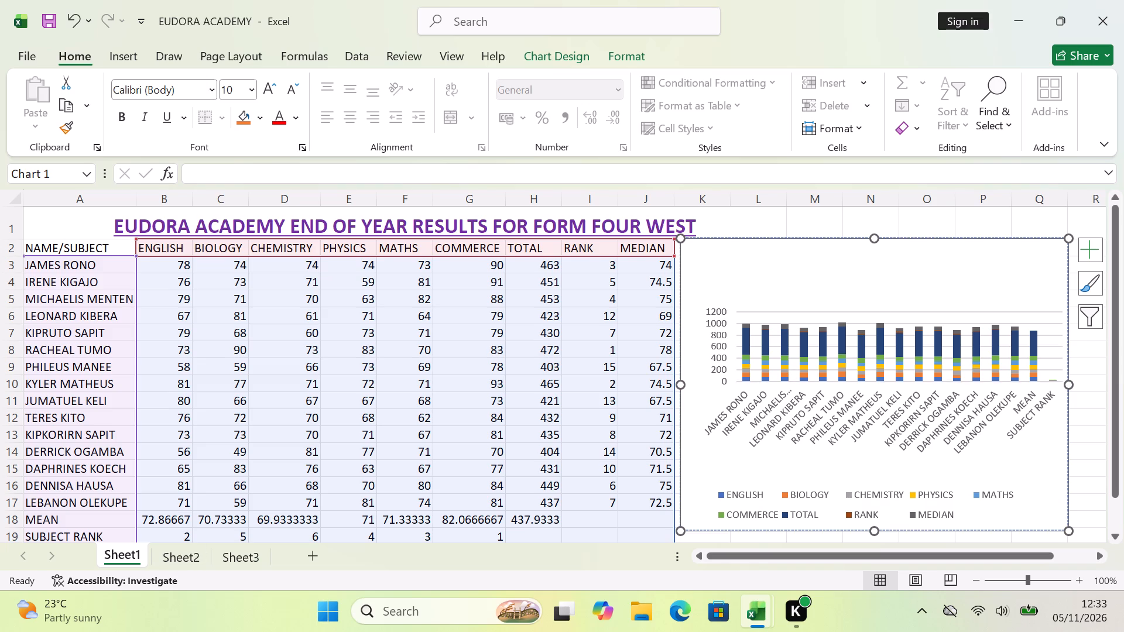
{"action": "scroll", "coordinate": [277, 372], "scroll_direction": "down", "scroll_amount": 1}
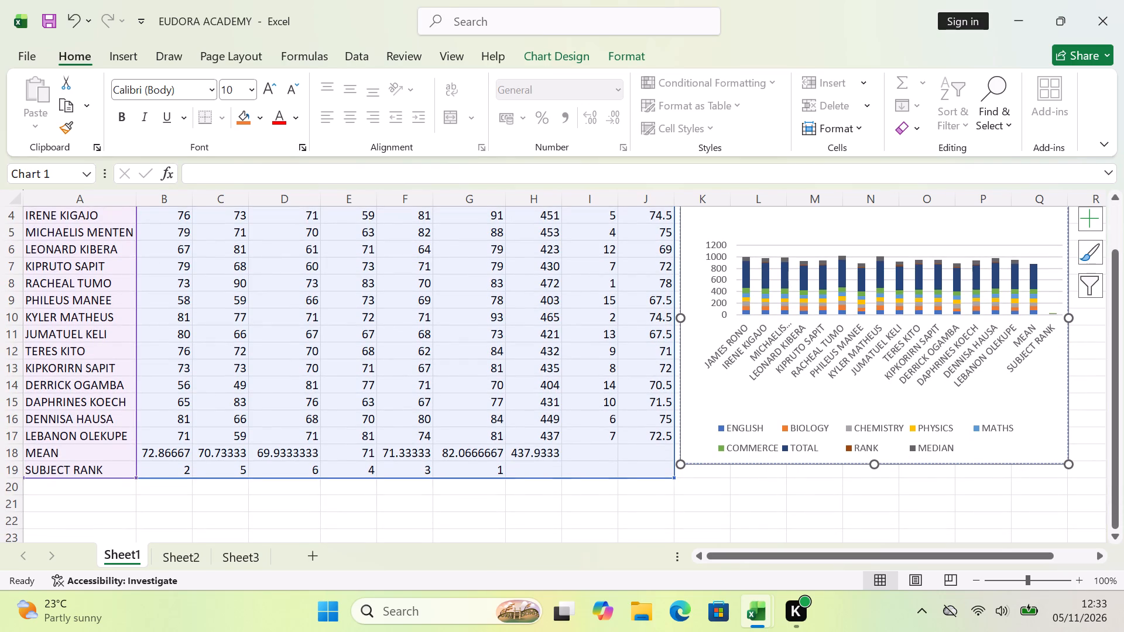
{"action": "scroll", "coordinate": [375, 463], "scroll_direction": "down", "scroll_amount": 2}
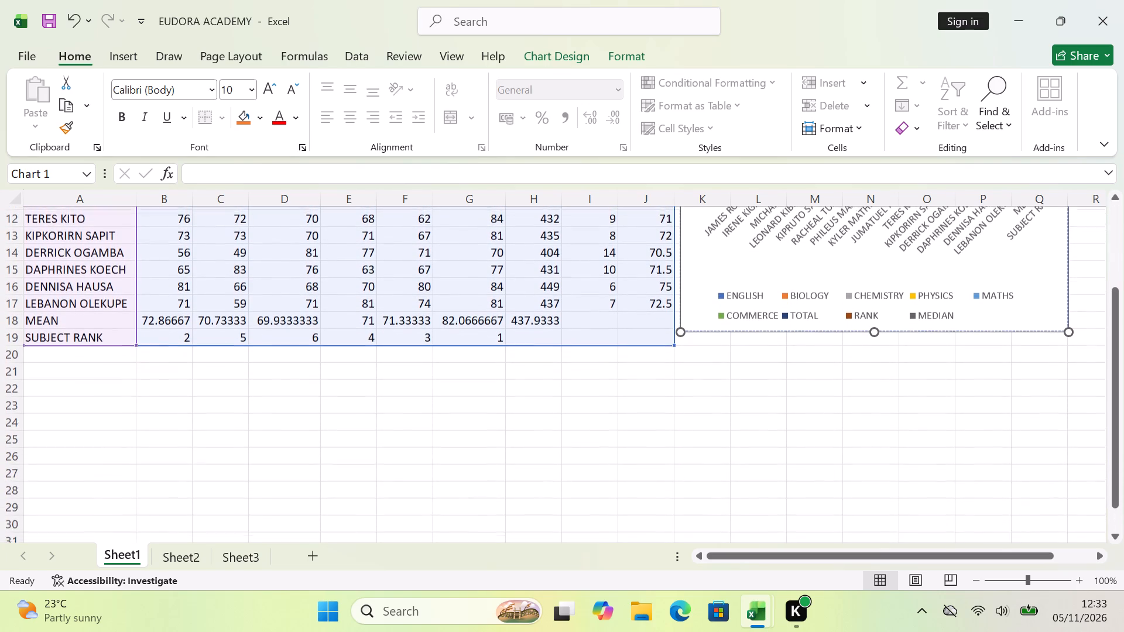
{"action": "scroll", "coordinate": [375, 463], "scroll_direction": "down", "scroll_amount": 2}
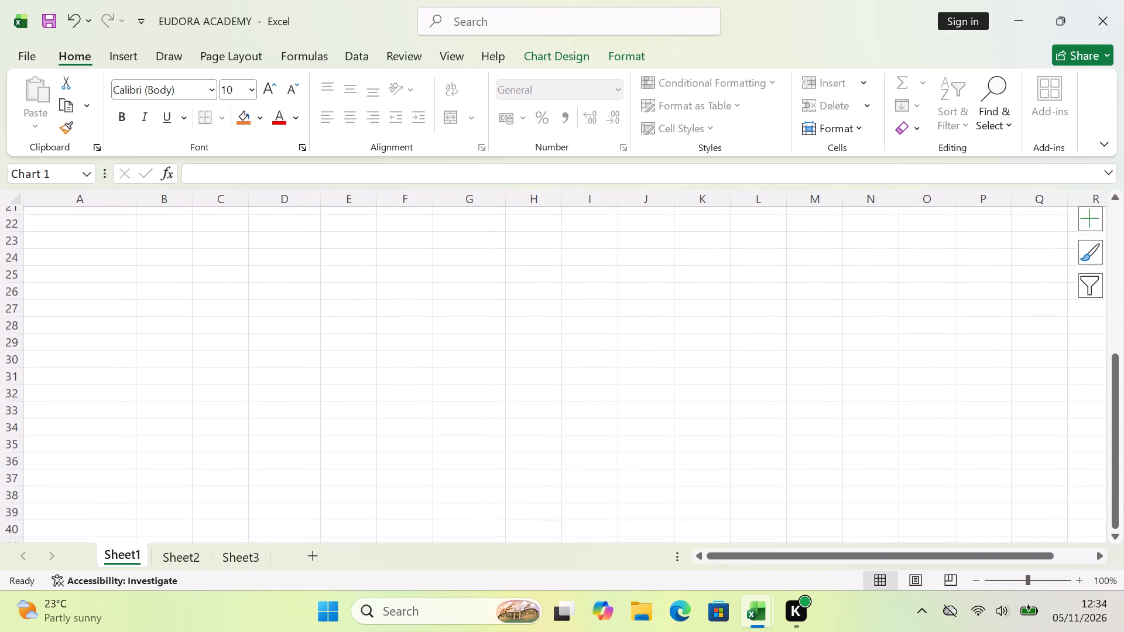
{"action": "scroll", "coordinate": [375, 463], "scroll_direction": "down", "scroll_amount": 1}
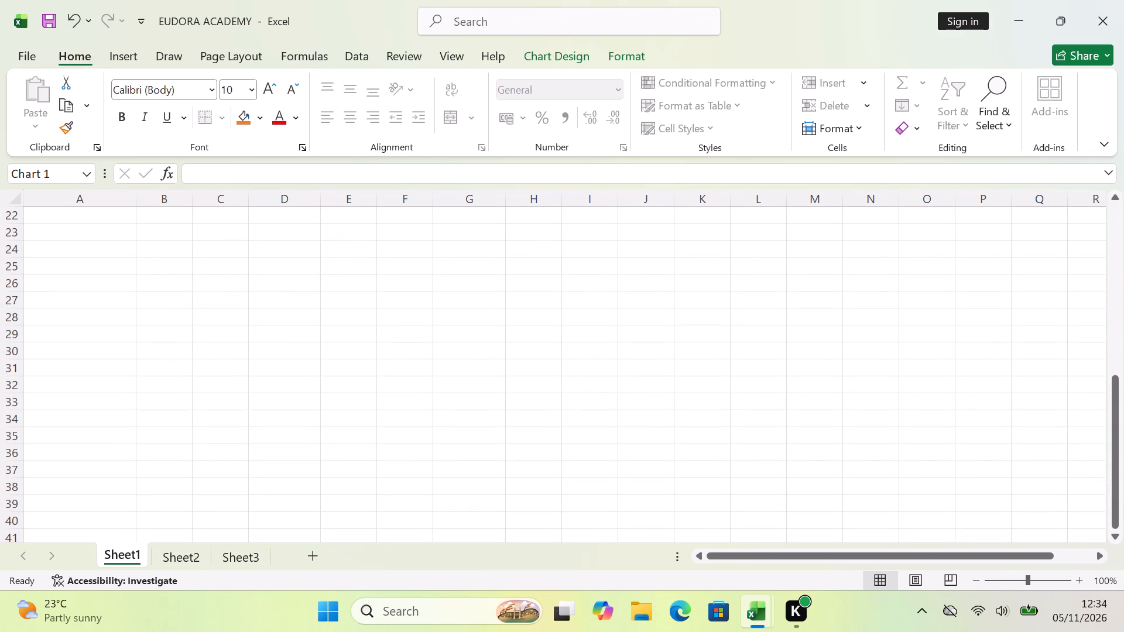
{"action": "scroll", "coordinate": [378, 500], "scroll_direction": "down", "scroll_amount": 2}
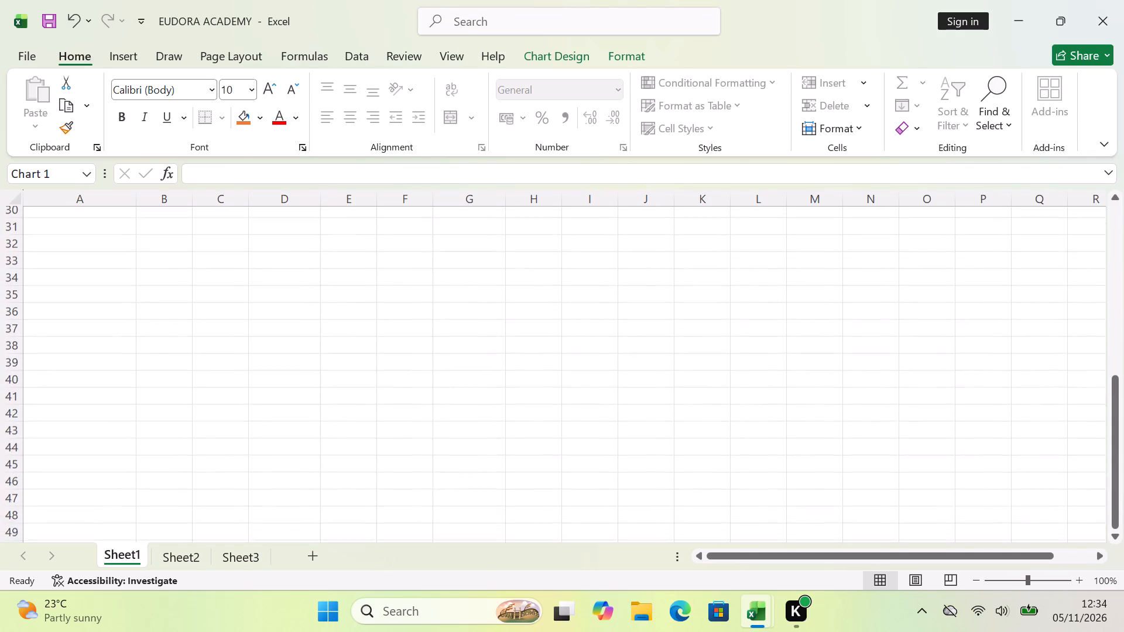
{"action": "scroll", "coordinate": [378, 500], "scroll_direction": "down", "scroll_amount": 5}
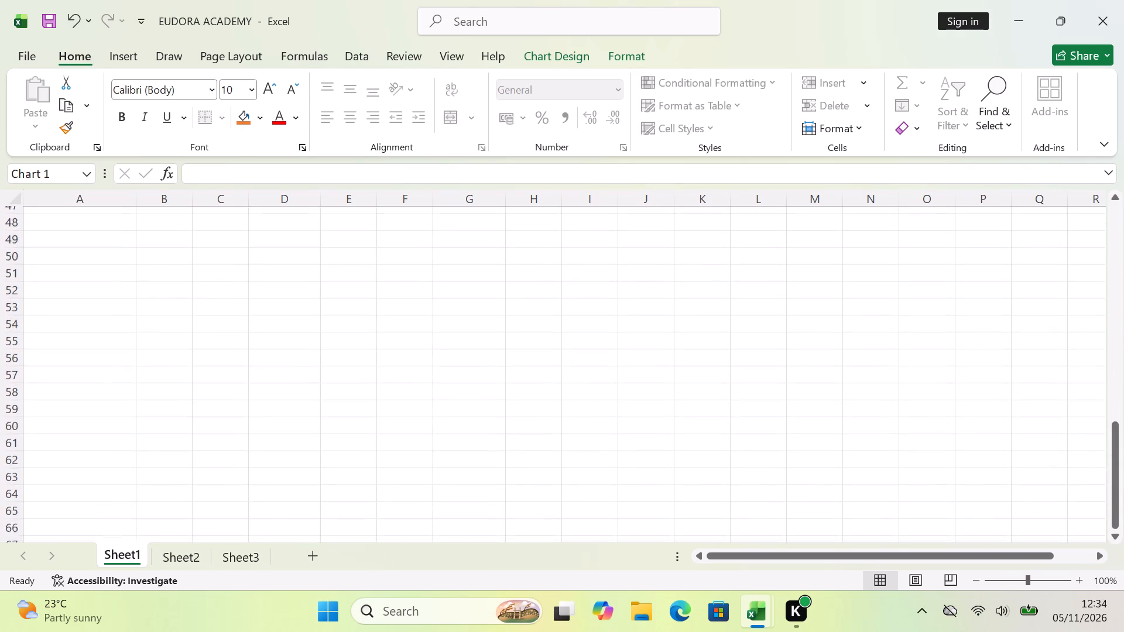
{"action": "scroll", "coordinate": [378, 500], "scroll_direction": "down", "scroll_amount": 2}
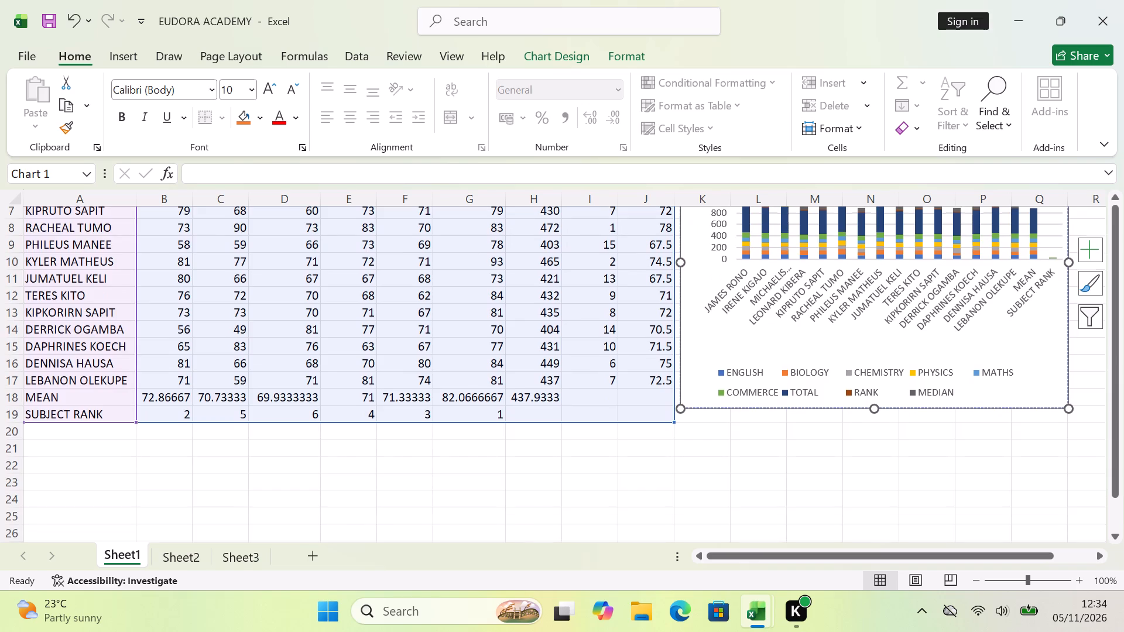
{"action": "scroll", "coordinate": [369, 410], "scroll_direction": "up", "scroll_amount": 1}
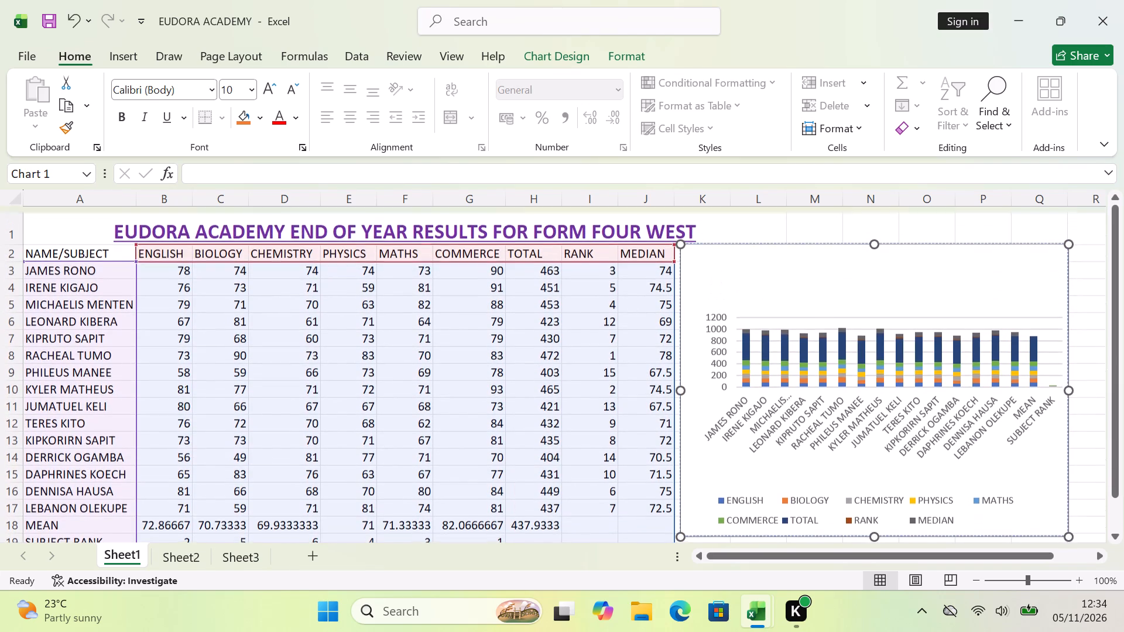
{"action": "scroll", "coordinate": [369, 410], "scroll_direction": "up", "scroll_amount": 1}
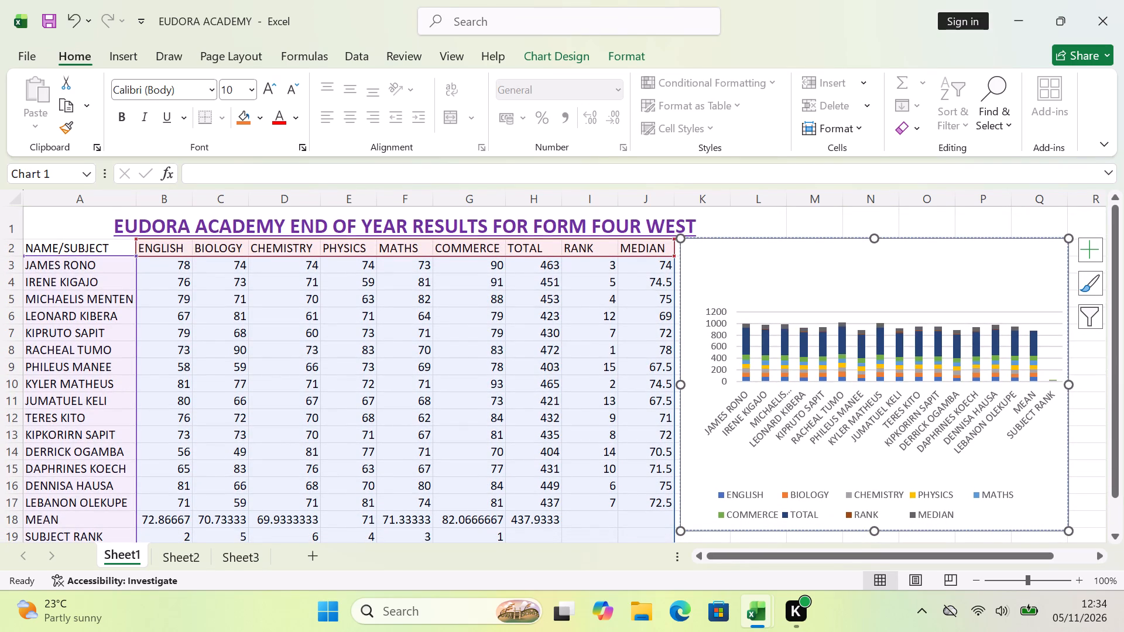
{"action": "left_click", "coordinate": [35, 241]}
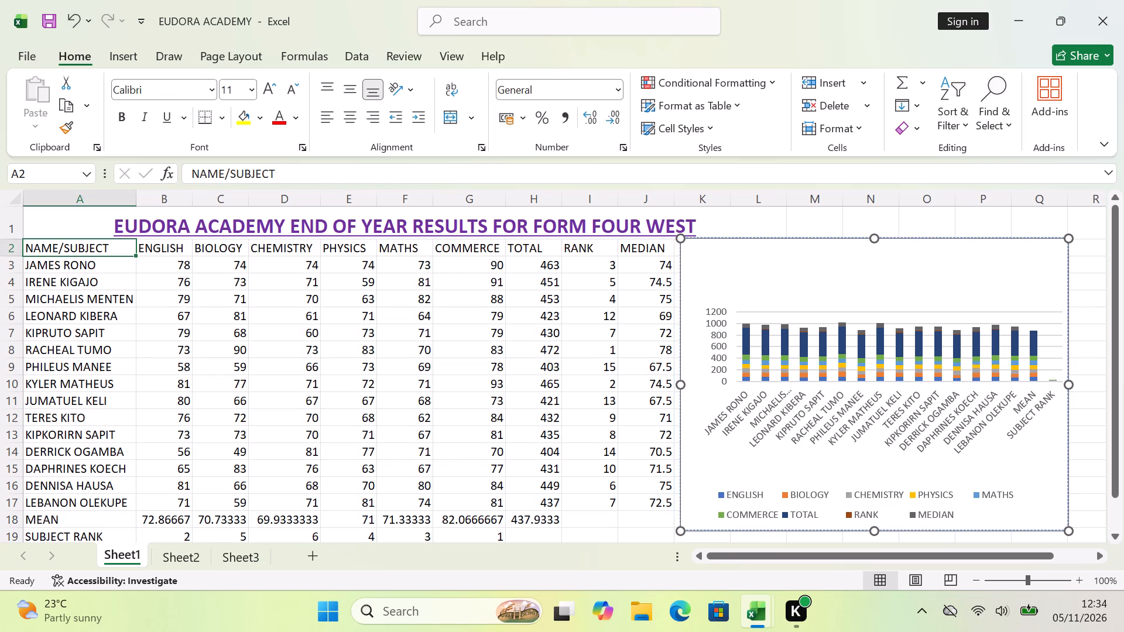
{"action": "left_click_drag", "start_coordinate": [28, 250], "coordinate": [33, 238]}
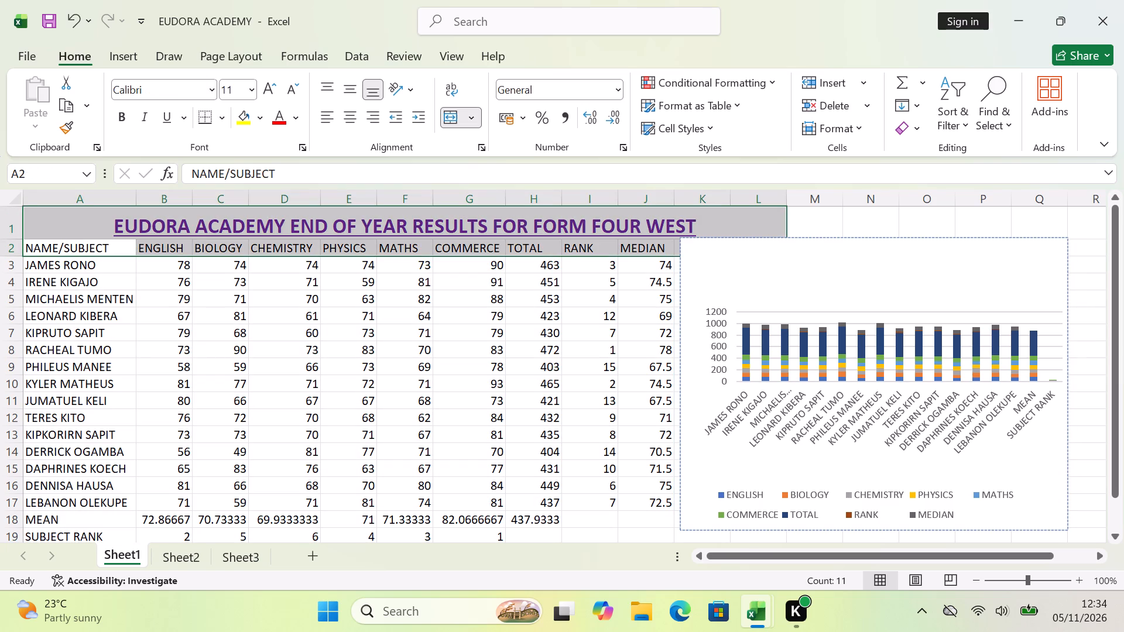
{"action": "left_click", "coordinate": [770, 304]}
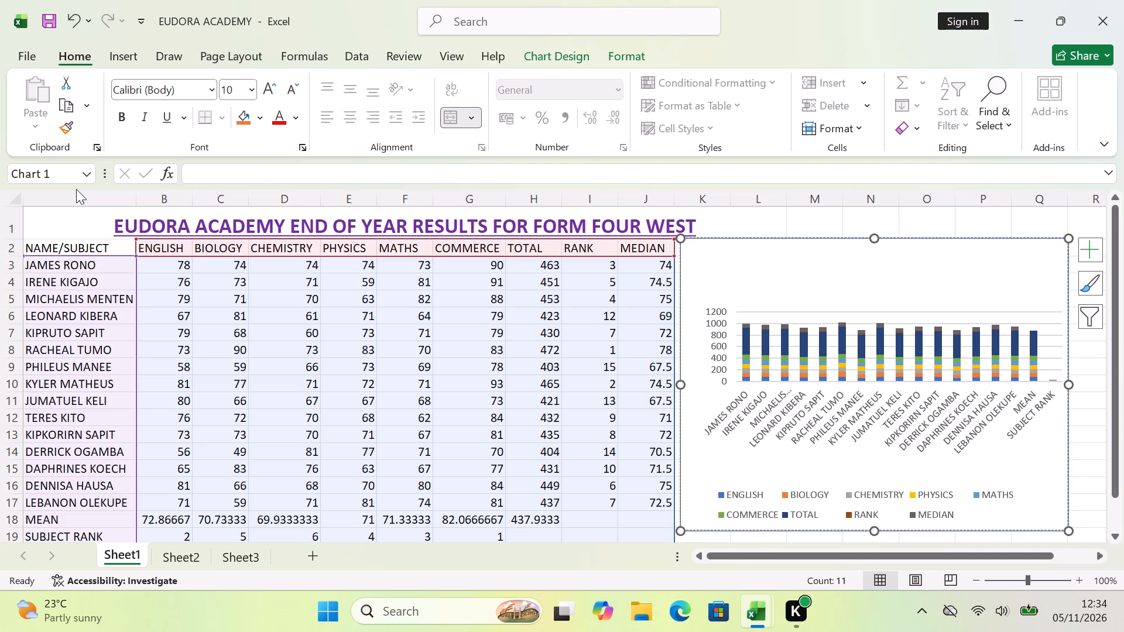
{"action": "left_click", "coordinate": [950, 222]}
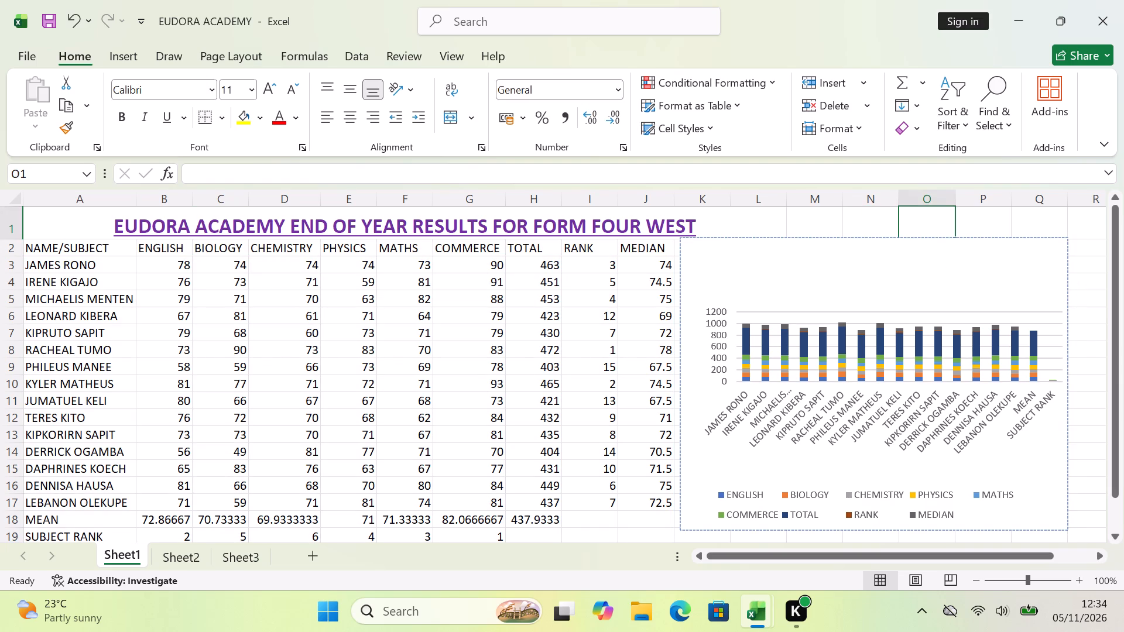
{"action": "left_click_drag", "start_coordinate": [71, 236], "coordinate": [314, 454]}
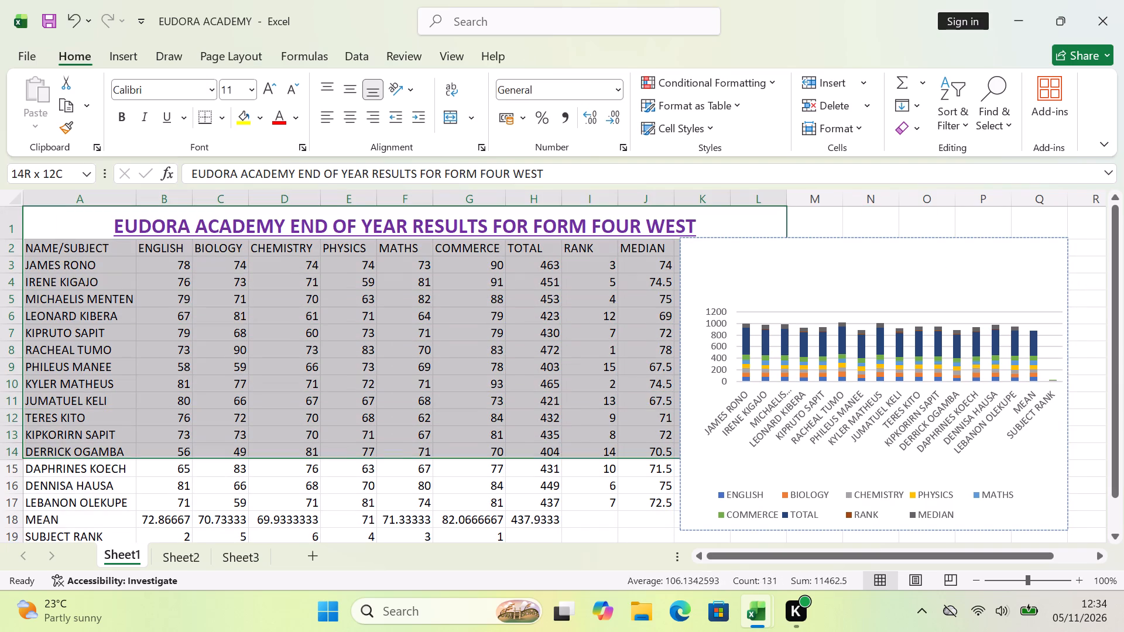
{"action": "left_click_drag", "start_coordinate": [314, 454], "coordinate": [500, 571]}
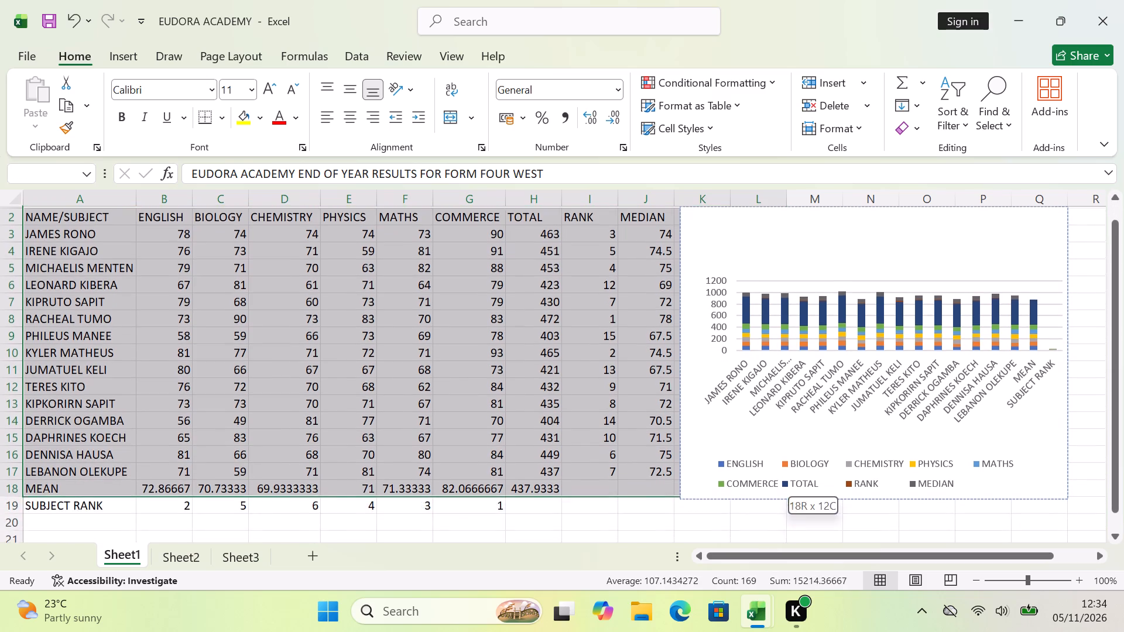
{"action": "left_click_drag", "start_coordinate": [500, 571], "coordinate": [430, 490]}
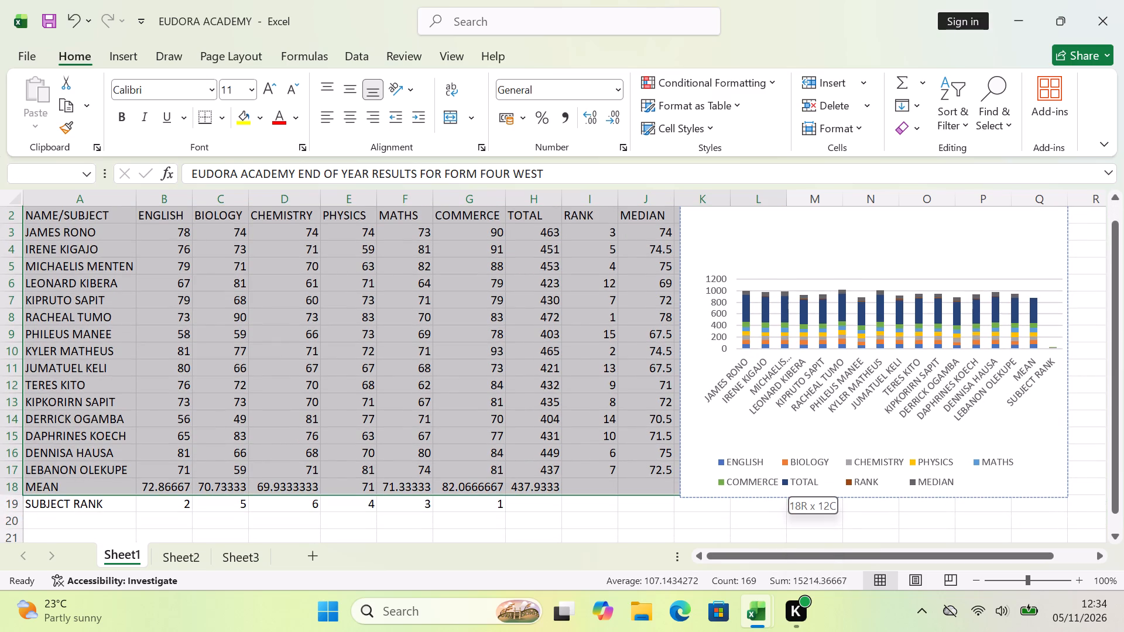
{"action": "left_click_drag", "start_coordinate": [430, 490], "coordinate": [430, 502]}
Go to cell A1 of Sheet2 and open the print preview for that sheet.
{"action": "left_click", "coordinate": [183, 555]}
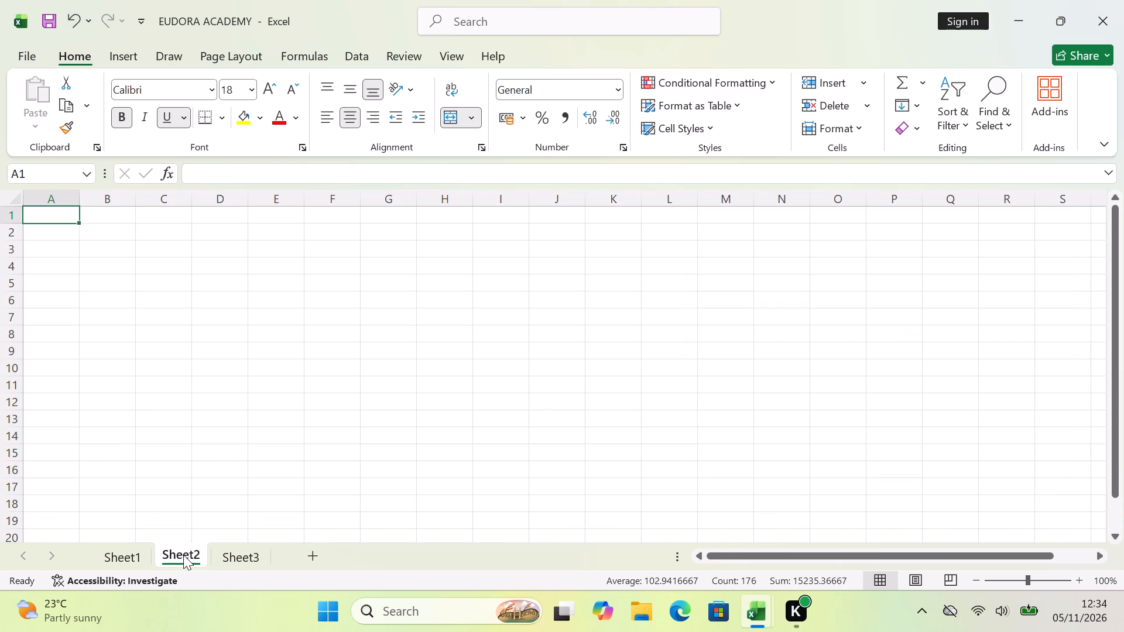
{"action": "left_click", "coordinate": [57, 225]}
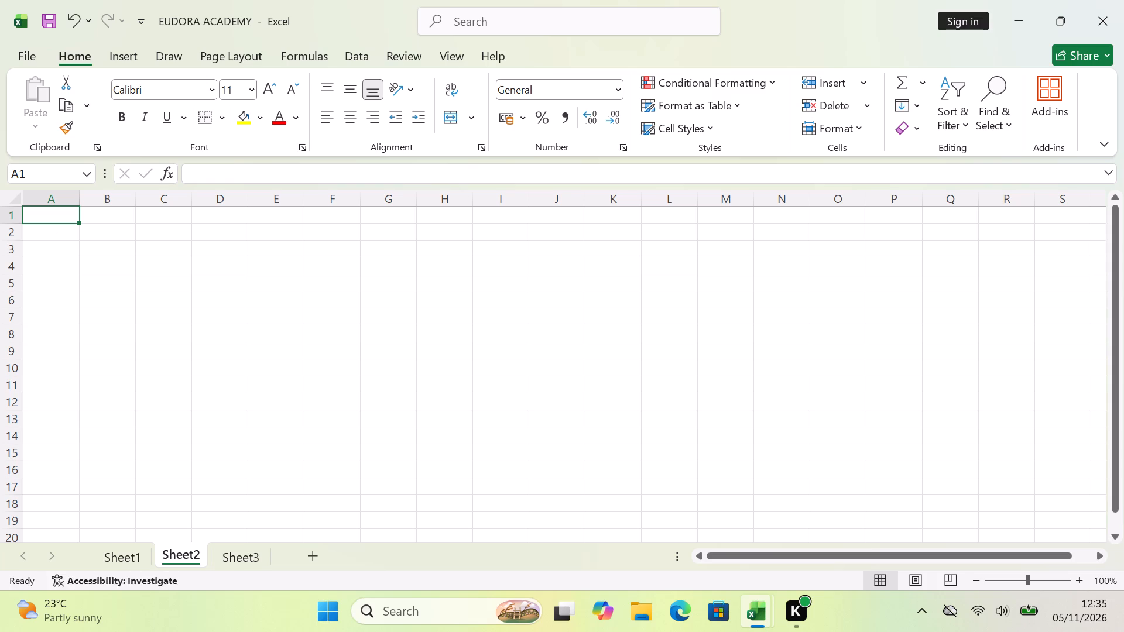
{"action": "key", "text": "ctrl+p"}
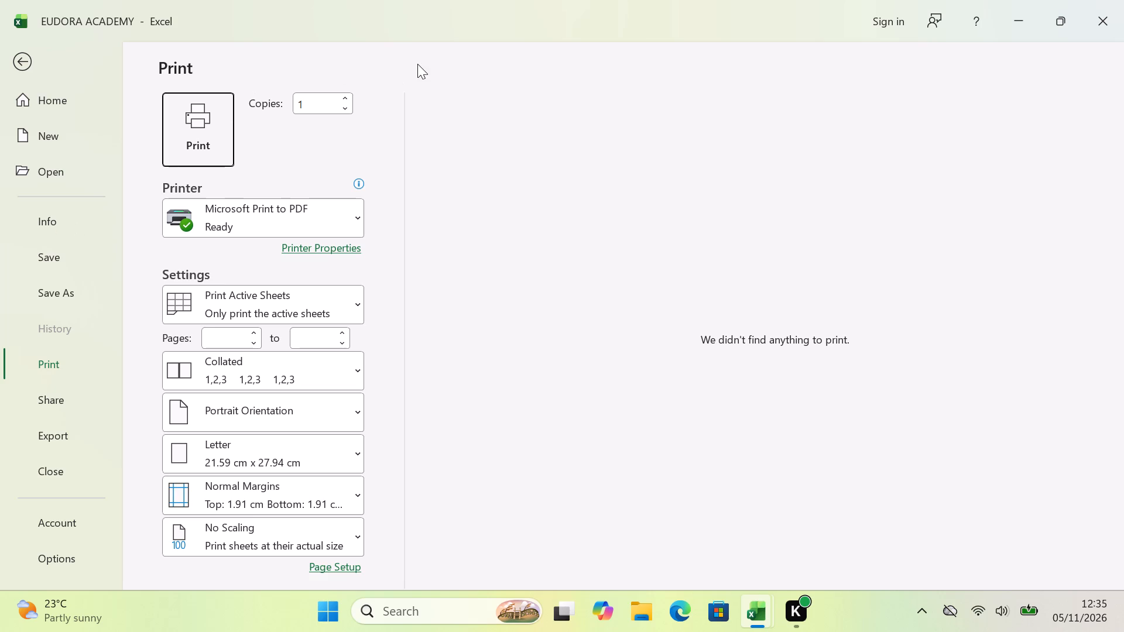
Minimize the Eudora Academy workbook and look over the results table in the Kisingu Secondary School workbook.
{"action": "left_click", "coordinate": [1015, 18]}
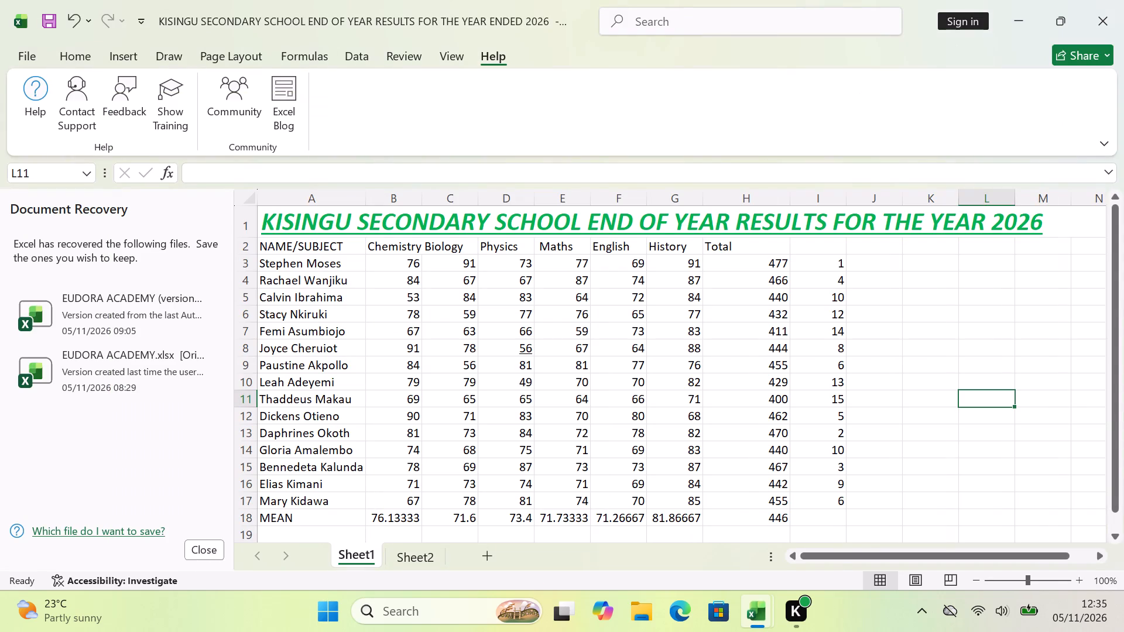
{"action": "scroll", "coordinate": [560, 265], "scroll_direction": "down", "scroll_amount": 3}
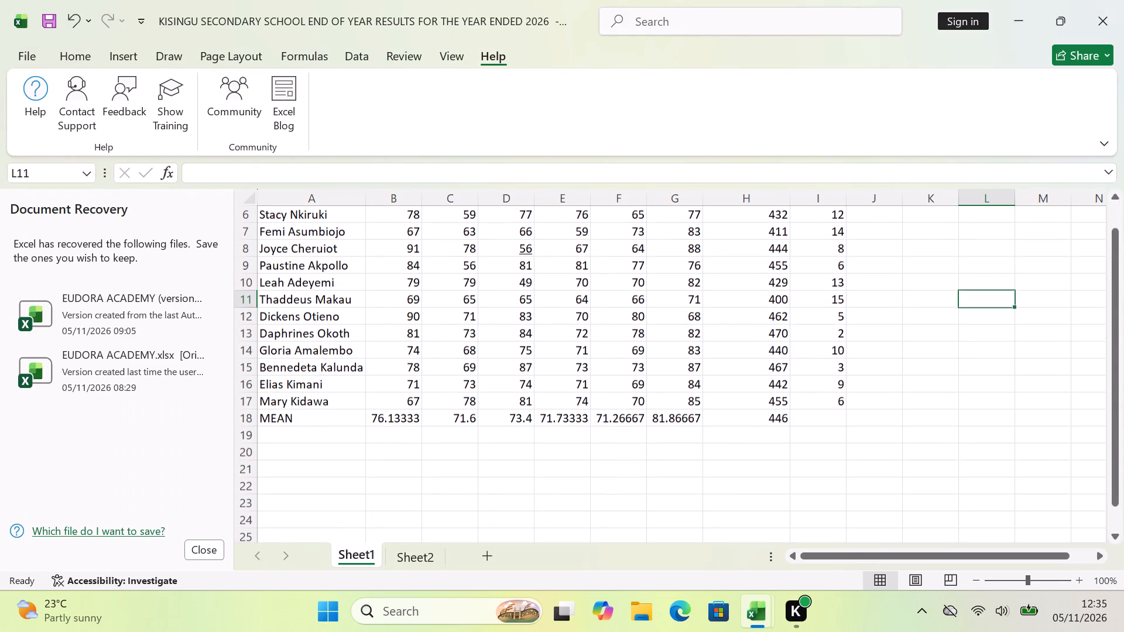
{"action": "scroll", "coordinate": [560, 265], "scroll_direction": "down", "scroll_amount": 1}
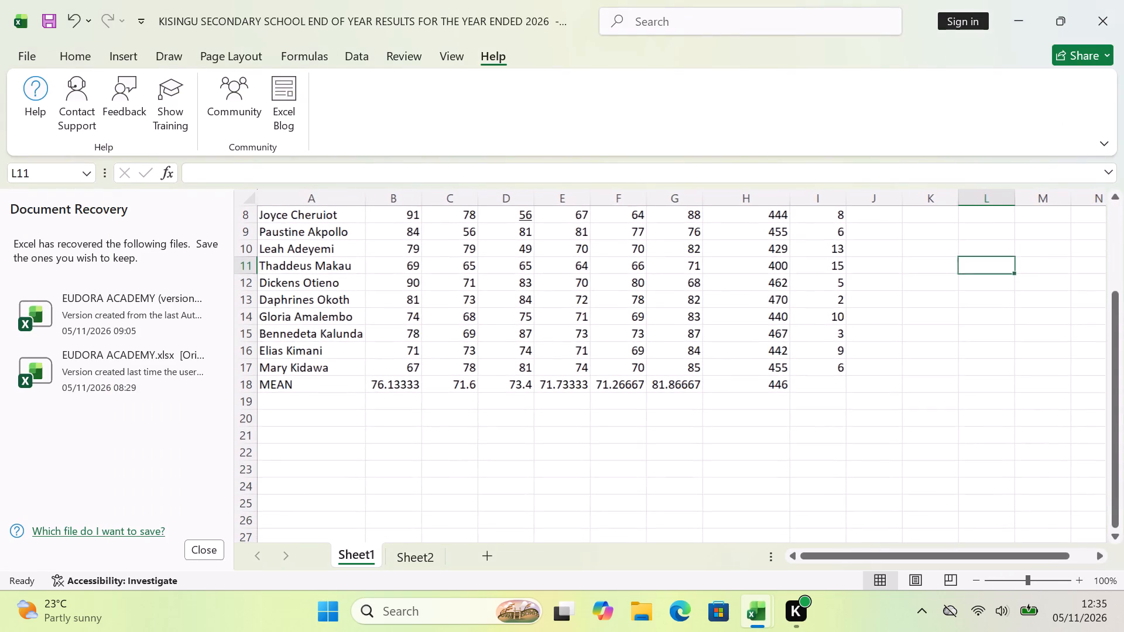
{"action": "scroll", "coordinate": [560, 265], "scroll_direction": "right", "scroll_amount": 1}
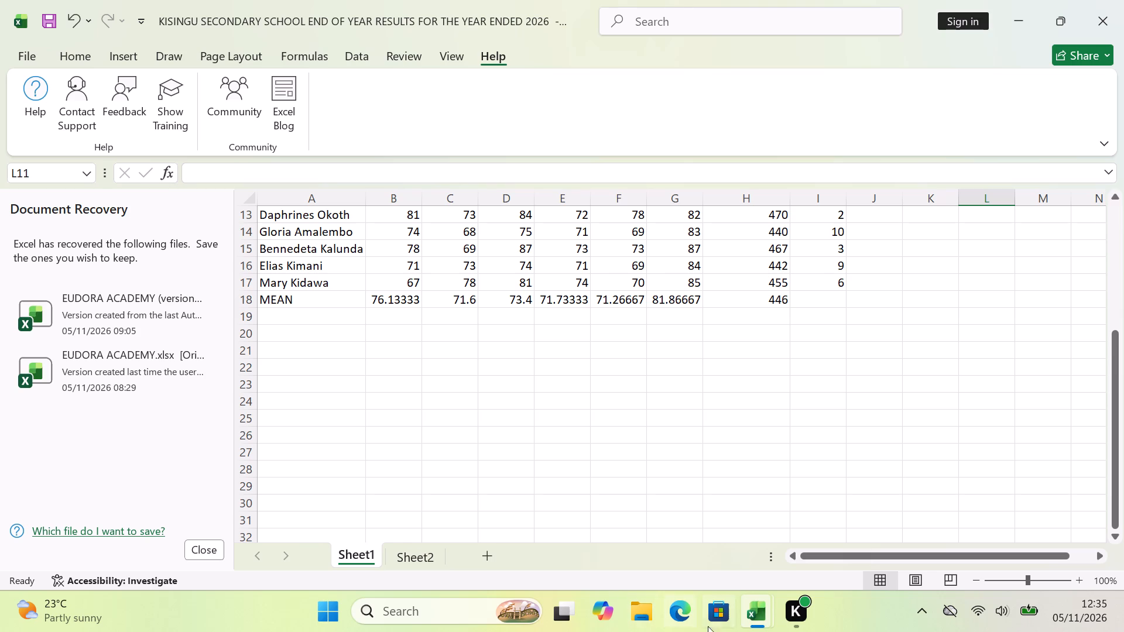
Launch Word and look through the application letter for the multimedia manager position down to its signature.
{"action": "left_click", "coordinate": [382, 610]}
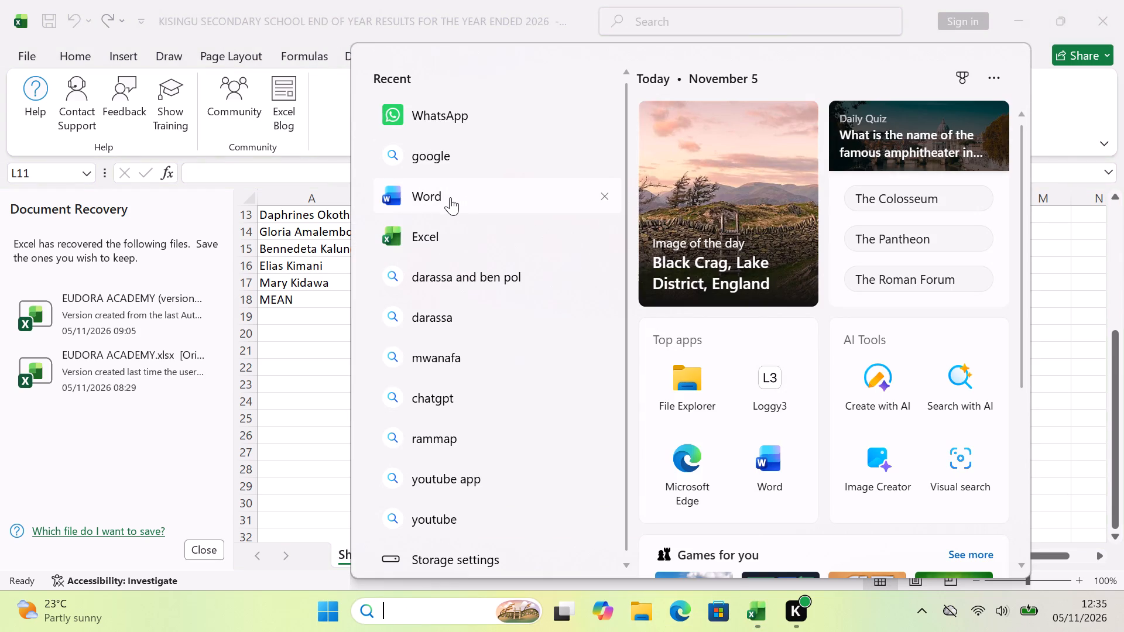
{"action": "left_click", "coordinate": [450, 197]}
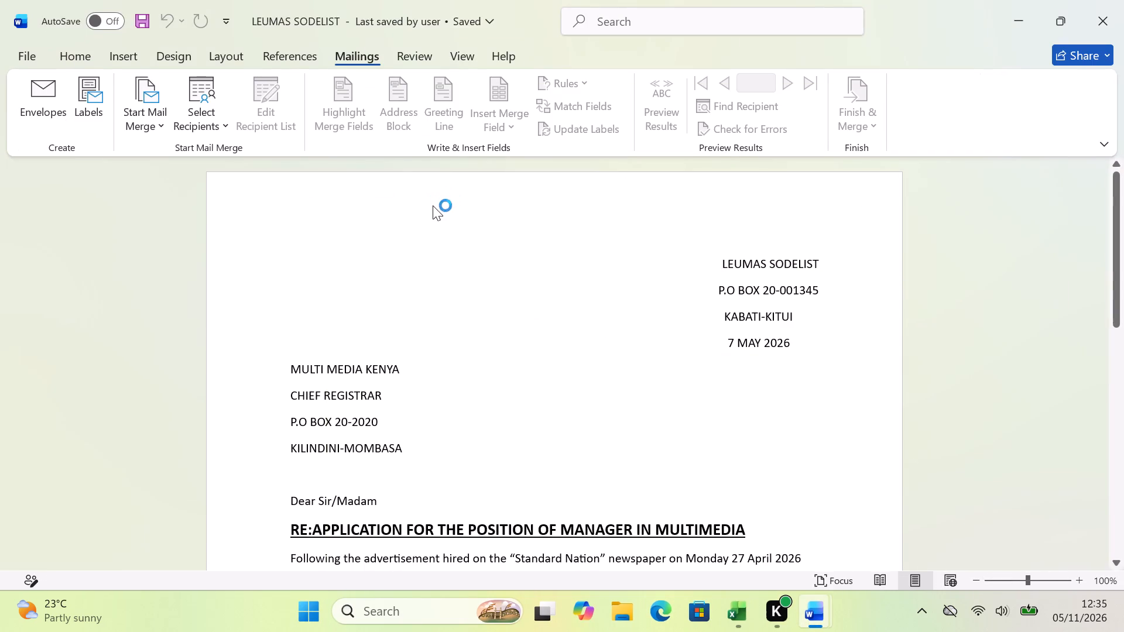
{"action": "scroll", "coordinate": [443, 277], "scroll_direction": "down", "scroll_amount": 5}
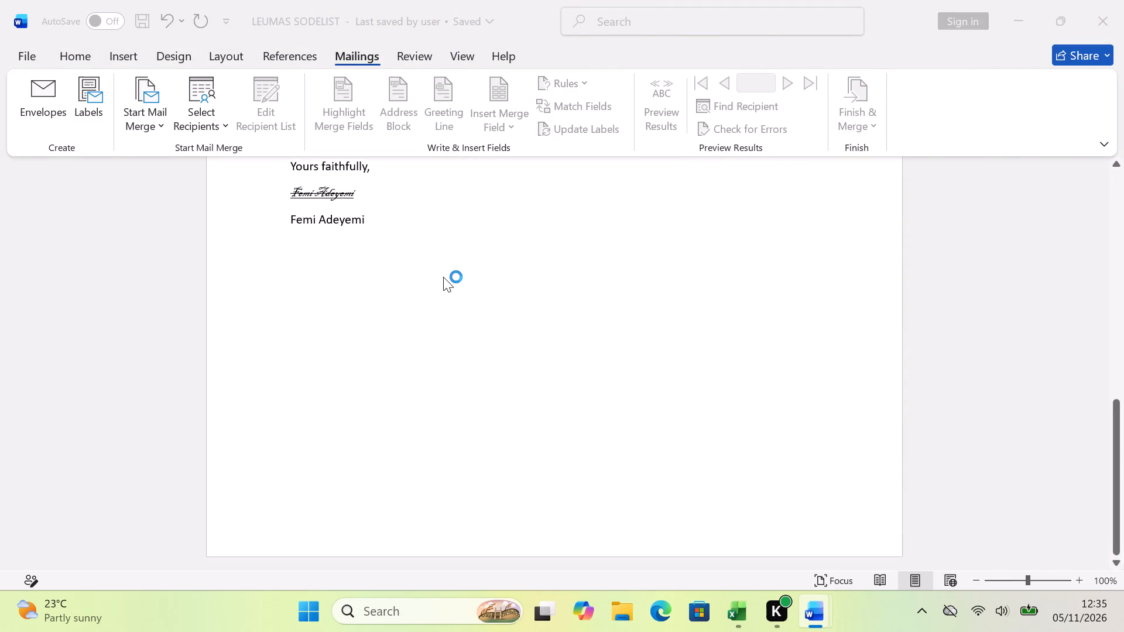
Open the file commands view for the application letter in Word.
{"action": "left_click", "coordinate": [23, 52]}
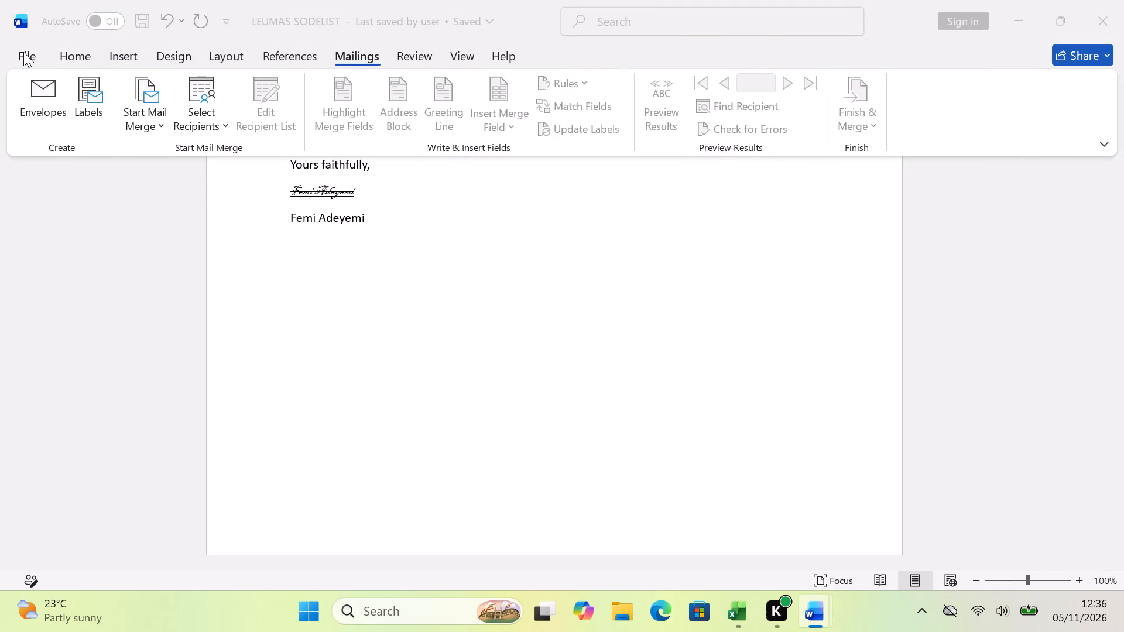